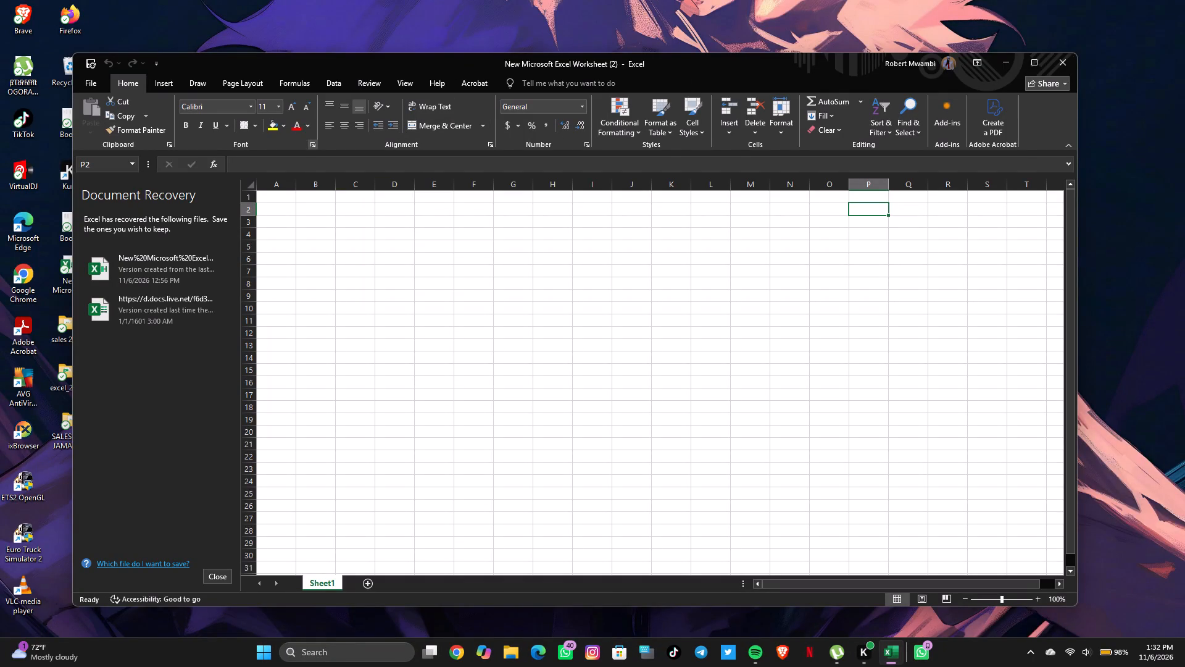
Merge and center cells A1 through N1 in the first row of the blank Sheet1.
left_click(282, 199)
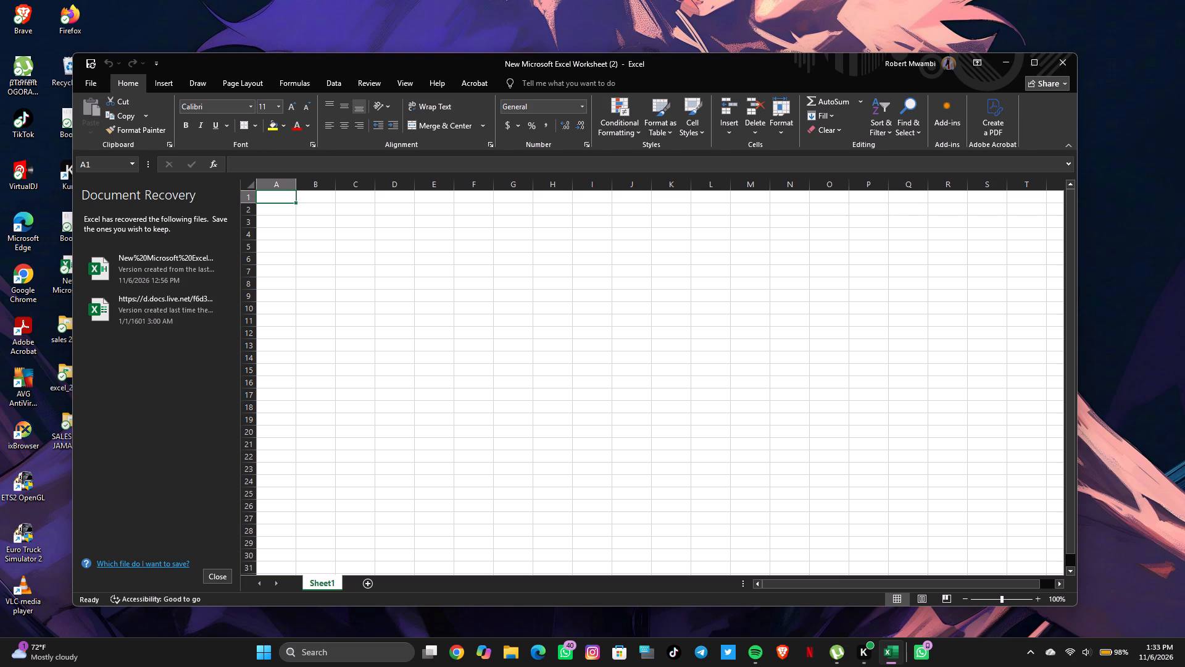
left_click(282, 199)
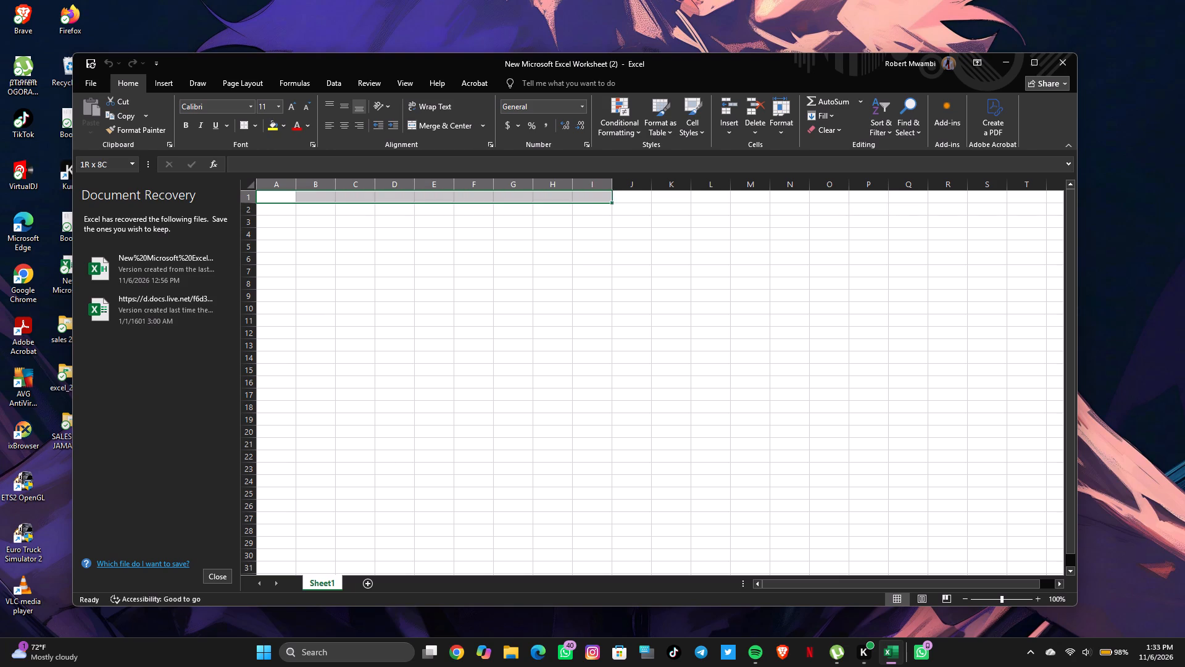
left_click(771, 198)
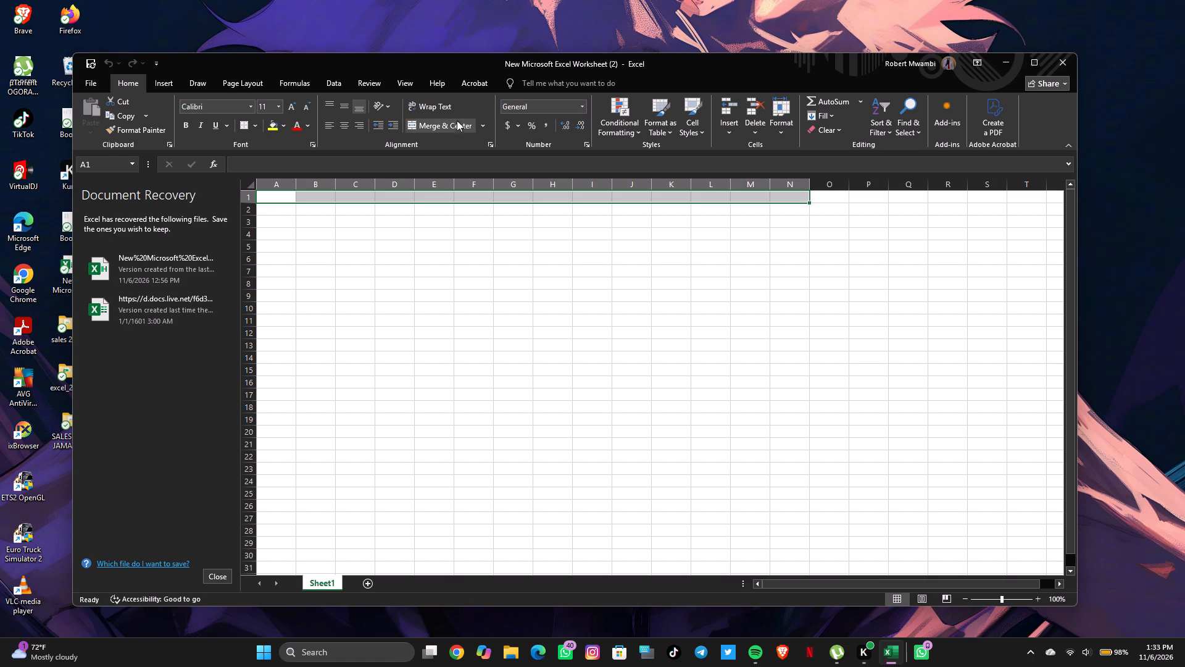
Merge and center the selected cells A1 through N1.
left_click(442, 125)
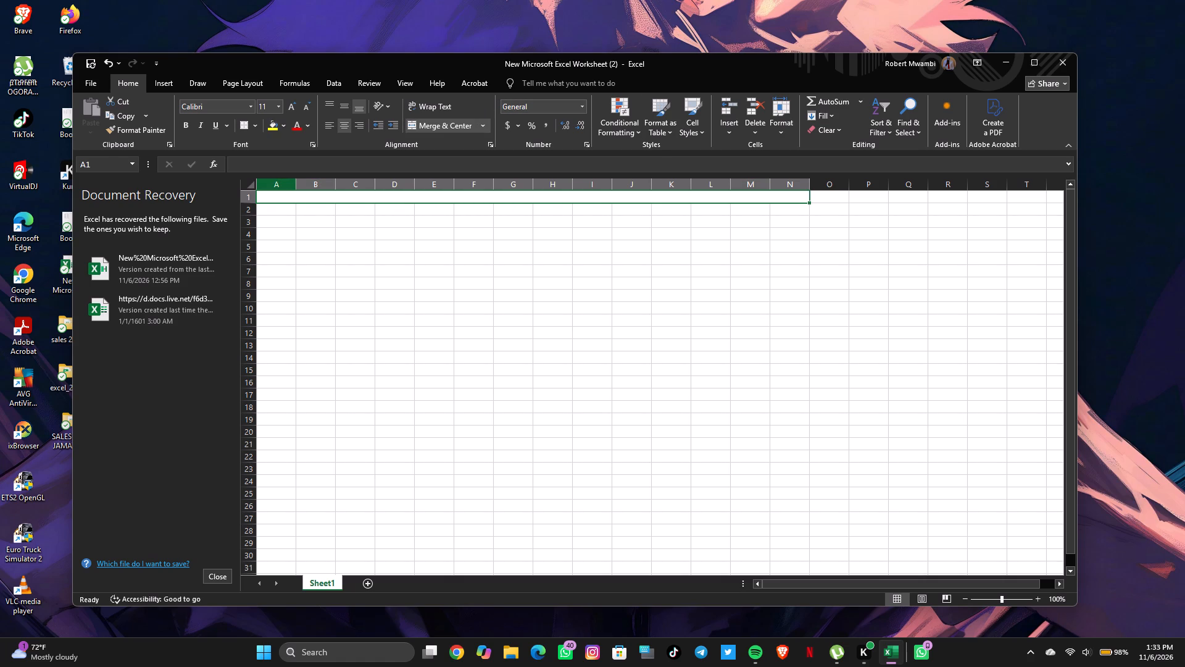
Widen columns A, B, C and D to roughly equal widths, about one and a half times the default.
left_click_drag(293, 185, 314, 181)
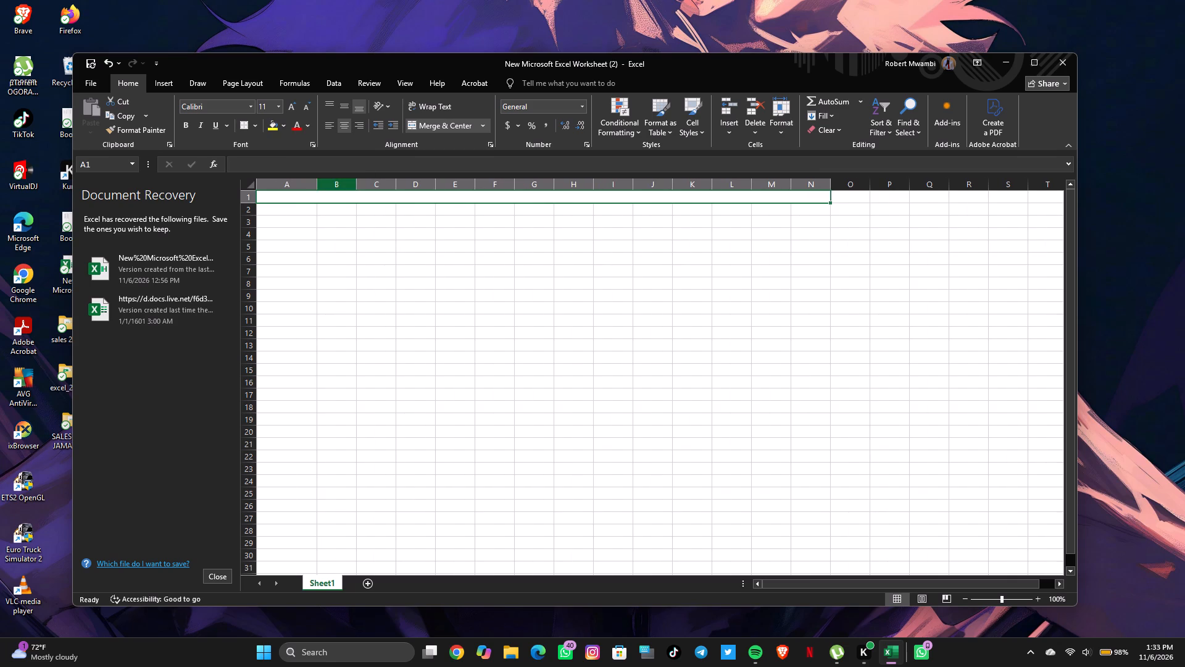
left_click_drag(356, 179, 373, 178)
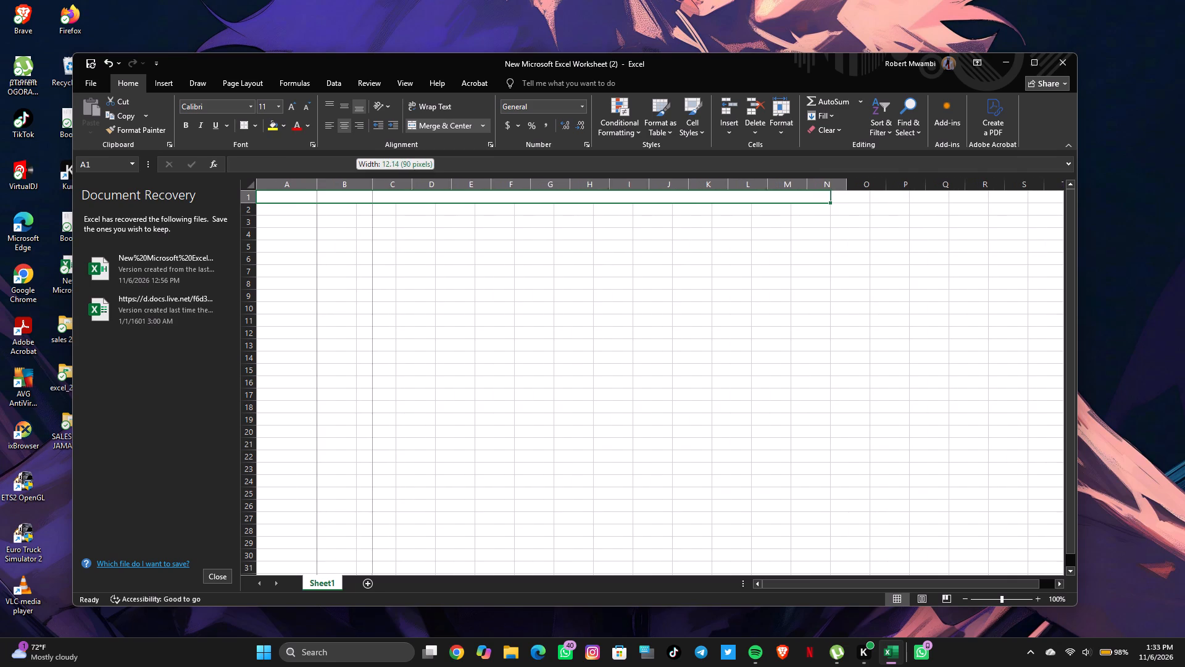
left_click_drag(373, 178, 380, 178)
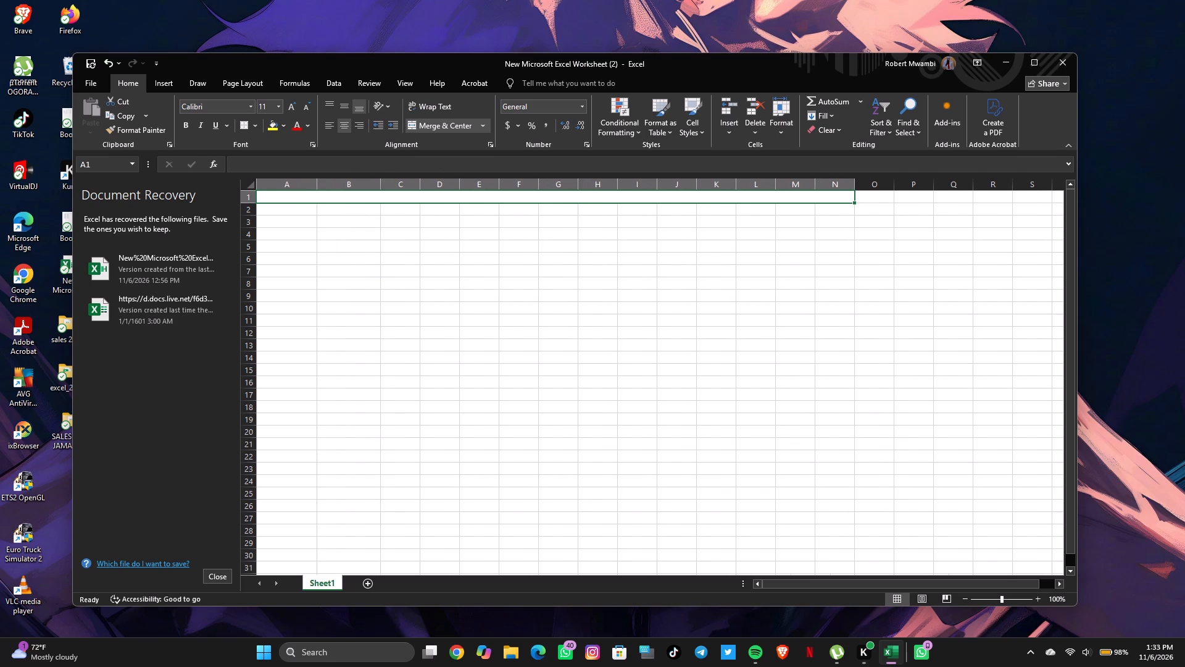
left_click_drag(421, 180, 434, 178)
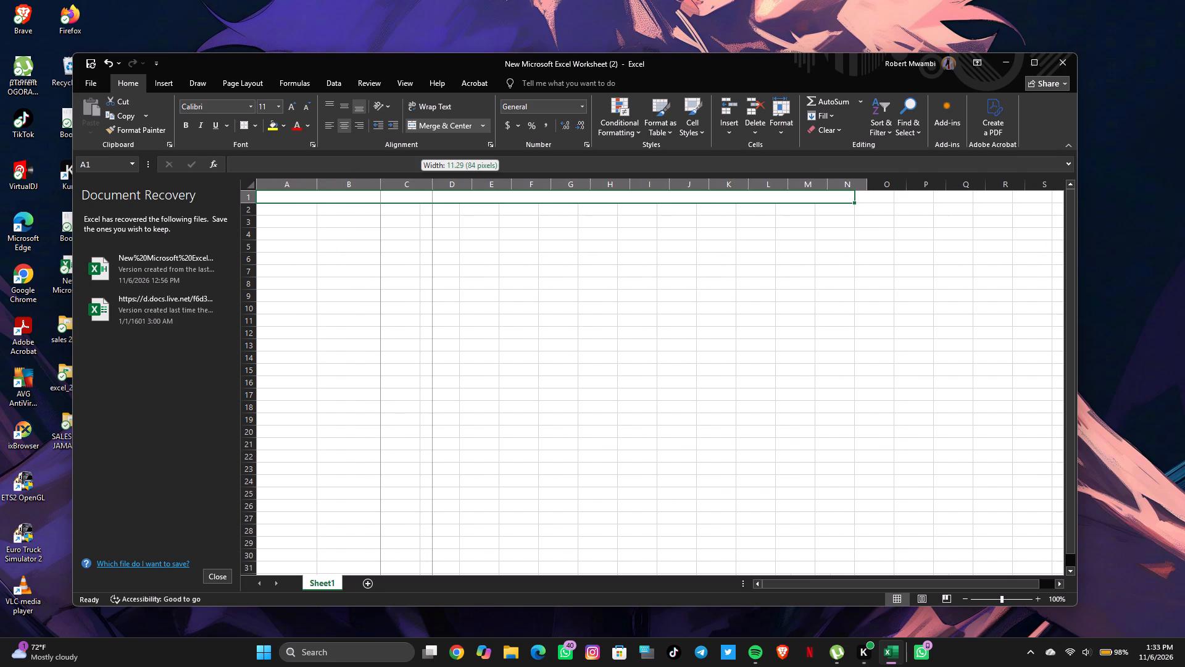
left_click_drag(434, 178, 444, 179)
left_click_drag(484, 182, 507, 178)
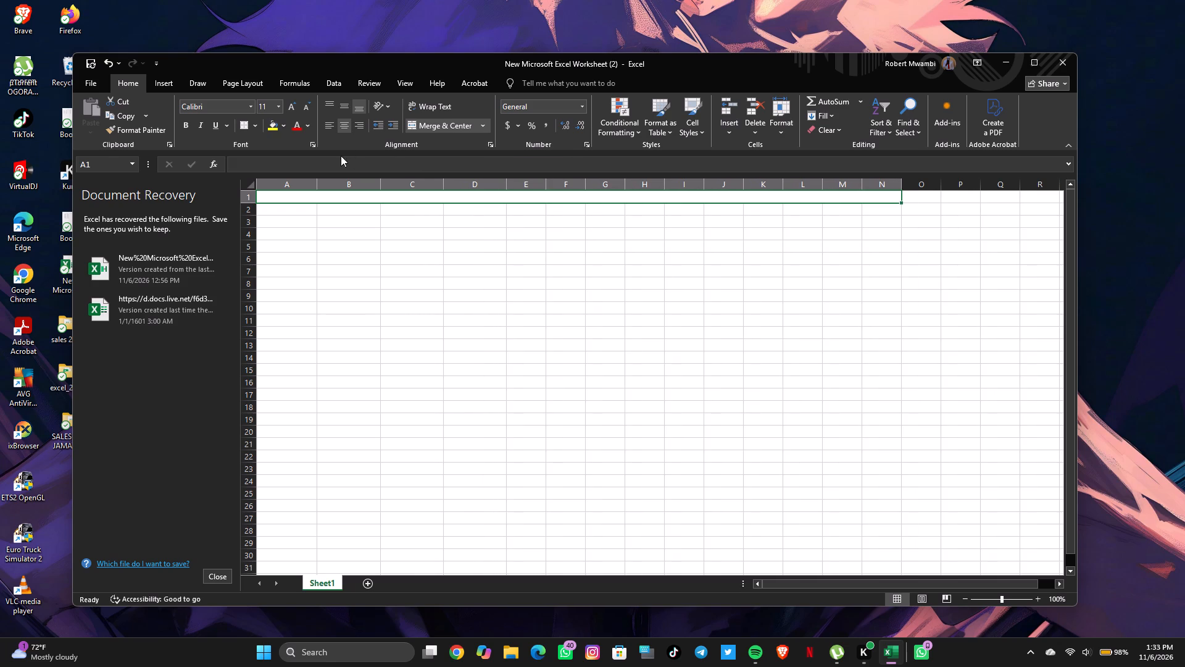
Fill cells A2 through N2 with a light blue theme color.
left_click(273, 209)
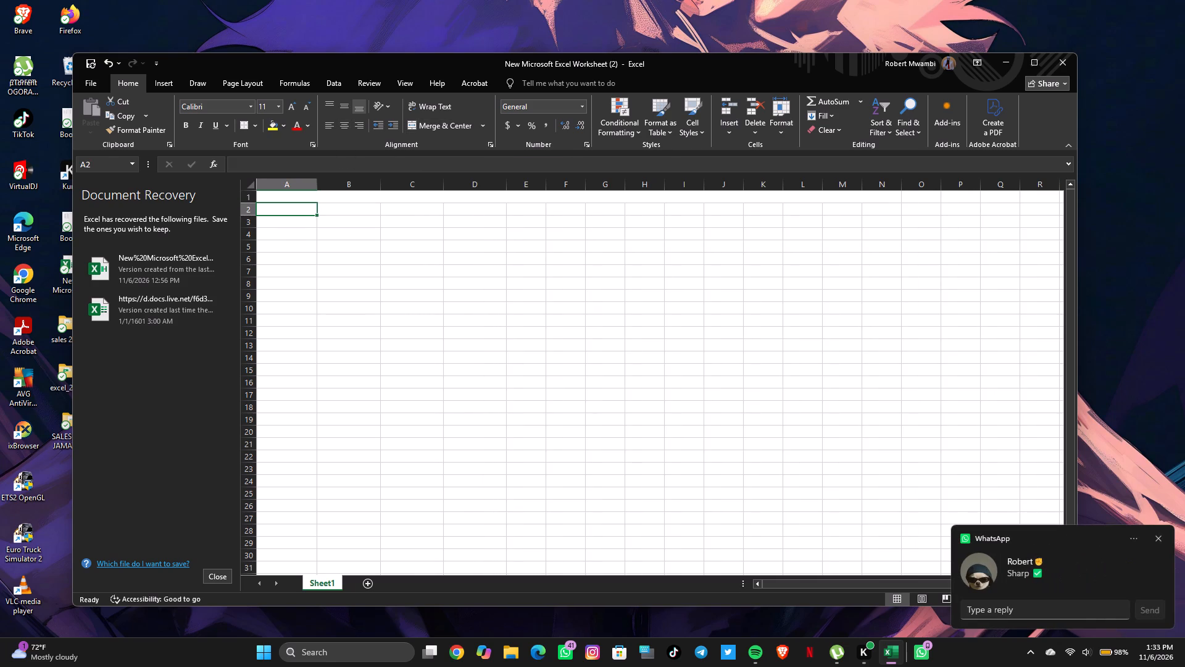
left_click_drag(273, 209, 444, 212)
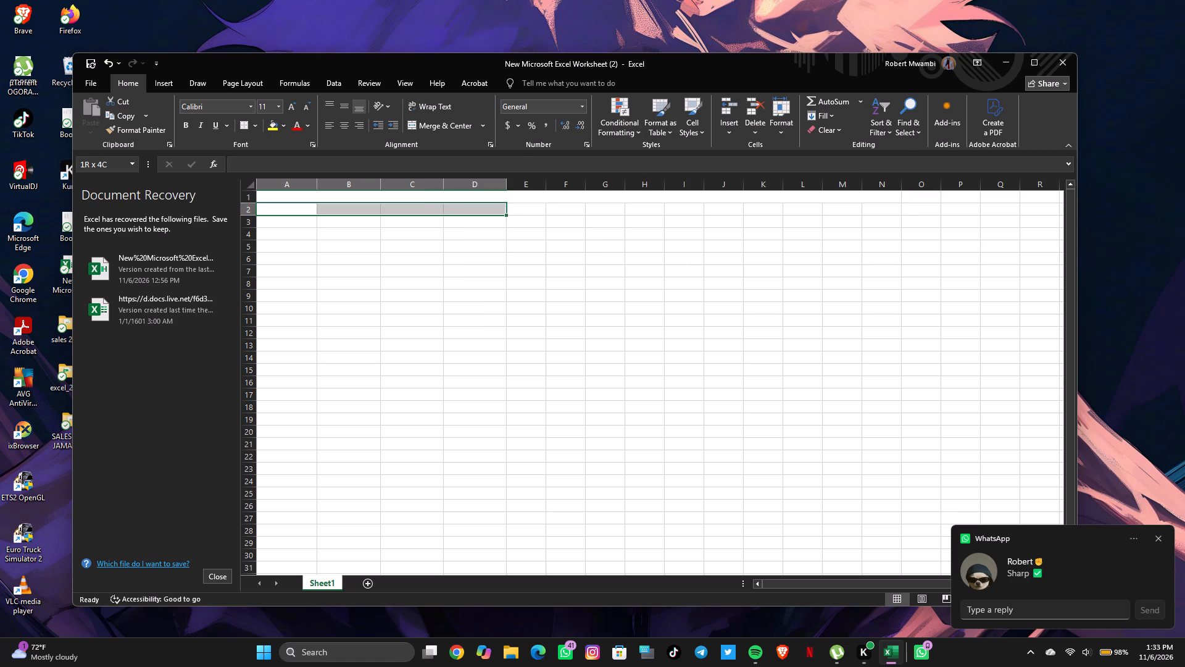
left_click_drag(444, 212, 893, 259)
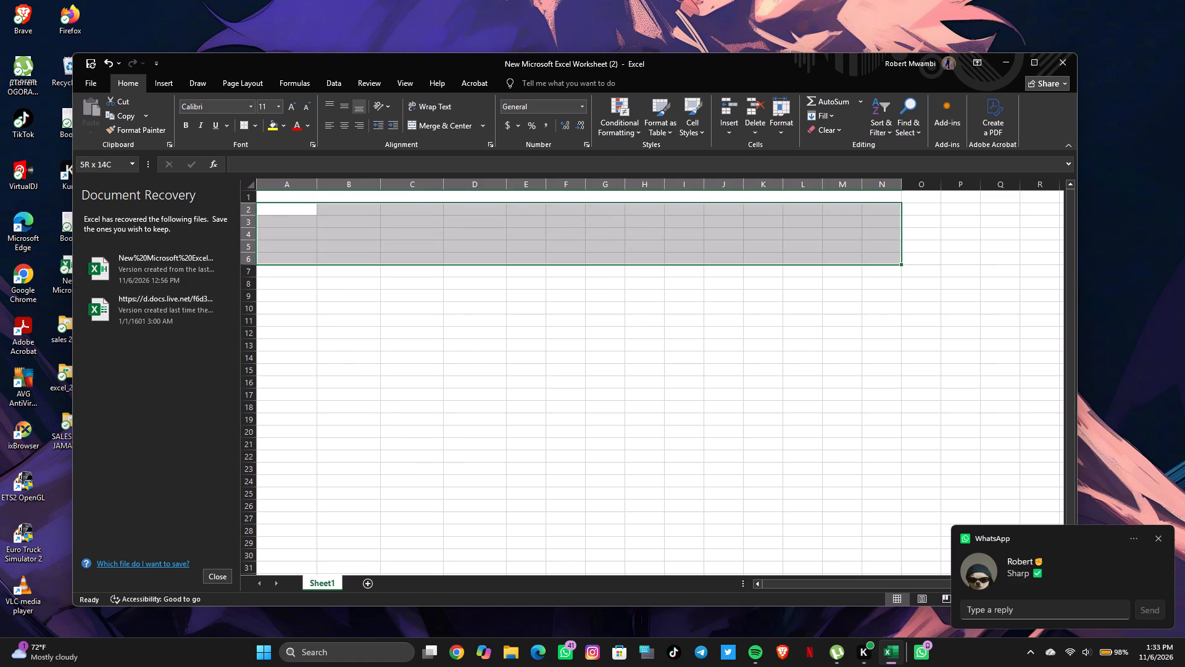
left_click_drag(893, 259, 888, 208)
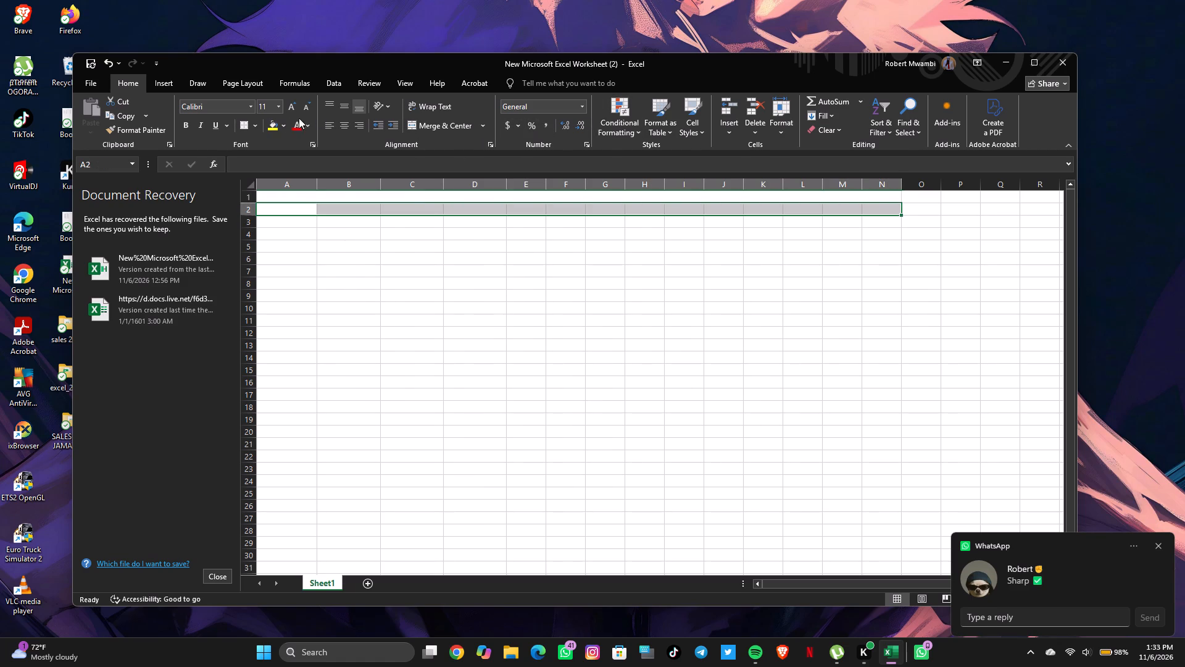
left_click(281, 124)
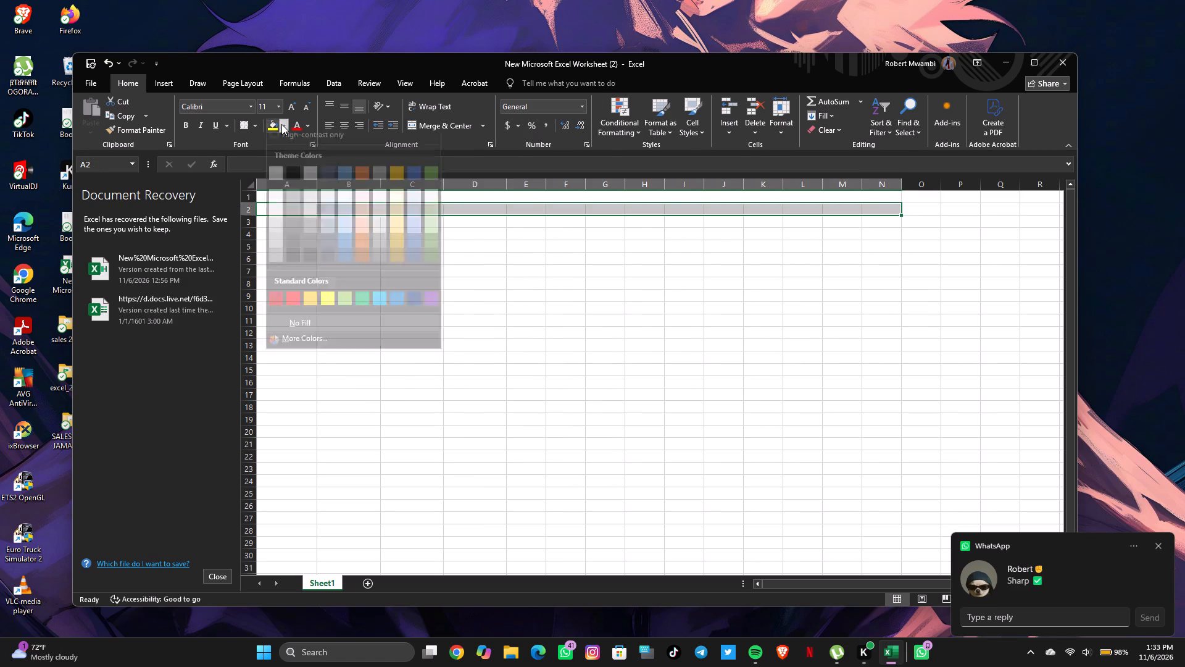
left_click(344, 216)
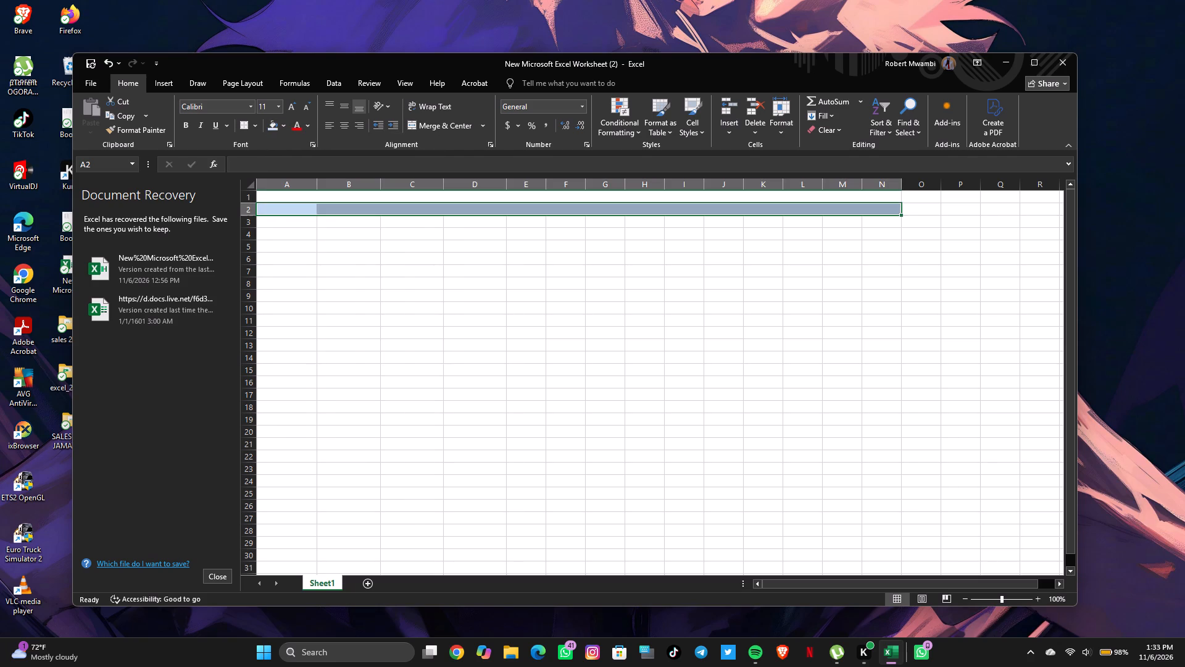
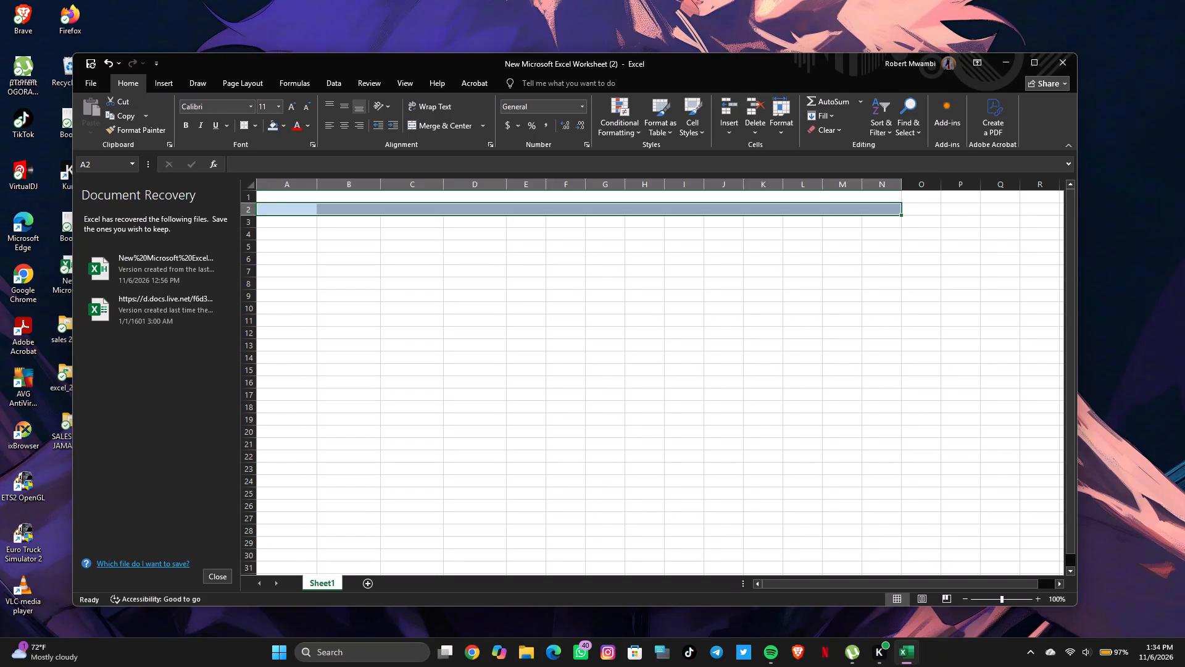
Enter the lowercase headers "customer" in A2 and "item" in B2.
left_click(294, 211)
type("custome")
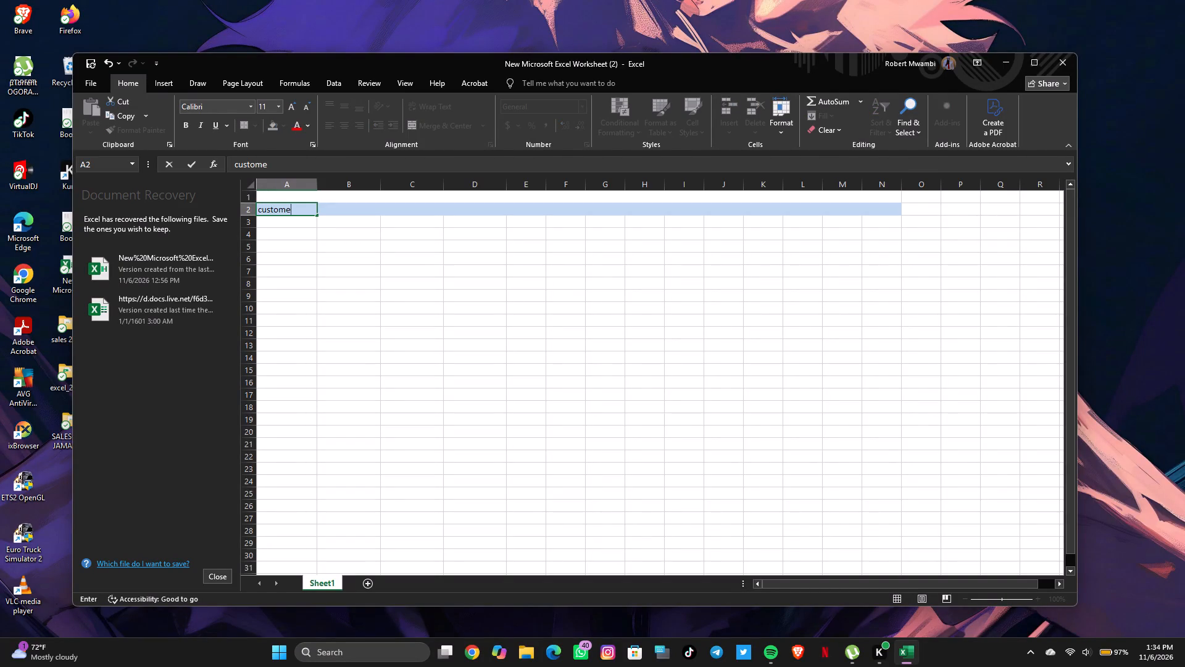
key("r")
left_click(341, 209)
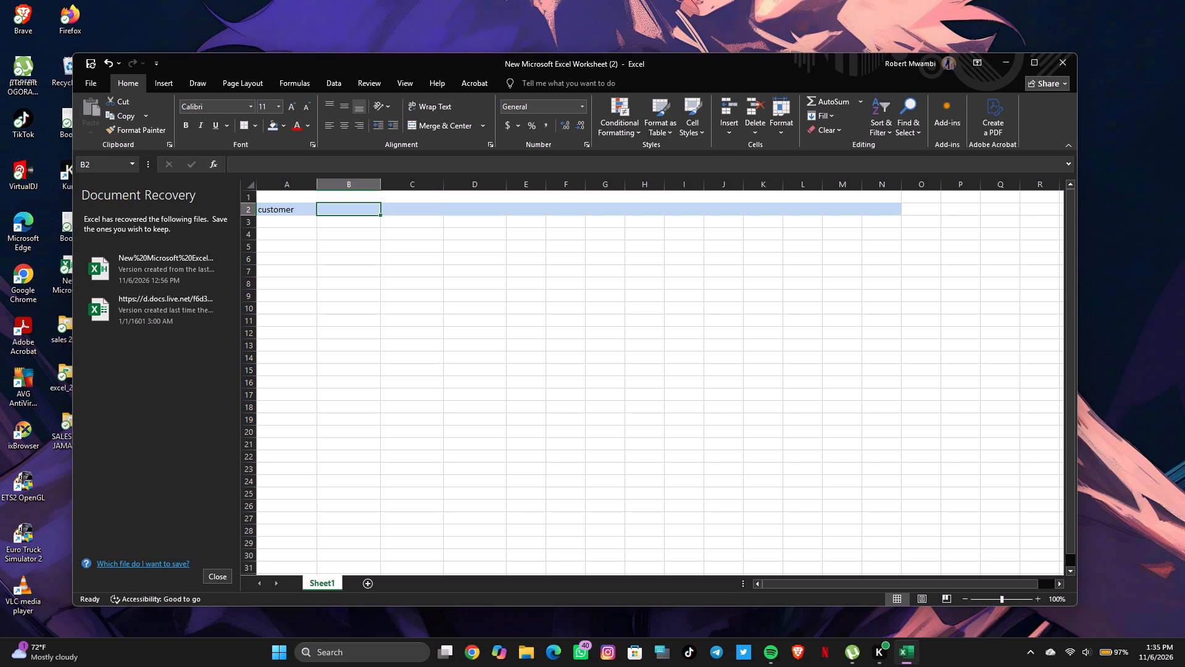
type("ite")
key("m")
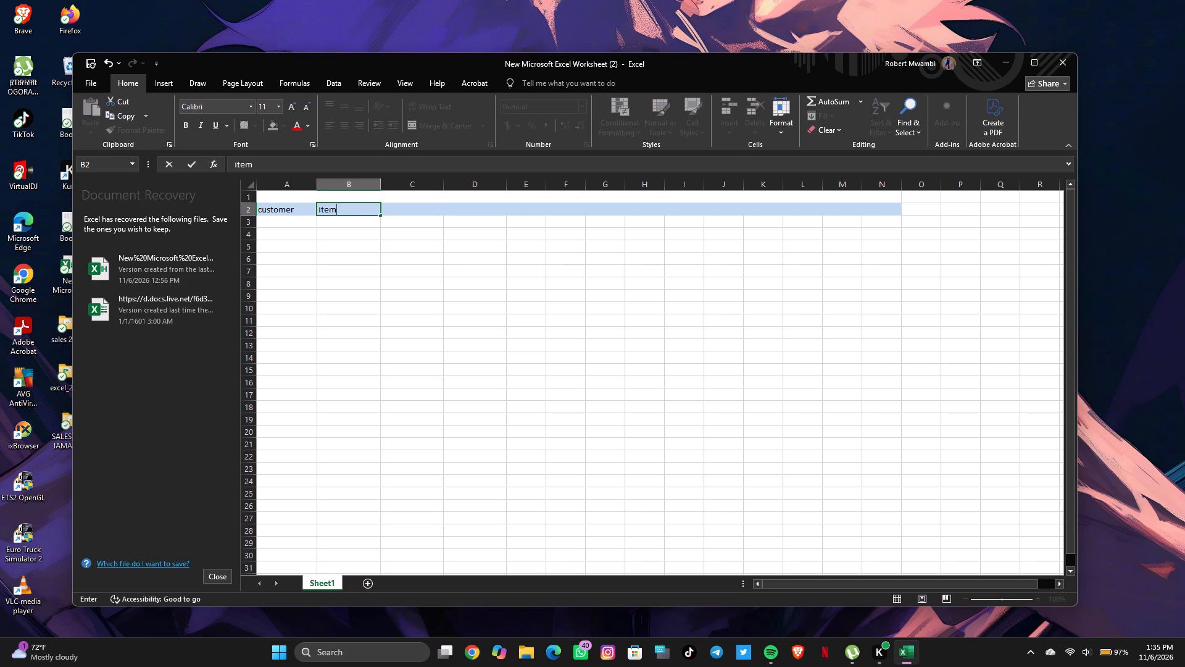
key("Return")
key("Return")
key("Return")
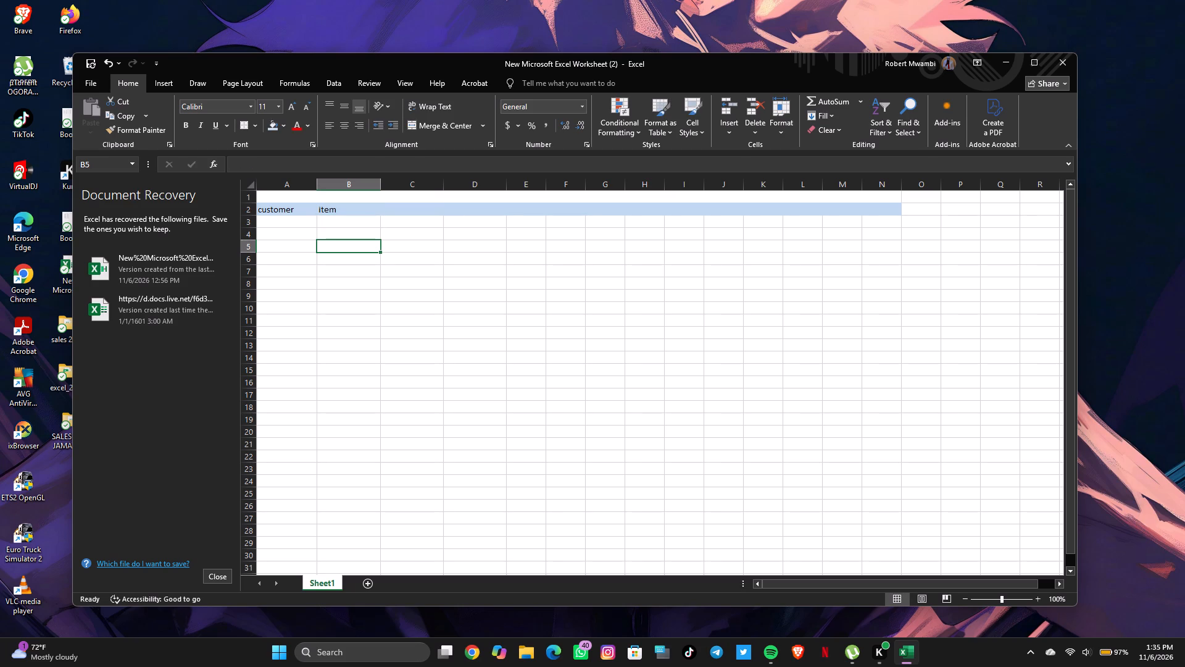
Replace the headers in A2 and B2 with uppercase CUSTOMER and ITEM, and add QUANTITY in C2.
key("Up")
key("Up")
key("Up")
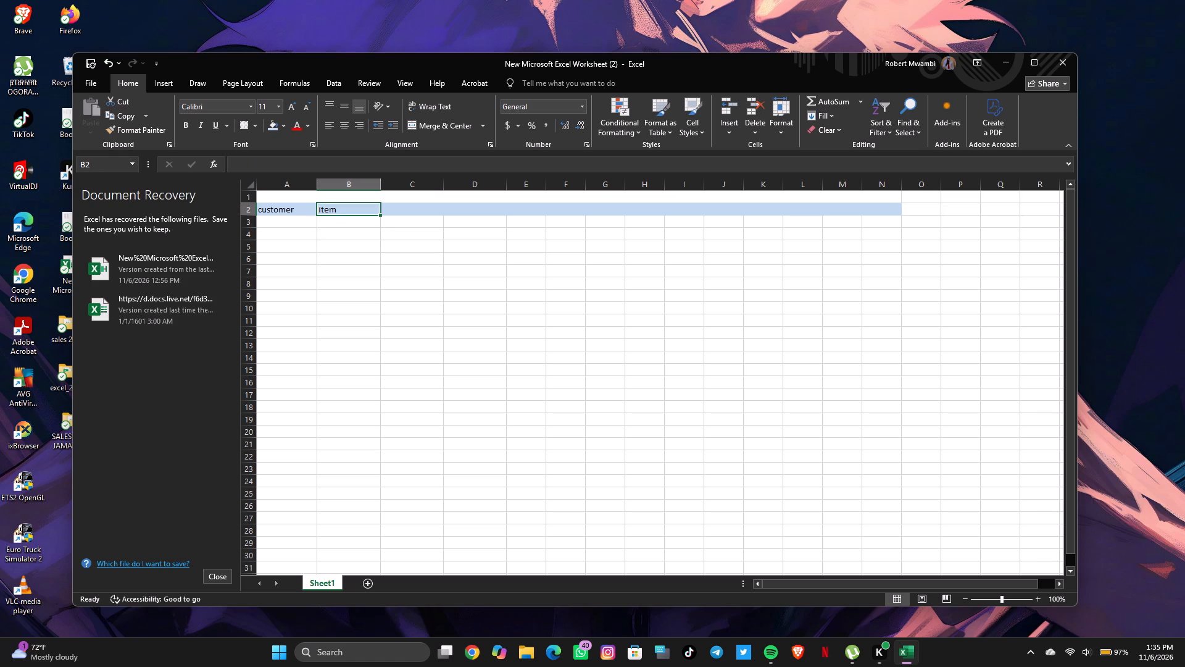
key("BackSpace")
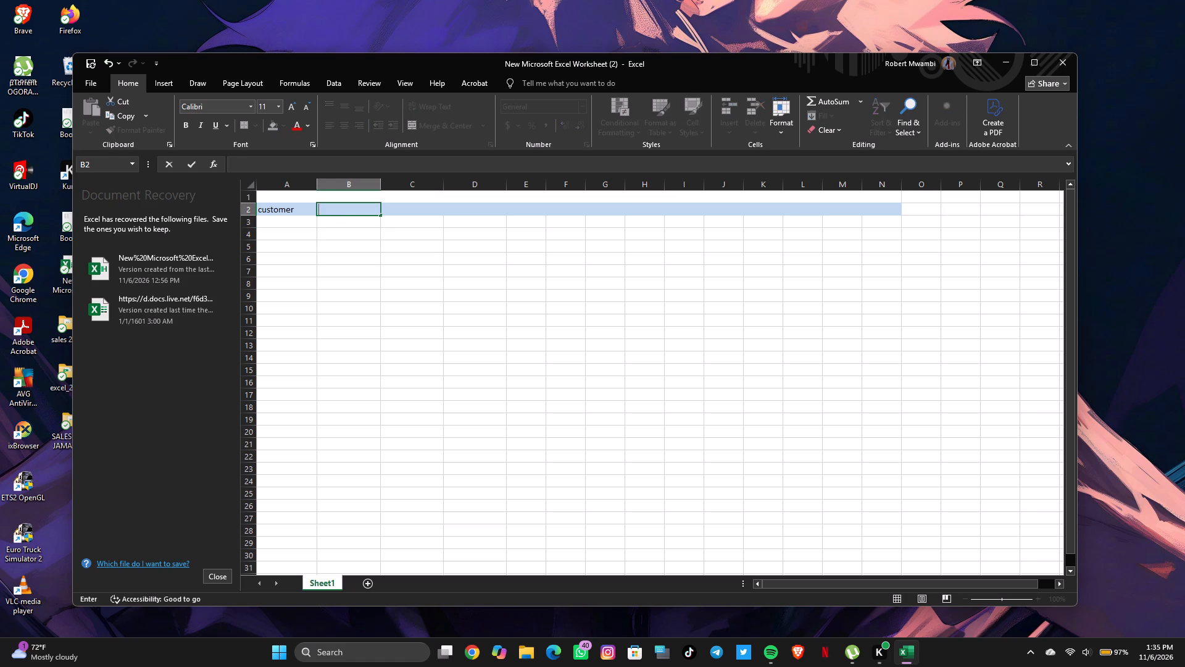
key("Left")
key("BackSpace")
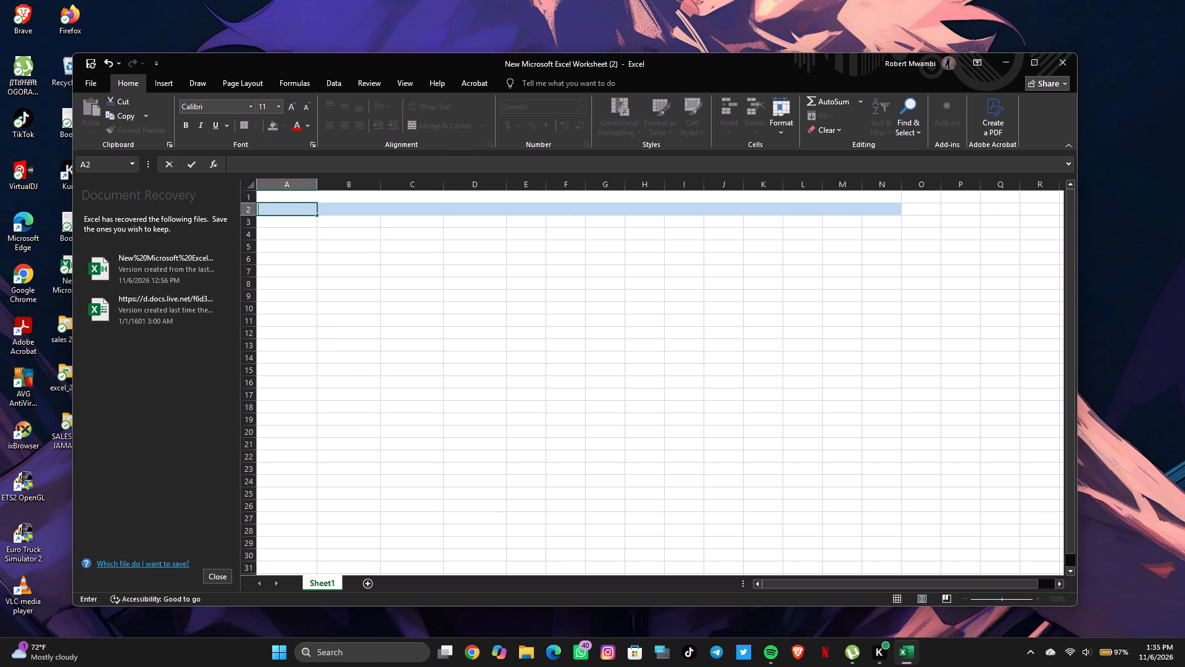
type("CUSTOMER")
key("Right")
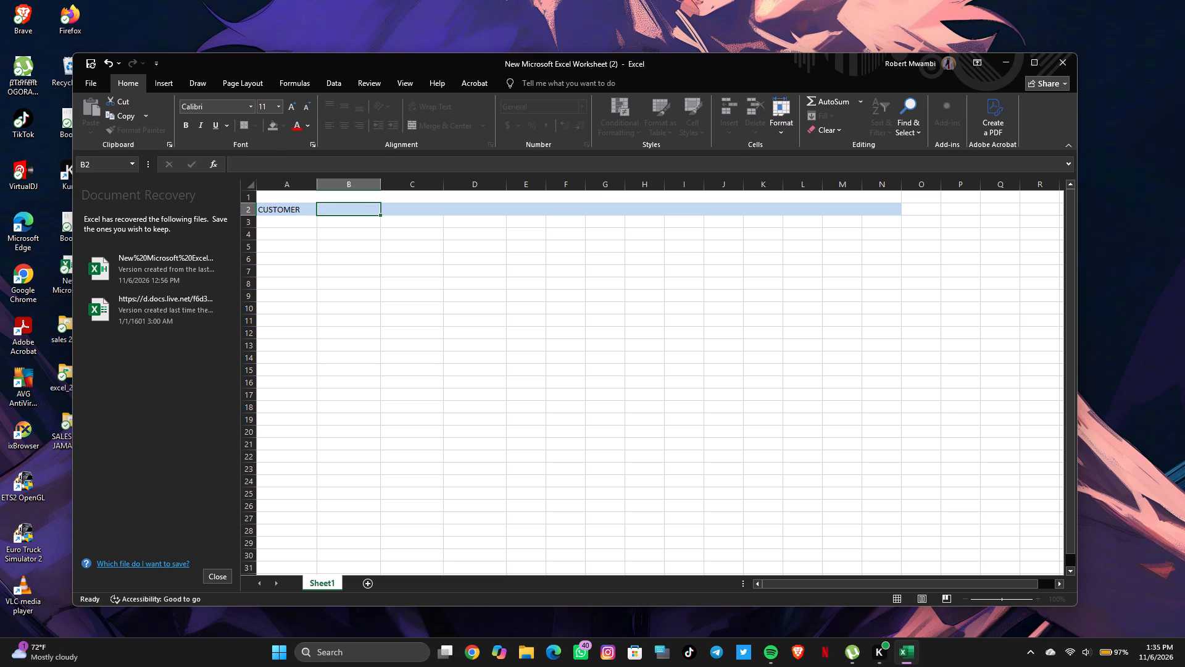
type("ITEM")
key("Right")
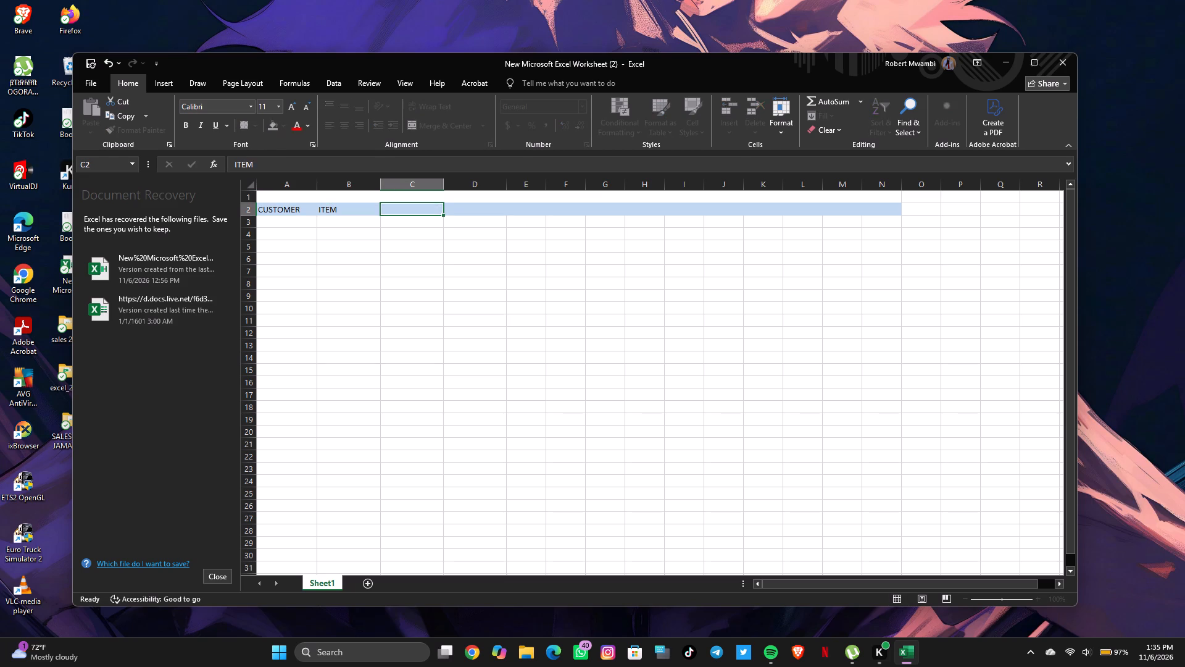
type("QUANTITY")
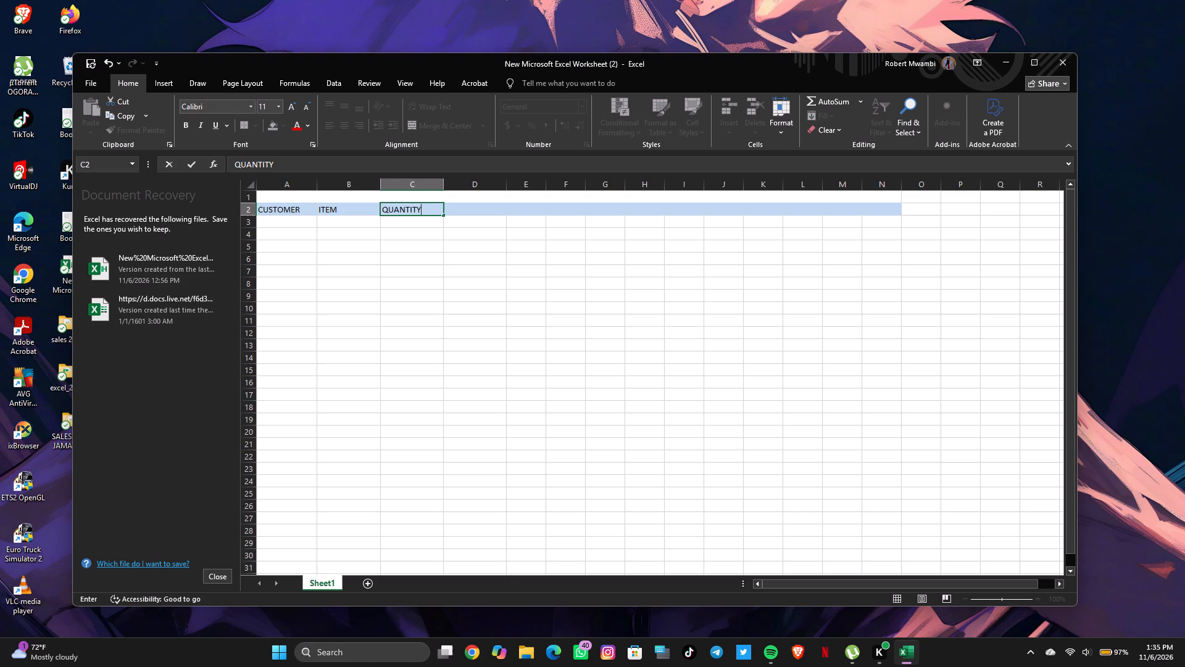
key("Right")
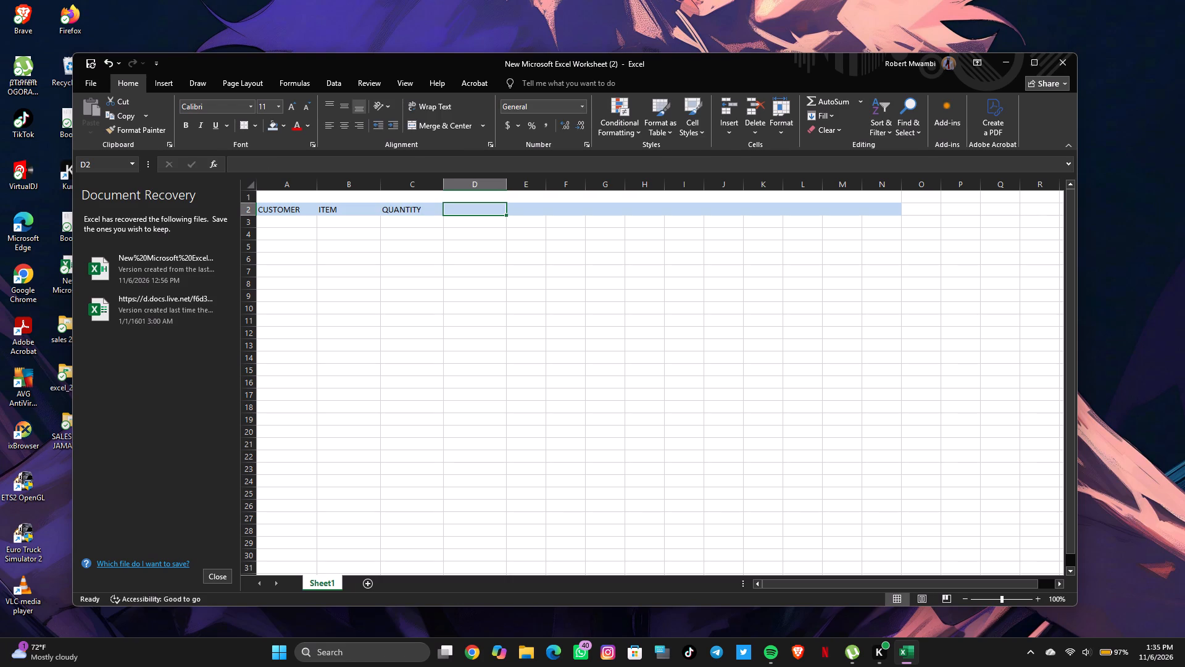
Enter the header UNIT PRIVE(KSH) in D2 and widen column D so the whole text fits.
type("UNIT")
key("space")
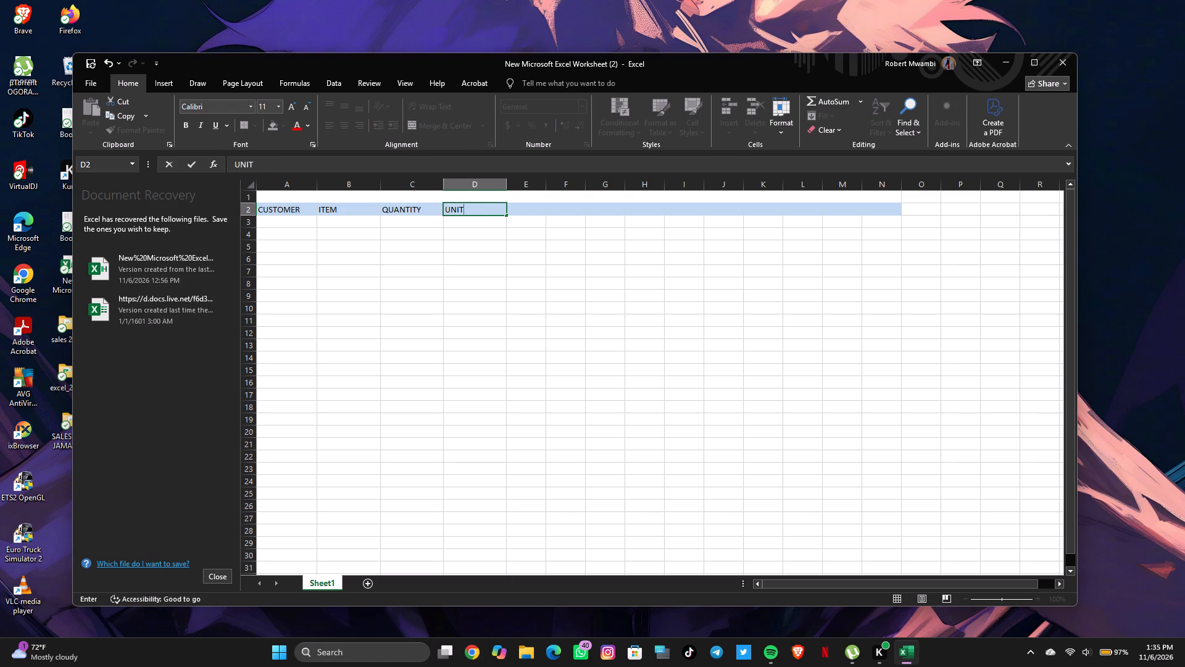
type("PRIVE")
type("(KSH")
key("shift+parenright")
key("Right")
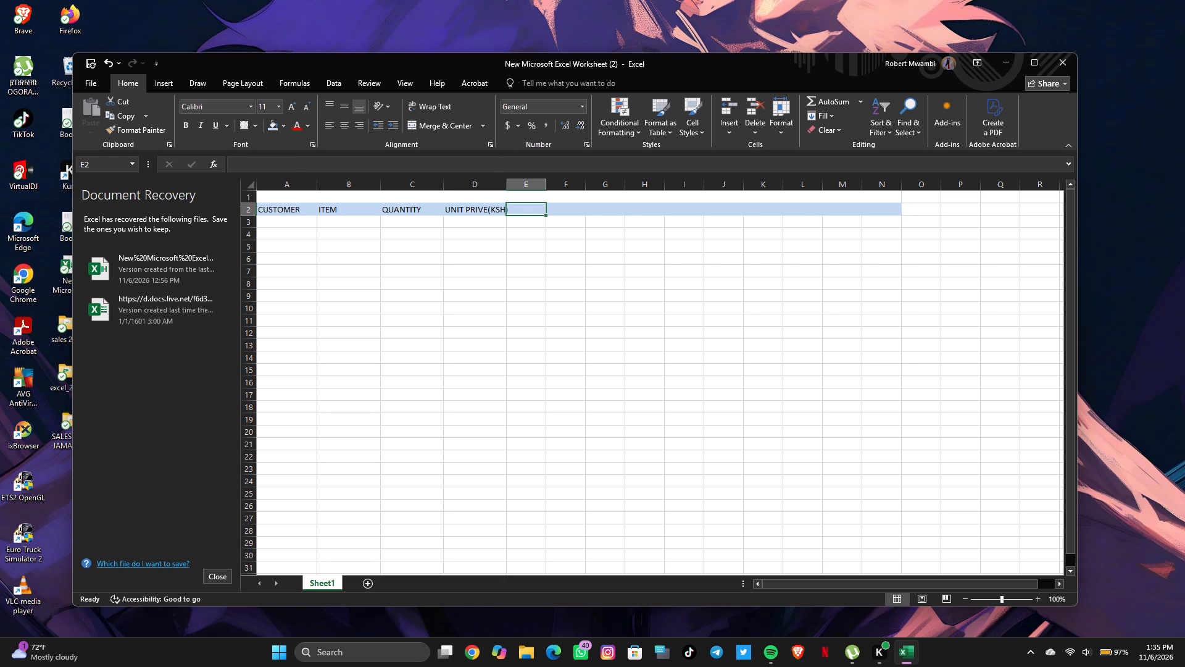
left_click_drag(506, 178, 516, 186)
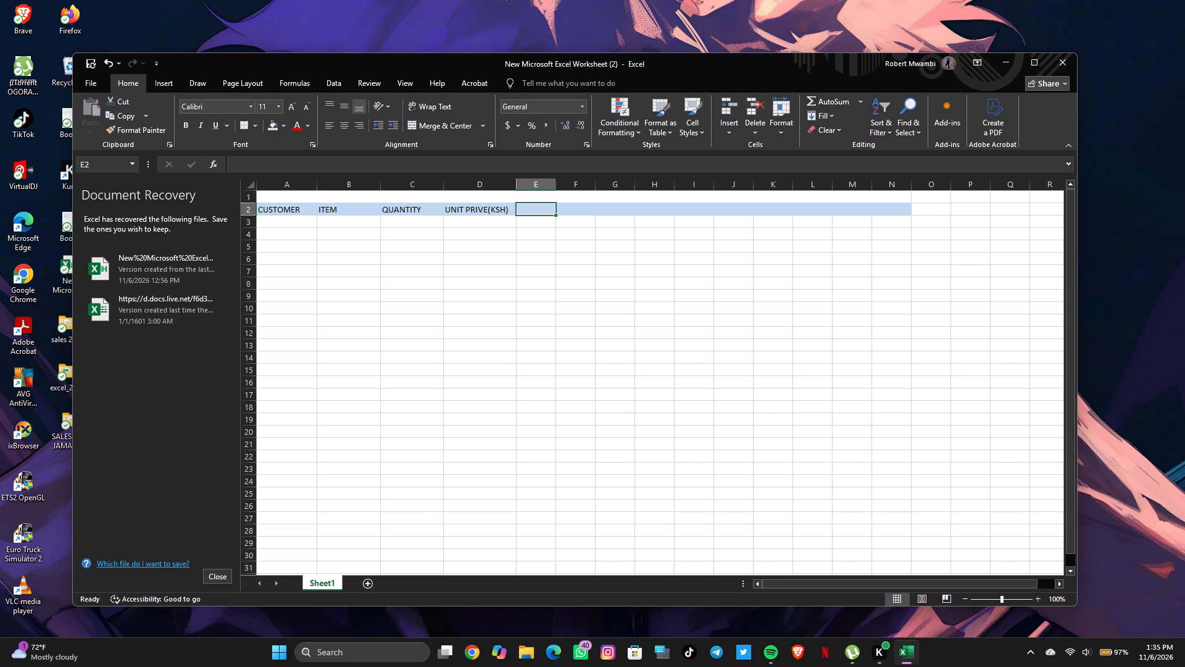
Widen column E and enter the header GROSS TOTAL in E2.
left_click_drag(555, 183, 586, 182)
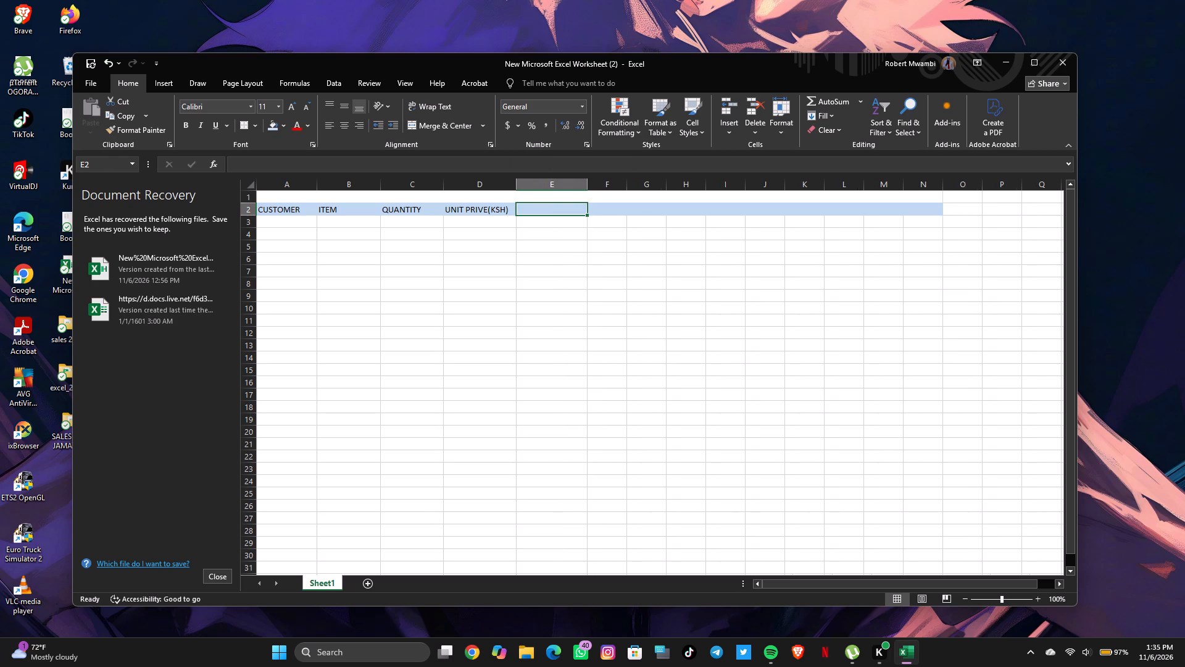
type("GROSS TOTAL")
Widen column F to about twice its width to make room for the next header.
left_click(610, 210)
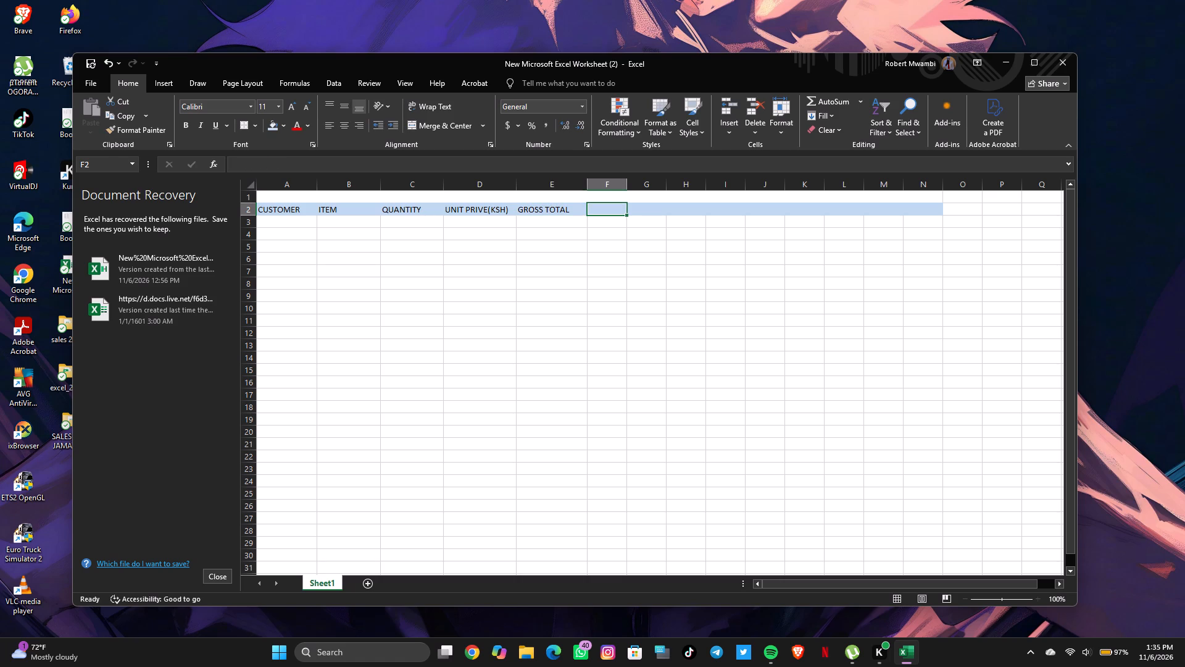
left_click_drag(628, 187, 678, 200)
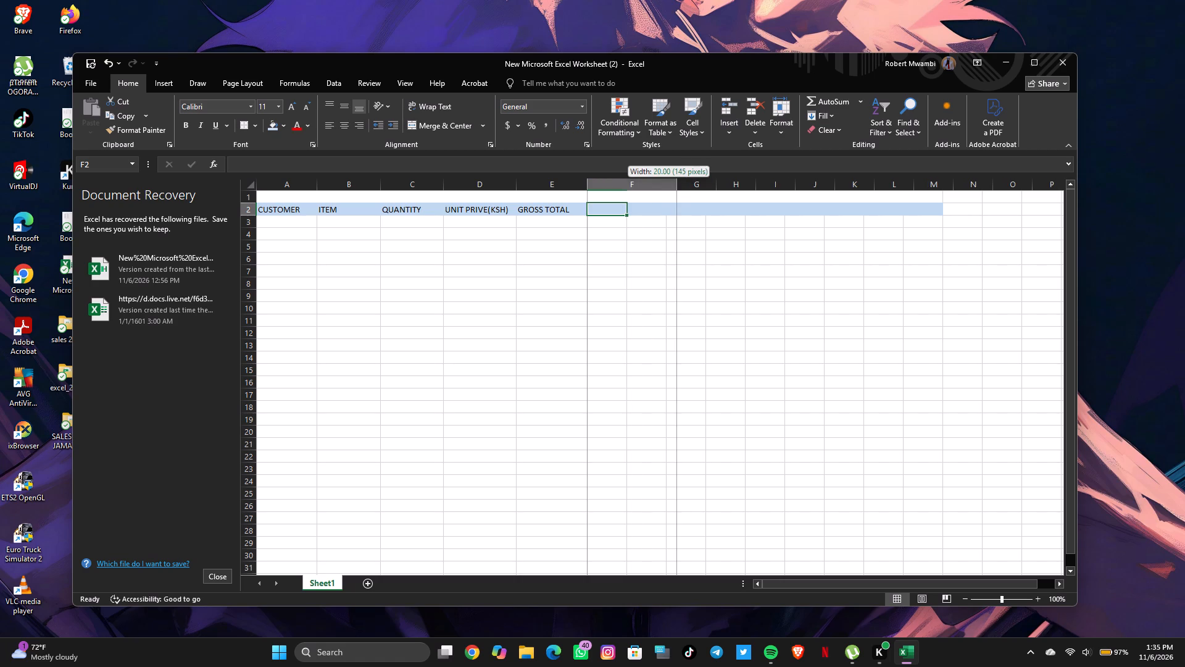
left_click_drag(678, 200, 670, 204)
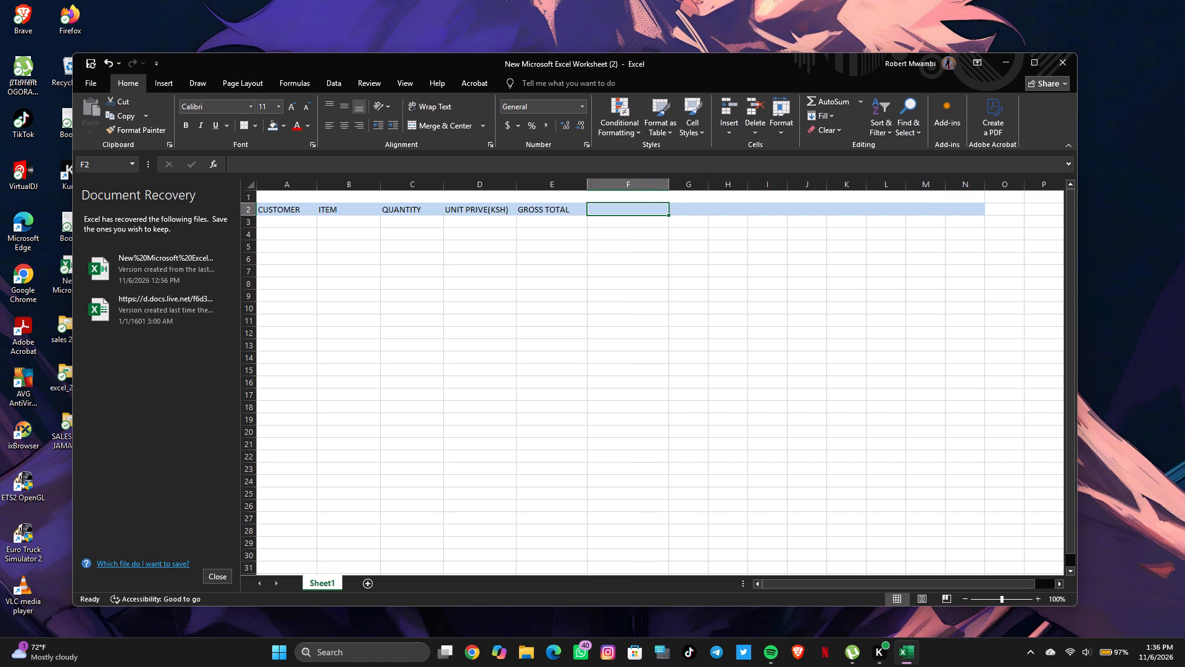
Widen column E slightly more and extend its header in E2 to GROSS TOTAL(KSH).
left_click_drag(585, 183, 596, 185)
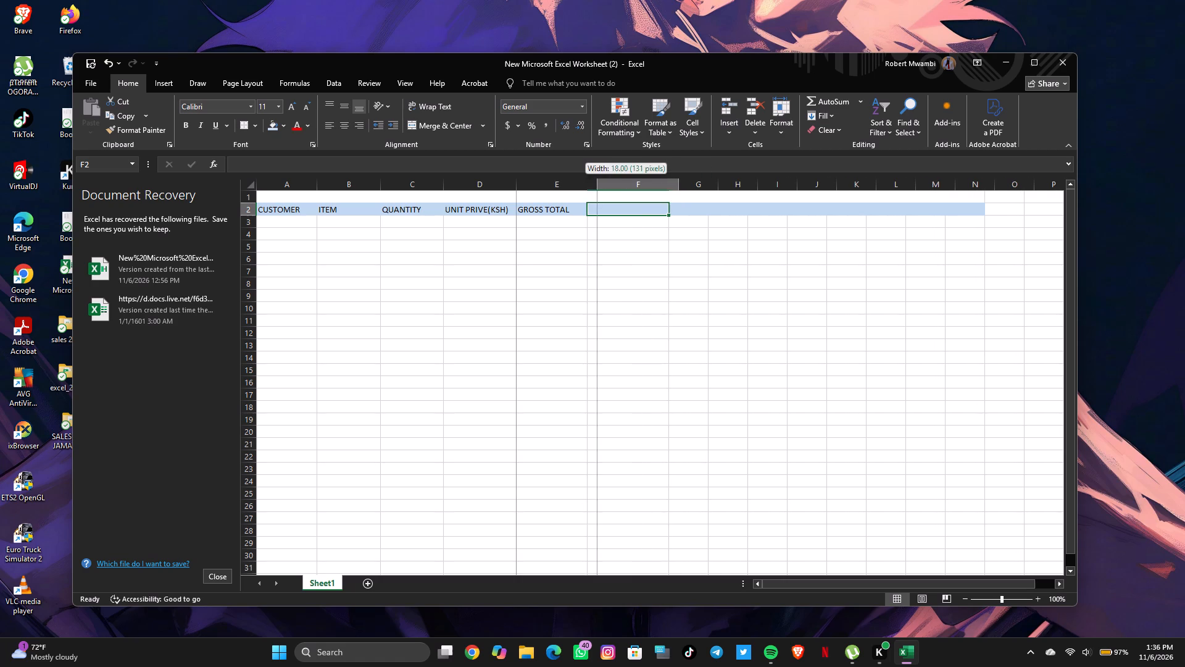
left_click_drag(596, 185, 597, 185)
left_click(579, 209)
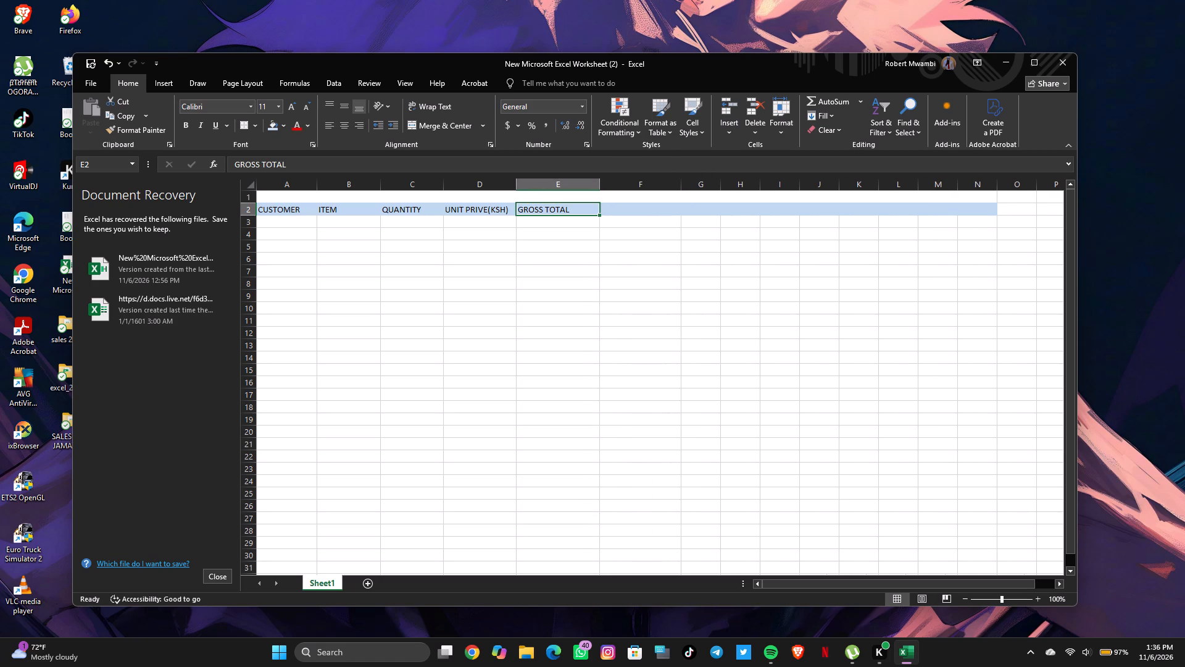
left_click(579, 209)
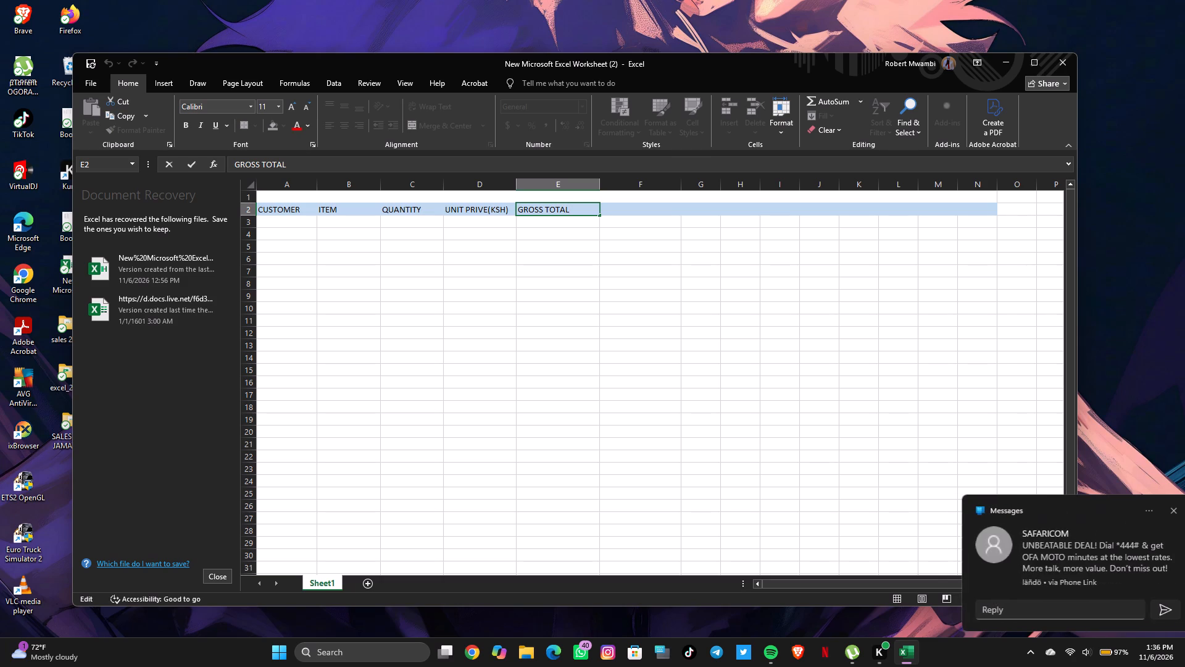
key("shift+parenleft")
key("k")
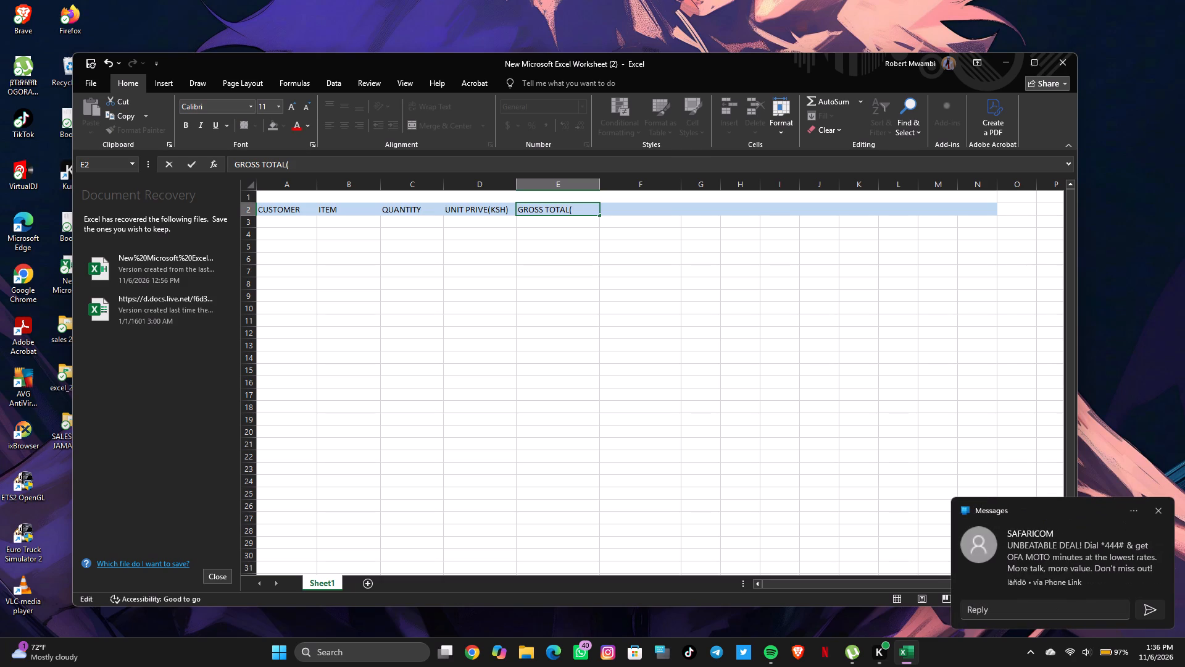
type("SH")
key("shift+parenright")
Enter the header DISCOUNT(KSH) in F2.
left_click(620, 209)
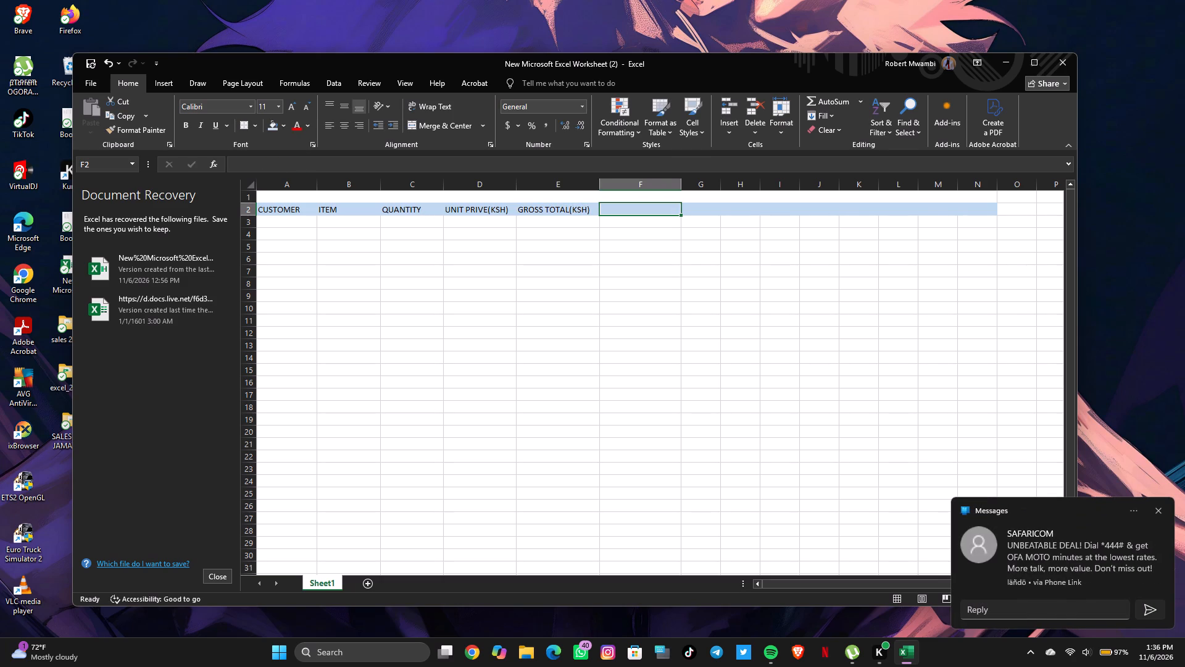
type("DISCOUNT")
key("shift+parenleft")
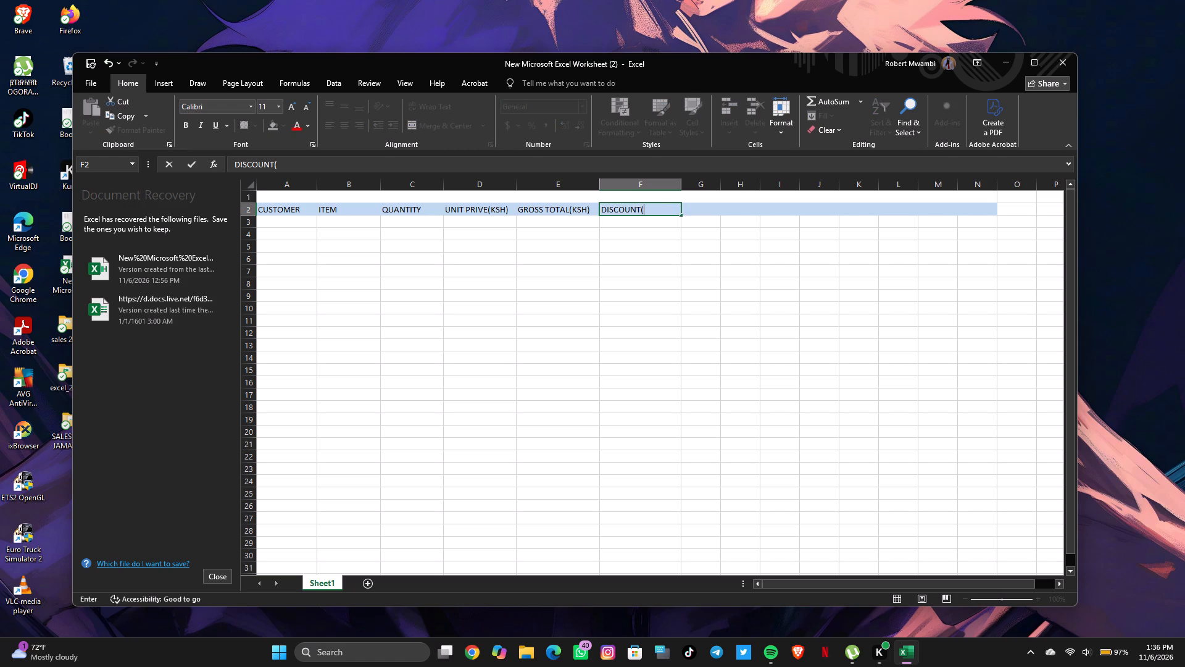
type("KSH")
key("shift+parenright")
Enter the customer names AMINA, BRIAN, CAROL and DAVID in cells A3 to A6.
left_click(291, 226)
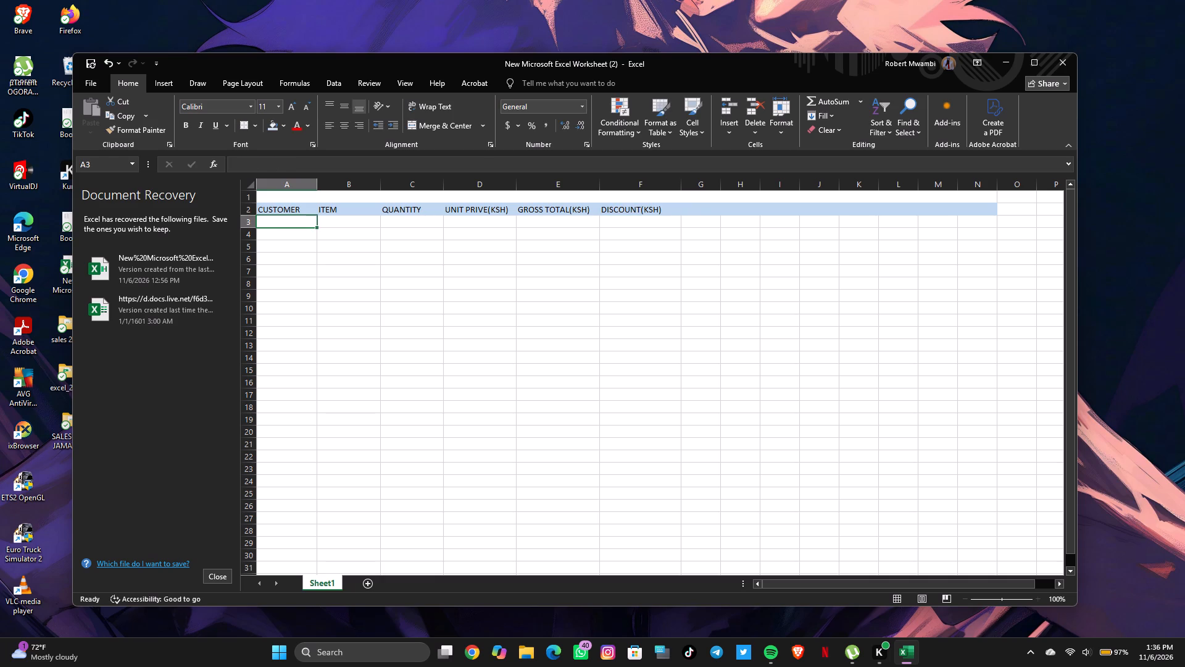
type("AMINA")
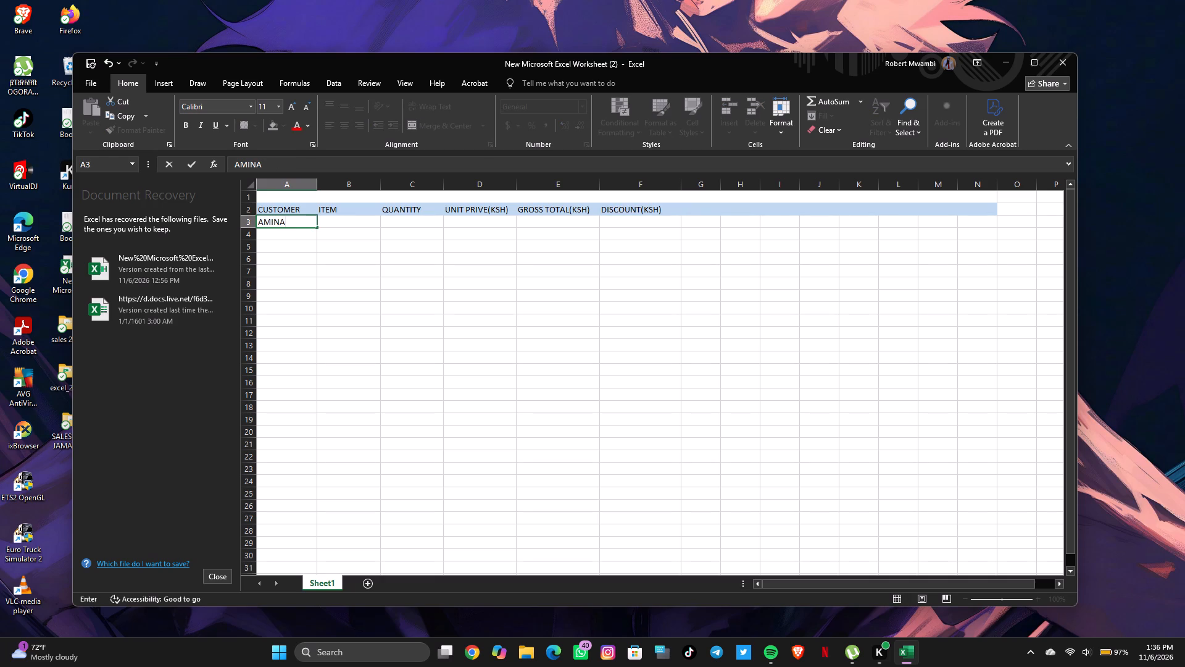
key("Return")
type("BRIAN")
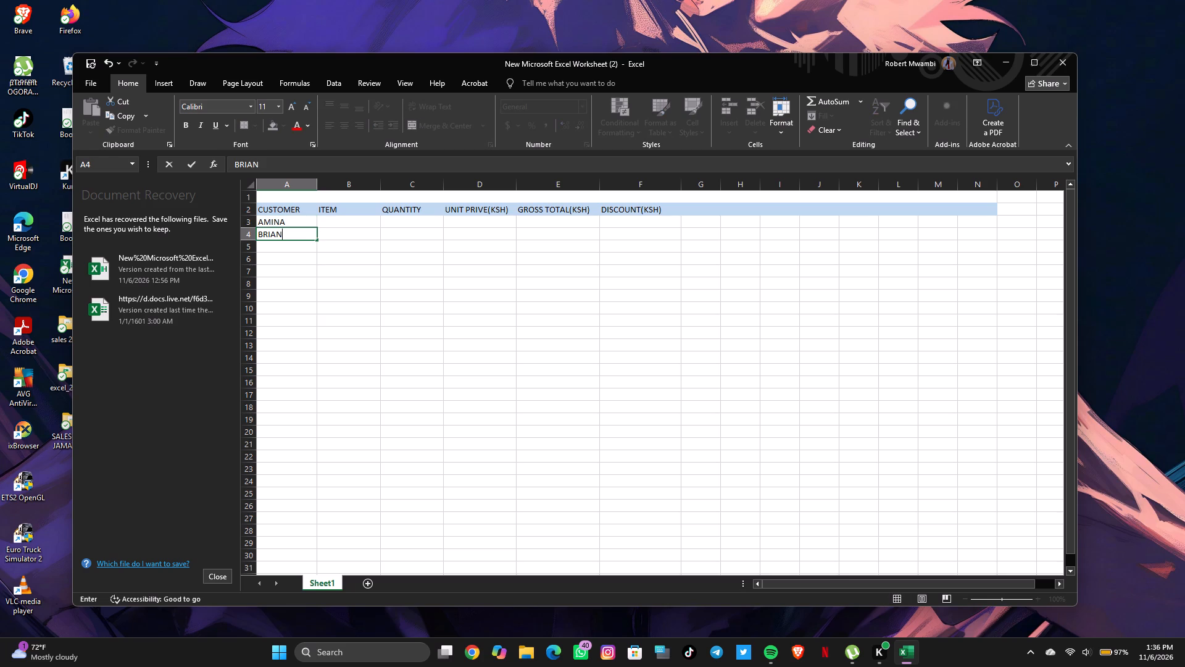
key("Return")
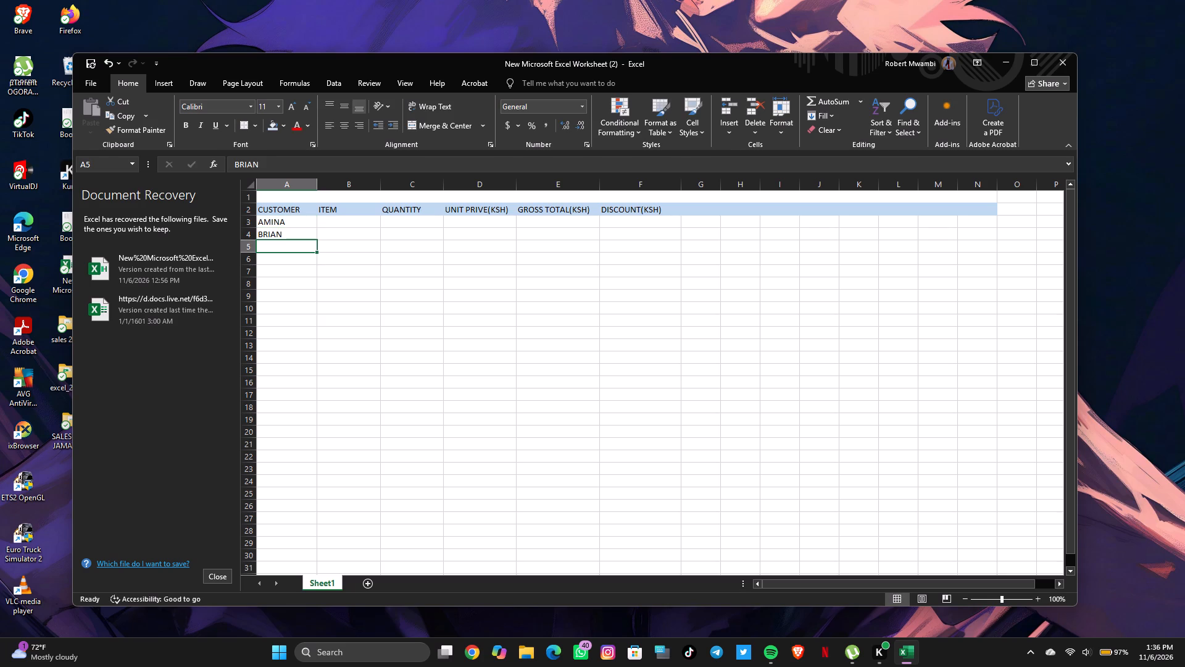
type("CAROL")
key("Return")
type("DVA")
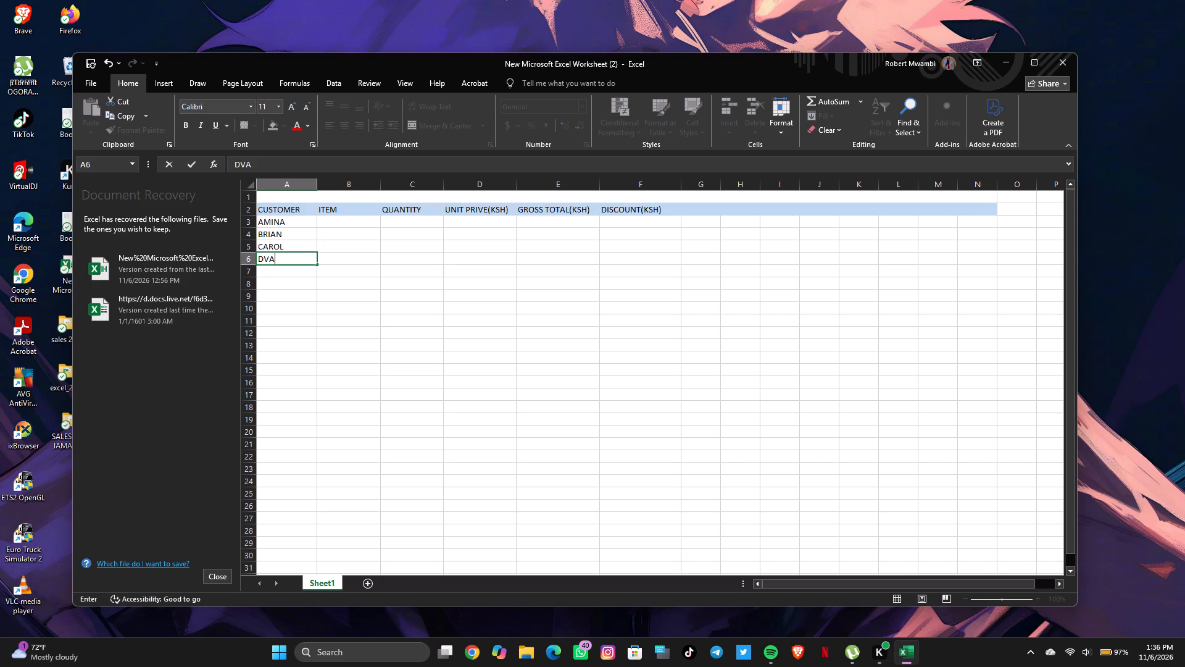
key("BackSpace")
key("BackSpace")
type("AVID")
key("Return")
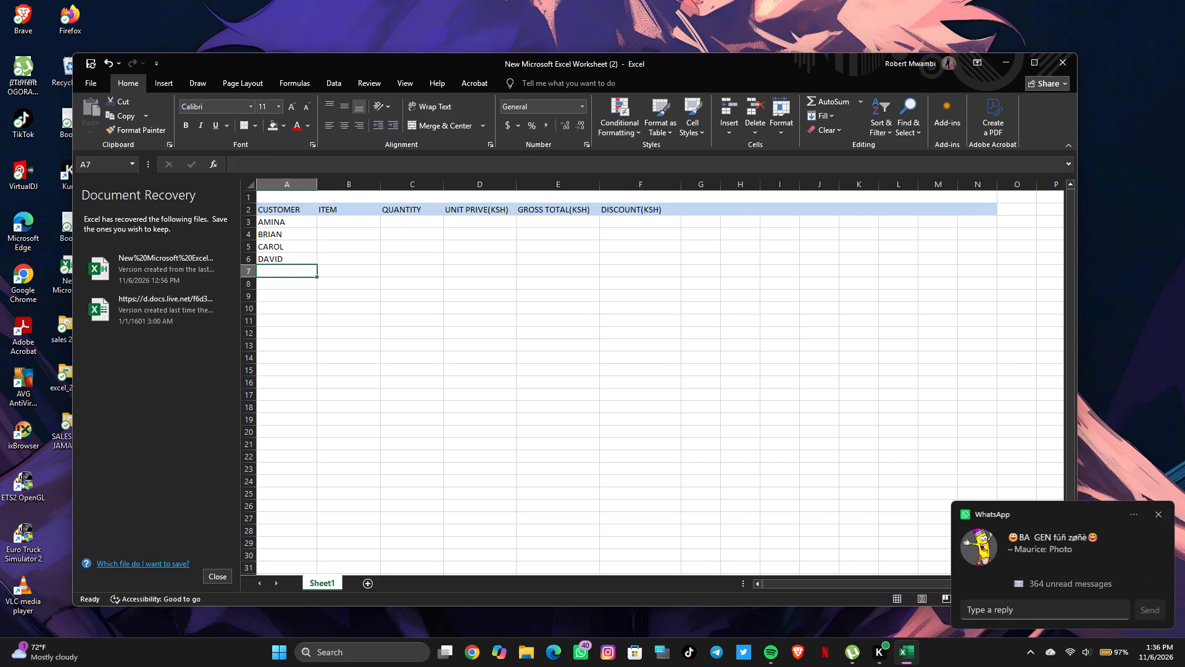
Continue the customer list with ESTHER, FELIX and GRACE in cells A7 to A9.
type("ESTHER")
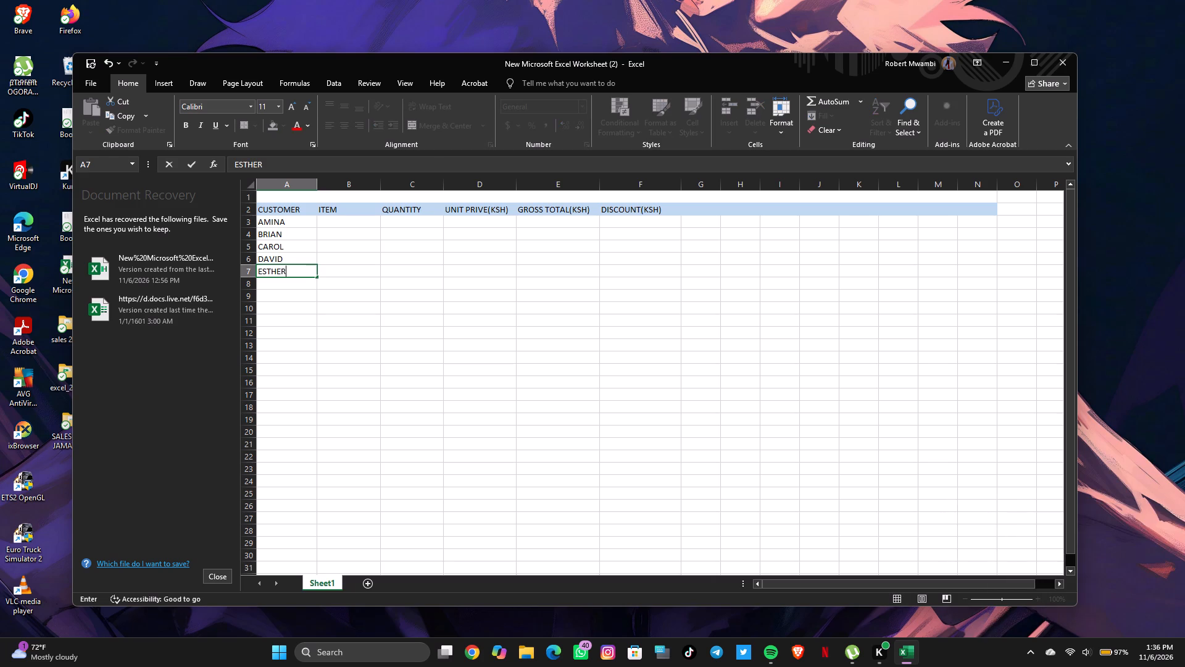
key("Return")
type("FELIZ")
key("BackSpace")
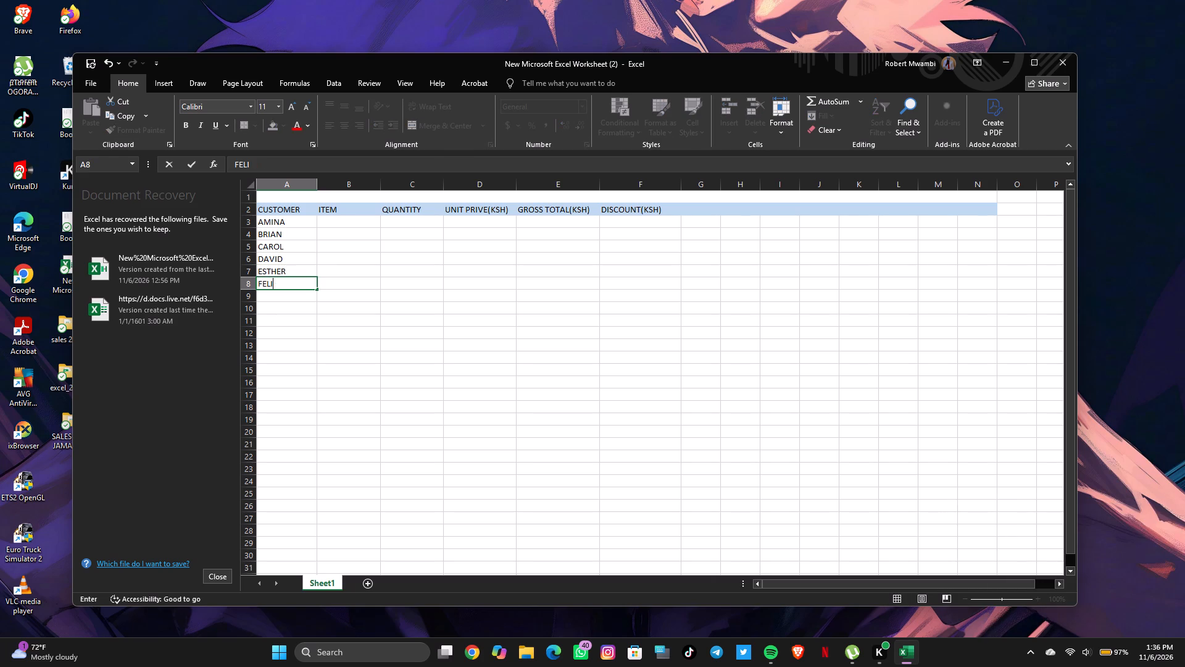
key("x")
key("Return")
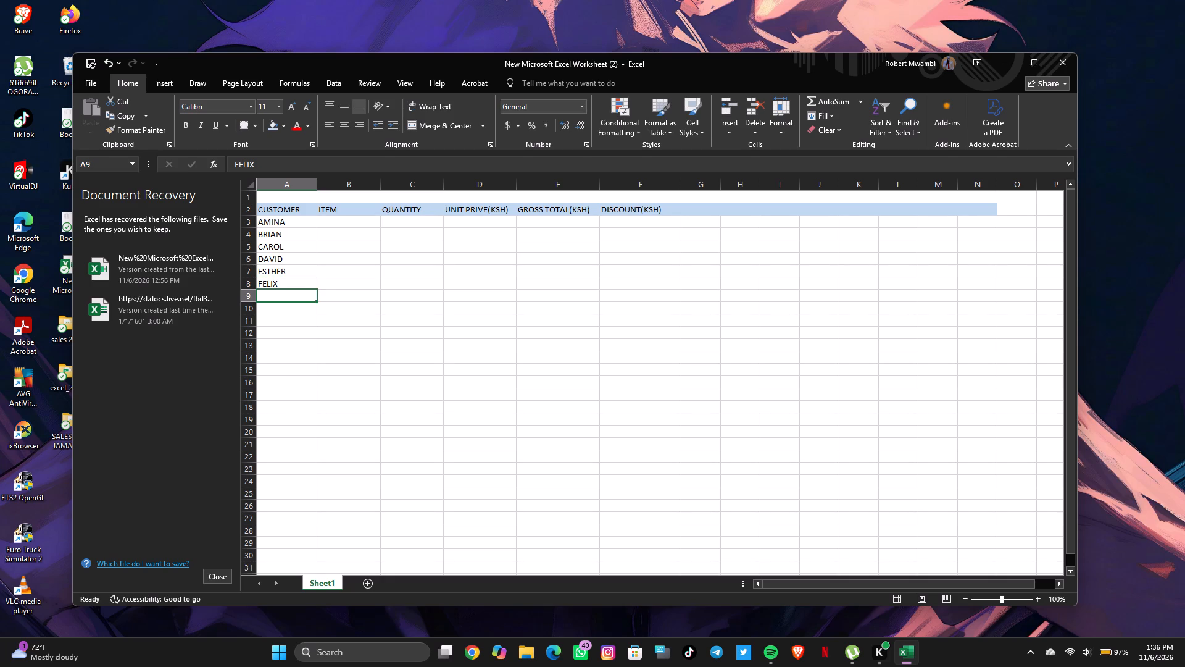
type("GRACE")
key("space")
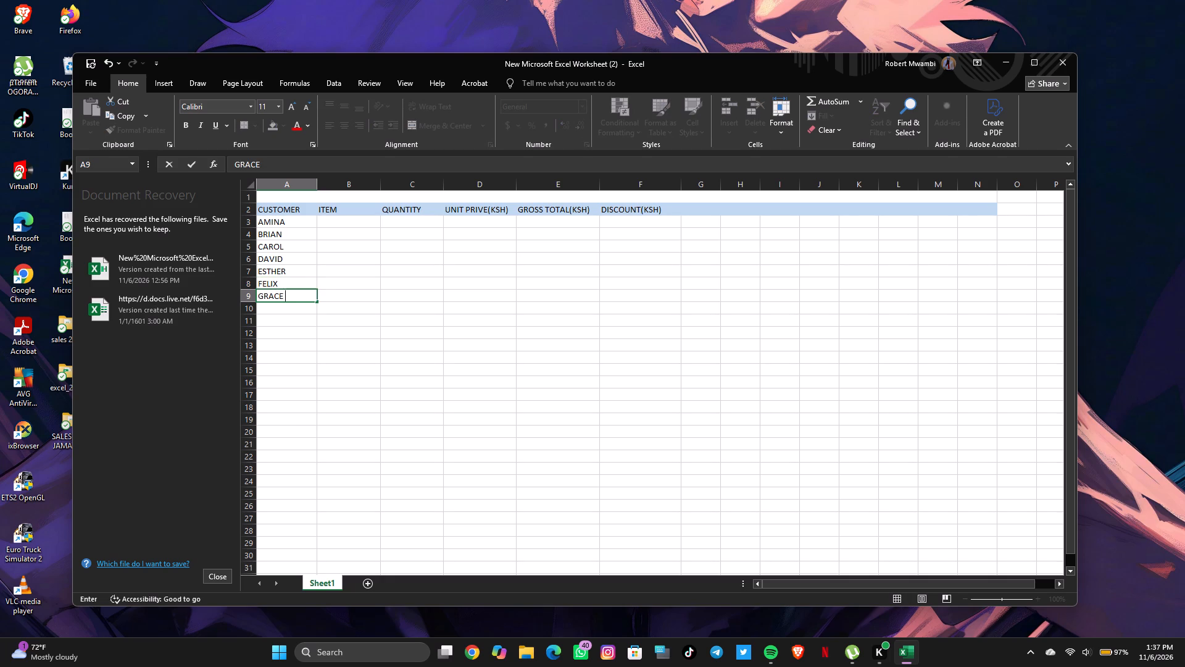
key("Return")
Enter the customer name HASSAN in A10, replacing any auto-completed or stray letters.
key("g")
key("BackSpace")
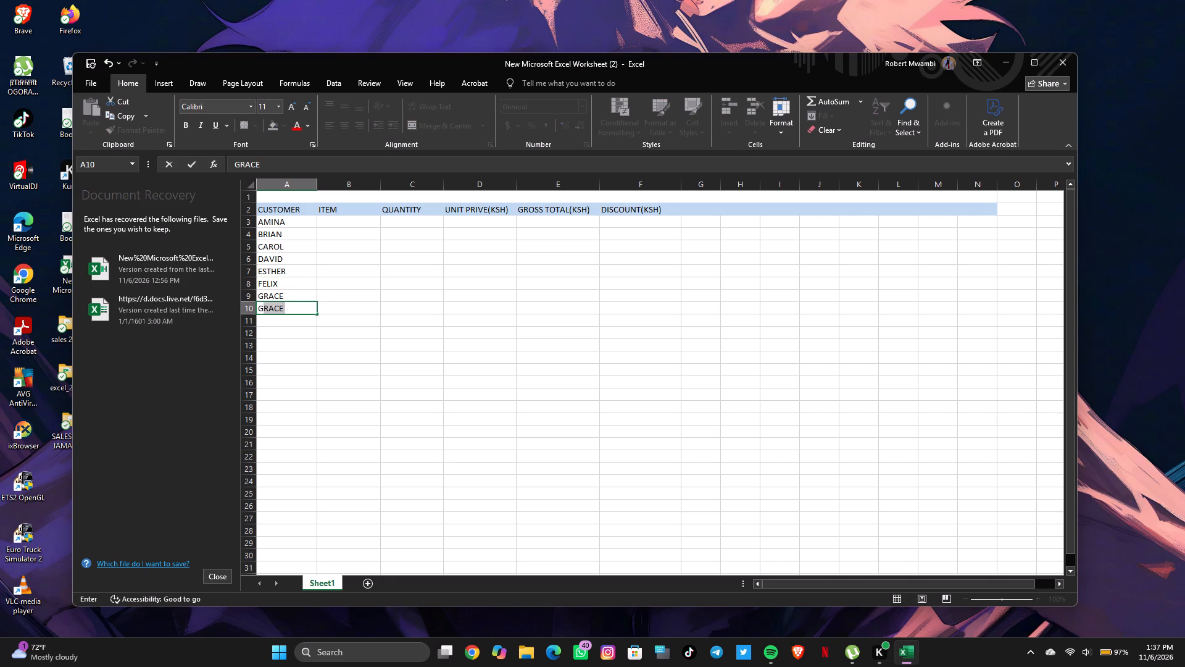
type("HASSA")
key("n")
key("BackSpace")
key("BackSpace")
key("BackSpace")
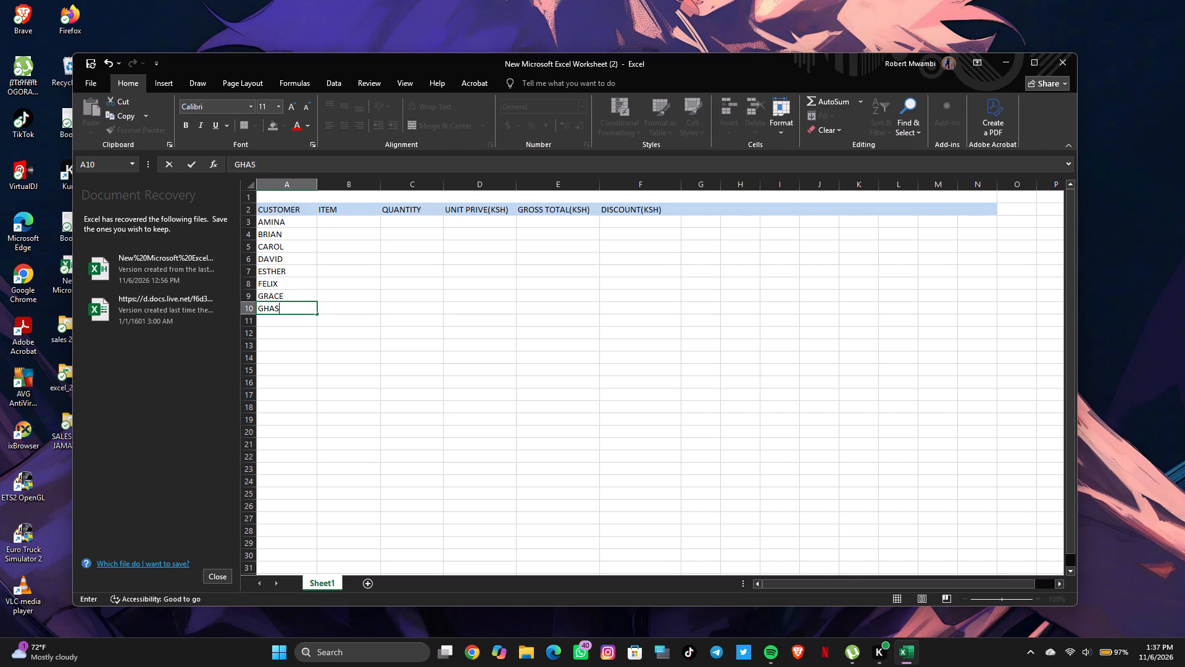
key("BackSpace")
key("BackSpace")
key("BackSpace")
key("BackSpace")
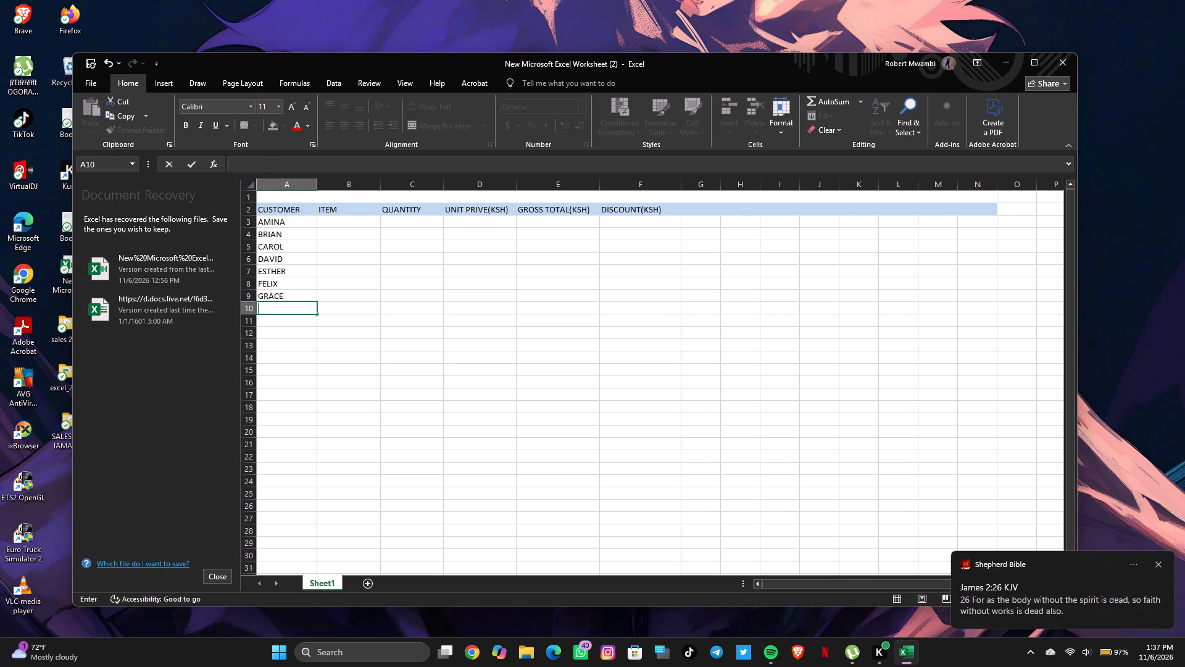
key("h")
type("ASSAN")
key("Return")
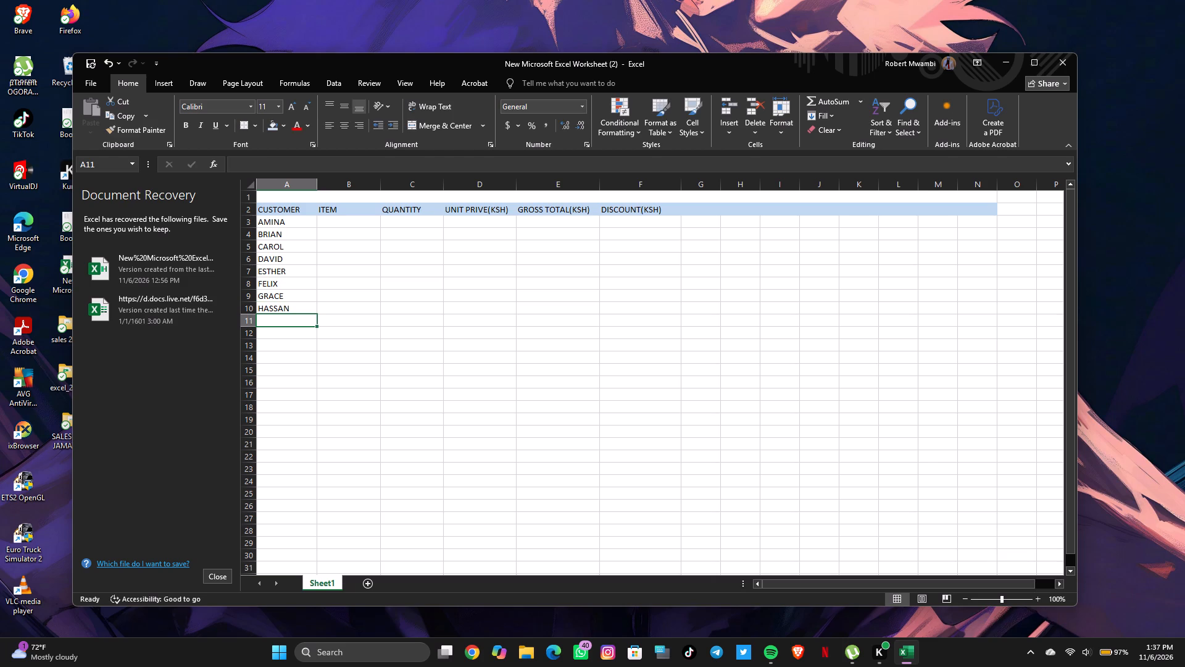
Enter the last two customer names, IRENE in A11 and JAMES in A12.
type("IRENE JAMES")
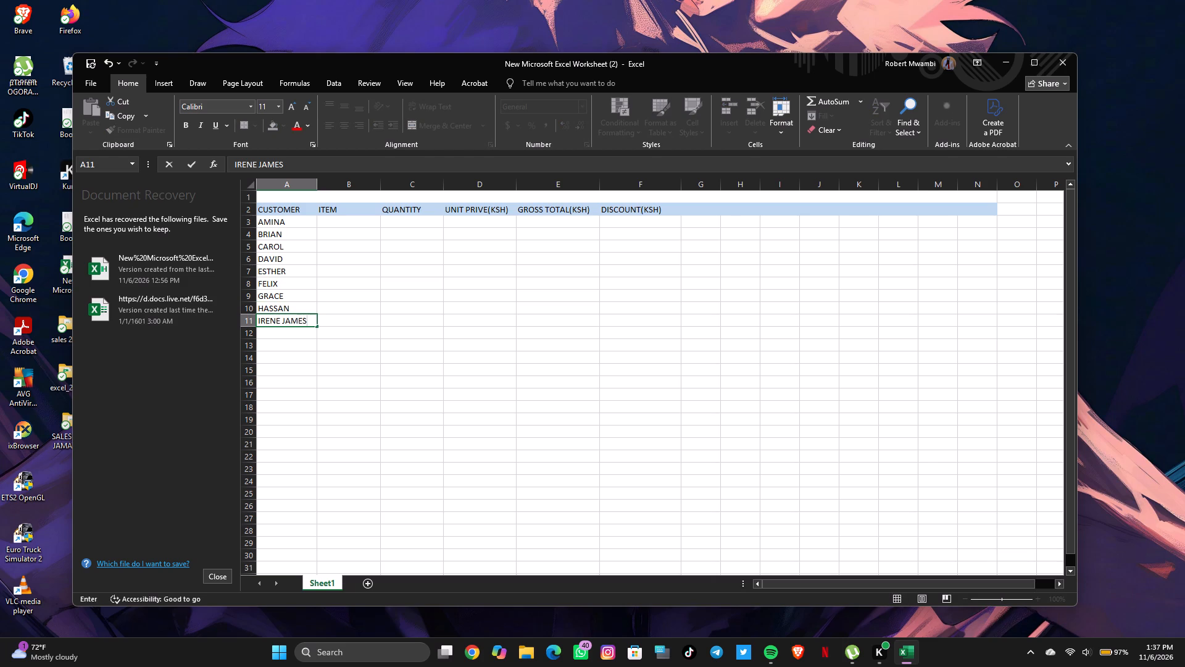
key("BackSpace")
key("BackSpace")
key("BackSpace")
key("BackSpace")
key("BackSpace")
key("Return")
type("JAMES")
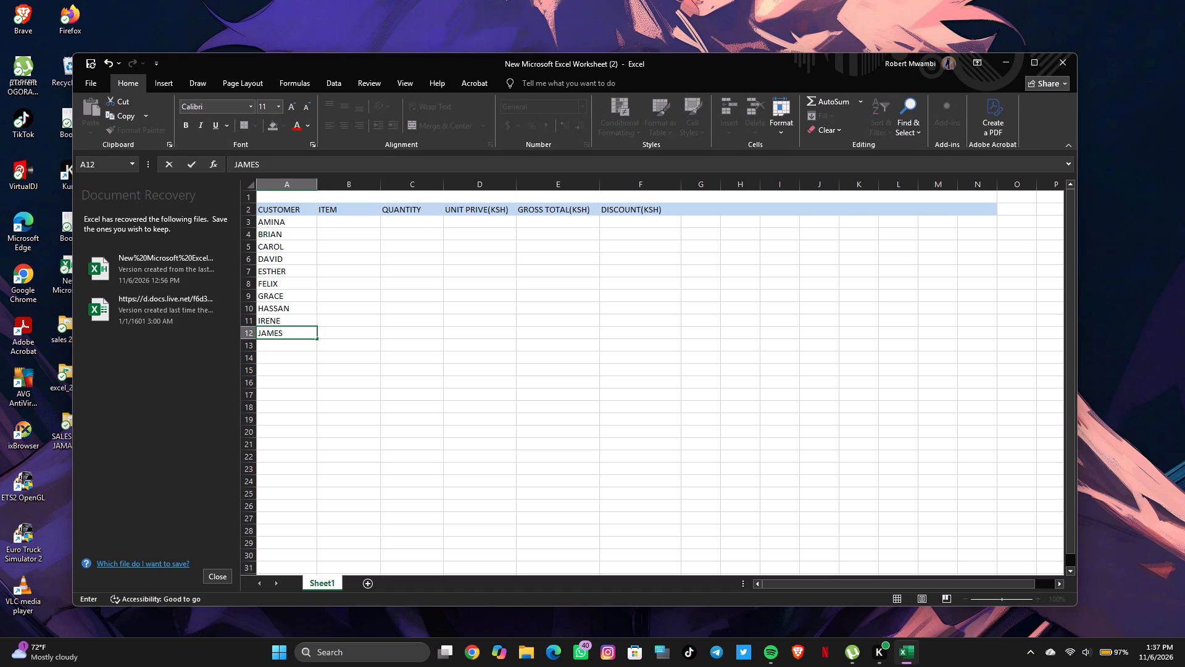
Enter EXERCISE BOOKS in B3 as the item for customer AMINA.
left_click(341, 216)
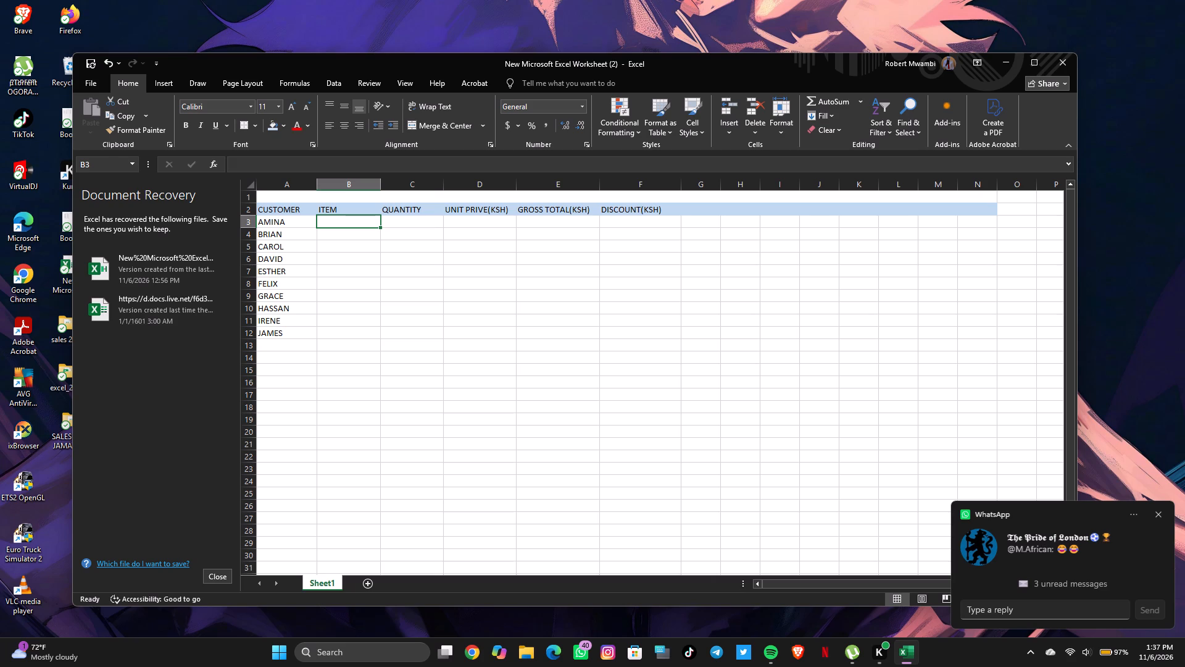
type("EXER")
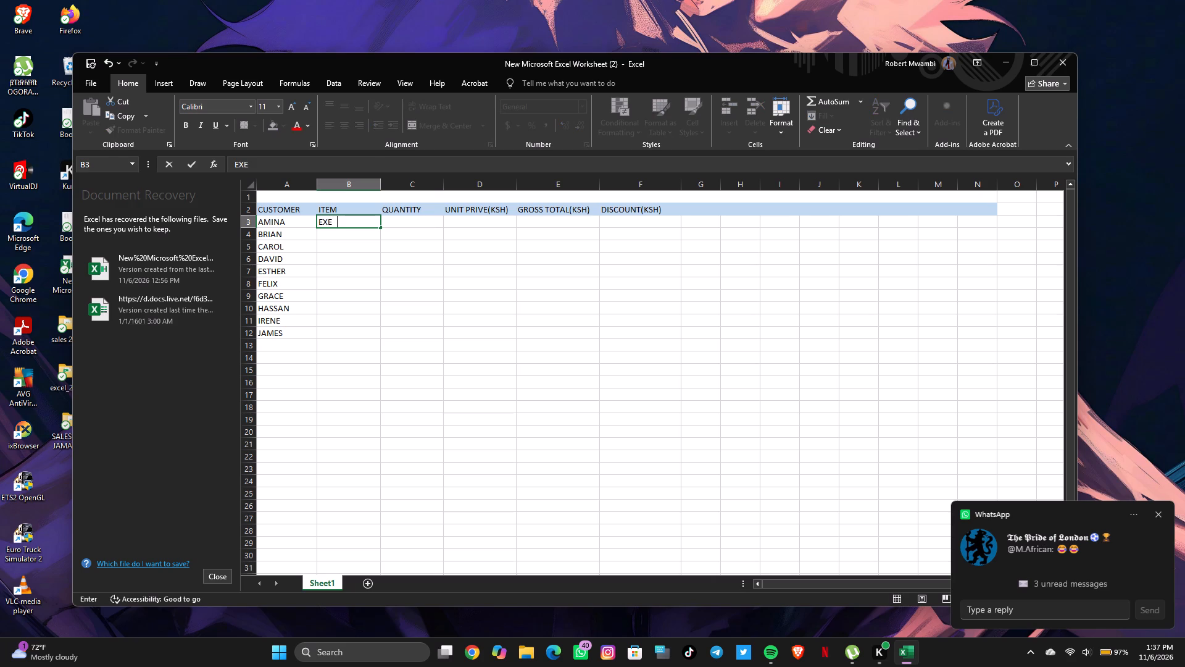
type("CISE")
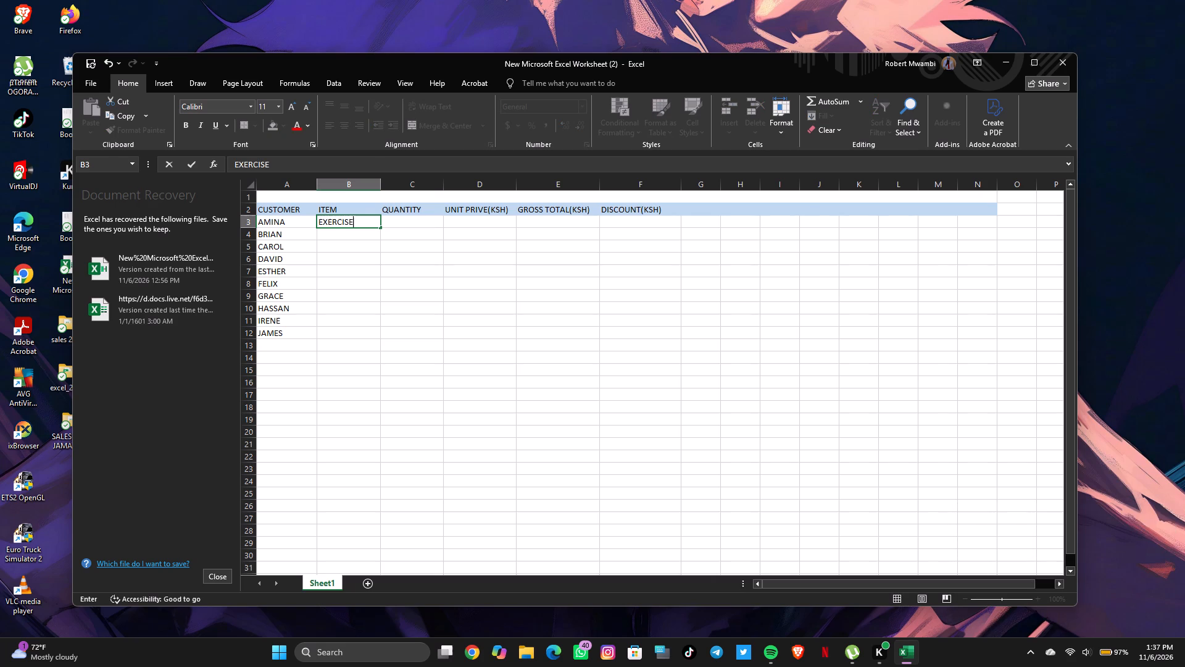
key("space")
type("BOOK")
key("s")
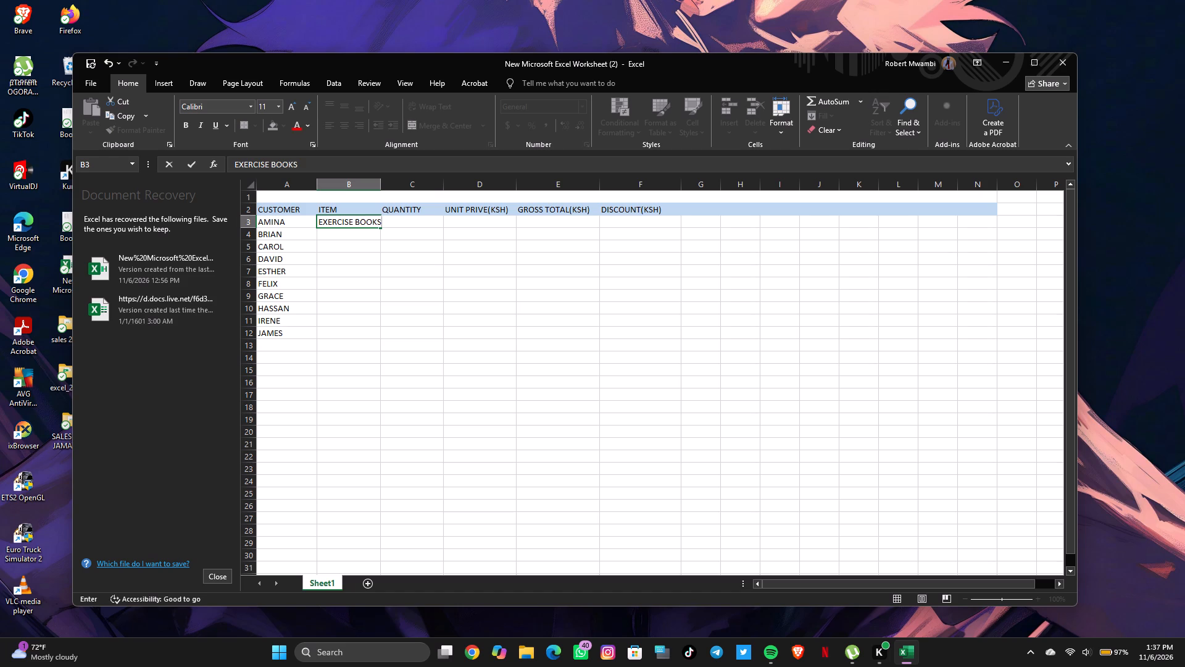
left_click(334, 232)
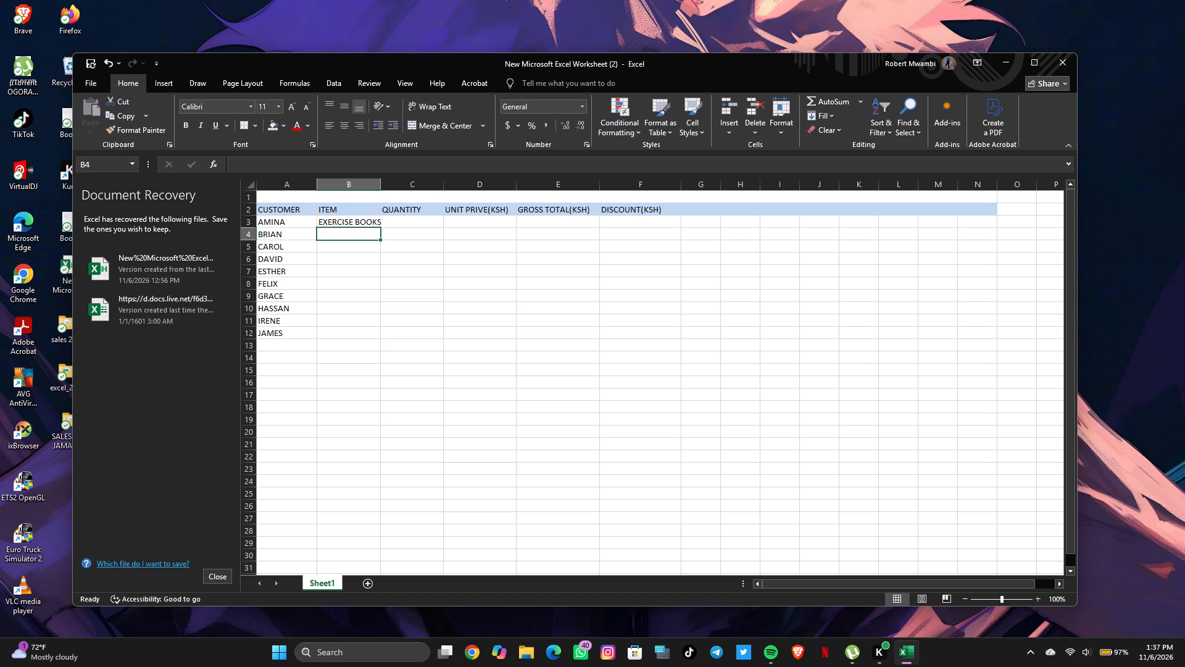
Widen column B so that EXERCISE BOOKS fits inside its cell.
left_click_drag(383, 184, 399, 189)
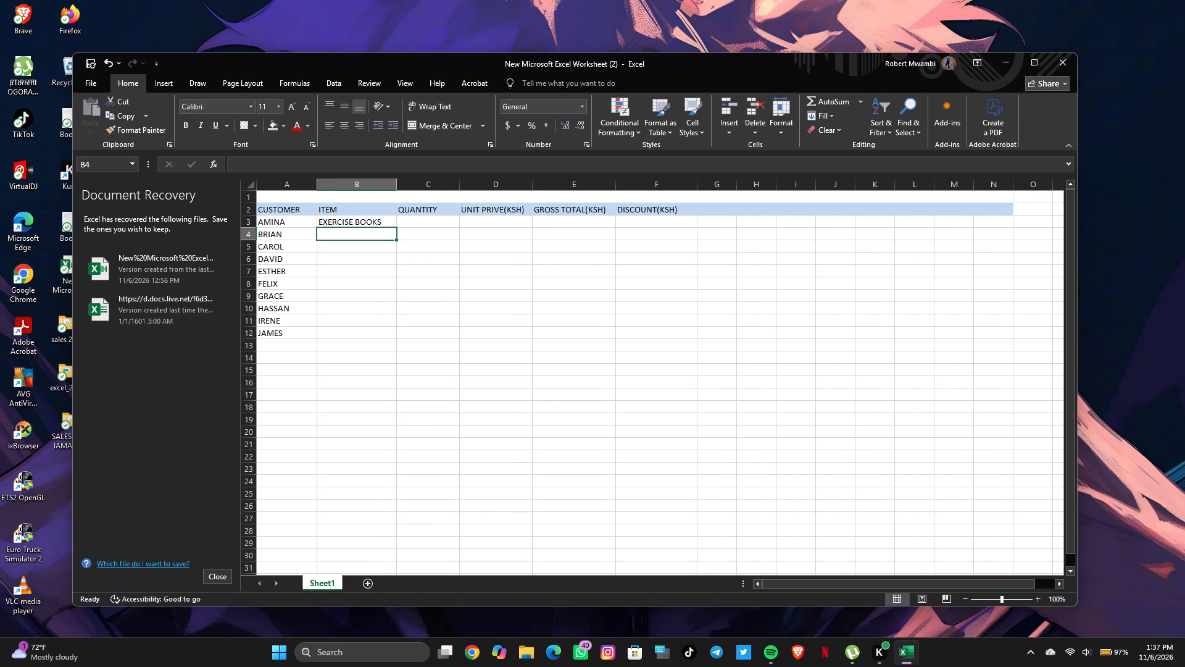
Enter the items PENS in B4 and MATHEMATICAL SETS in B5.
left_click(331, 233)
key("p")
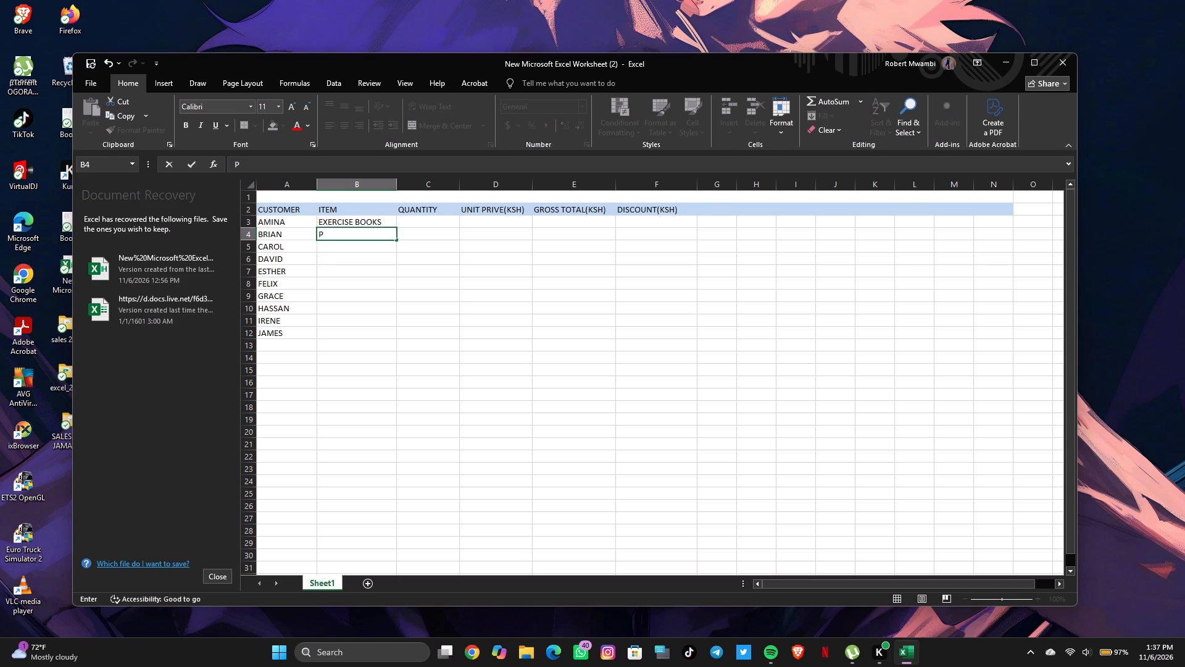
type("ENS")
key("Return")
type("MATHEMATICA")
type("L SET")
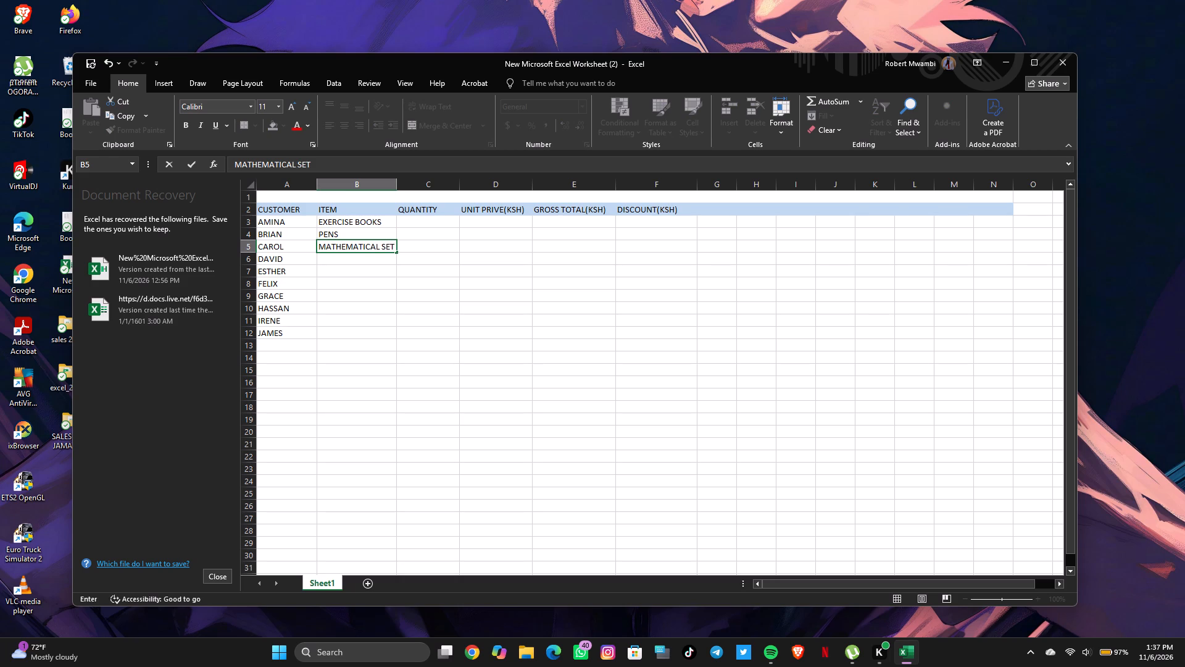
key("s")
left_click(362, 259)
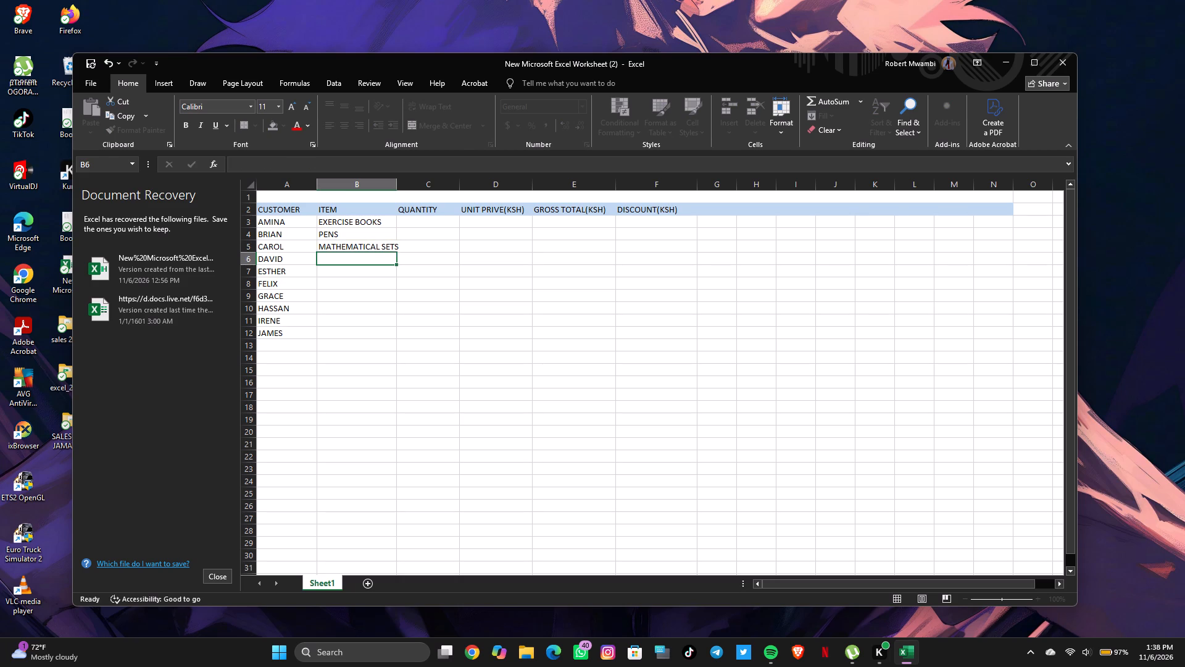
Widen column B further so that MATHEMATICAL SETS fits with some room to spare.
left_click_drag(402, 186, 405, 186)
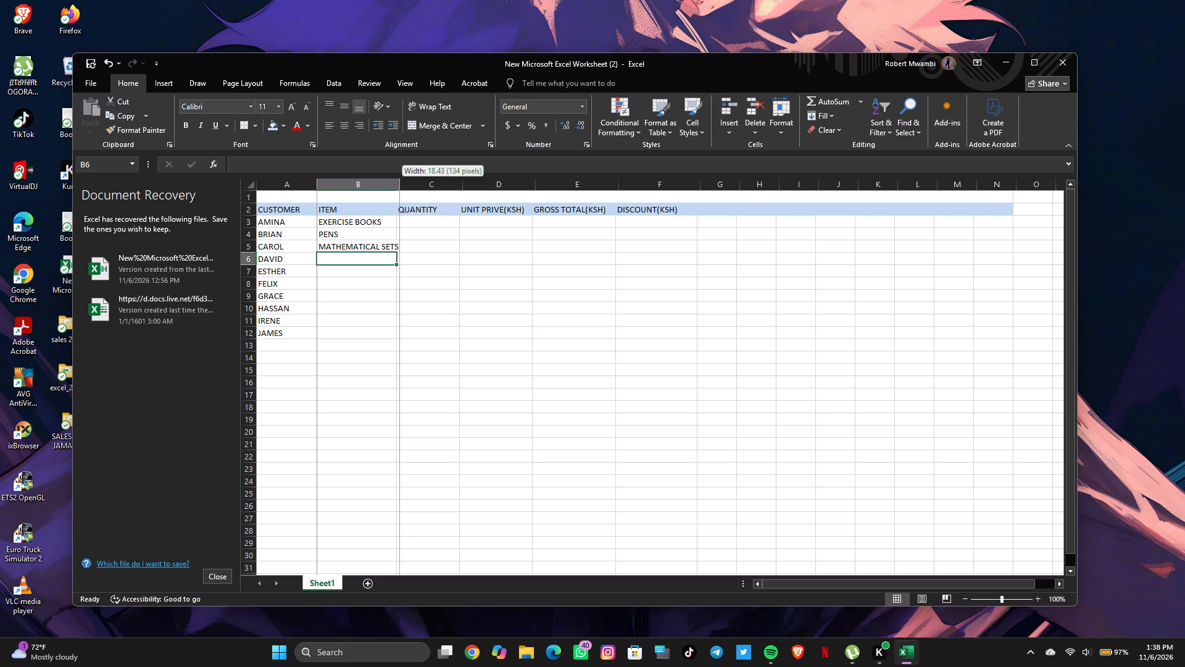
left_click_drag(405, 186, 416, 192)
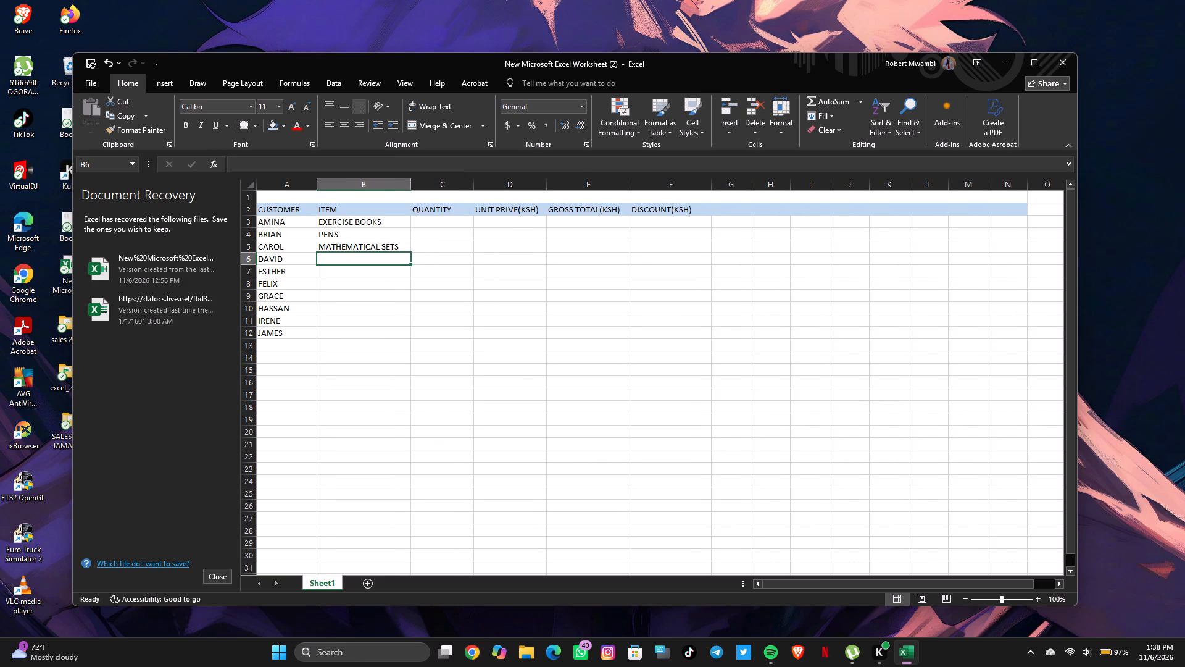
Enter FILES in B6 as the item for customer DAVID.
type("FILES")
key("Return")
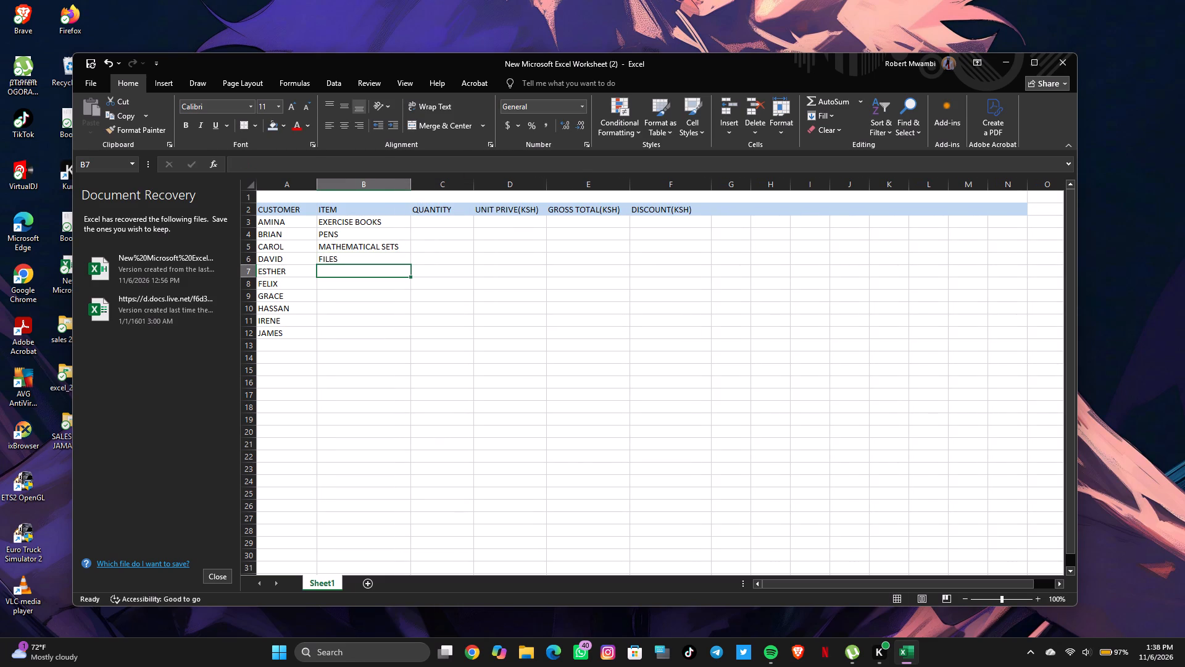
Enter the items RULERS, SCHOOL BAGS, PENCILS, GEOMETRY SETS, NOTEBOOKS and MARKERS in B7 through B12.
type("RULERS")
key("Return")
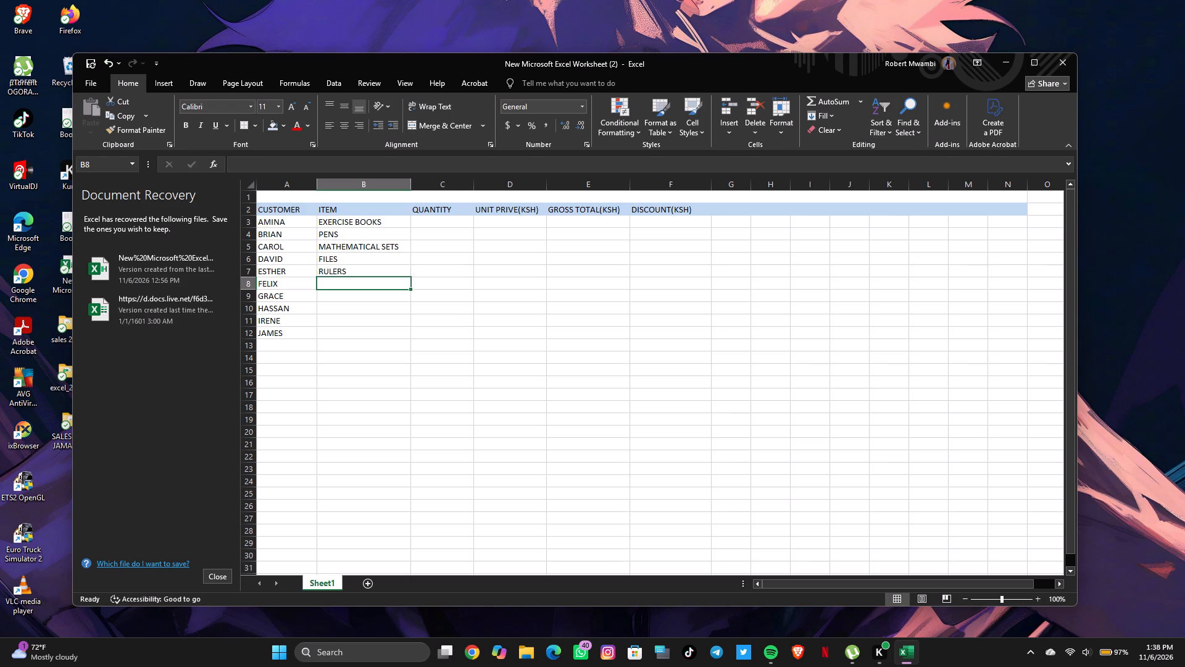
type("SCHOOL B")
type("AGS")
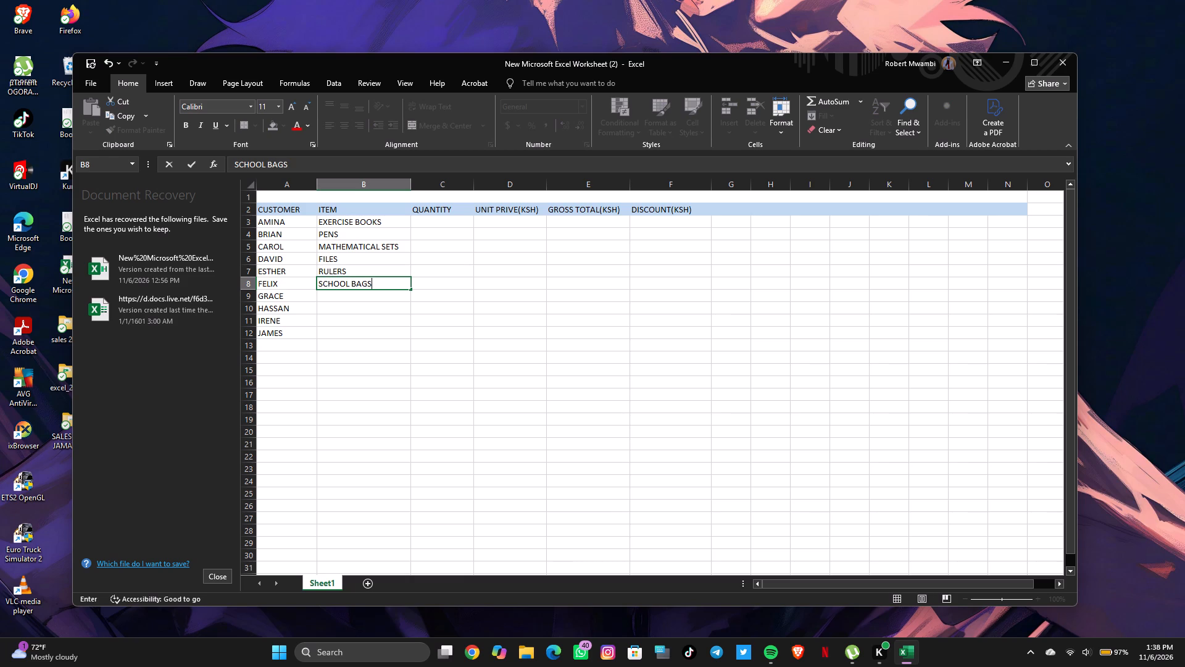
key("Return")
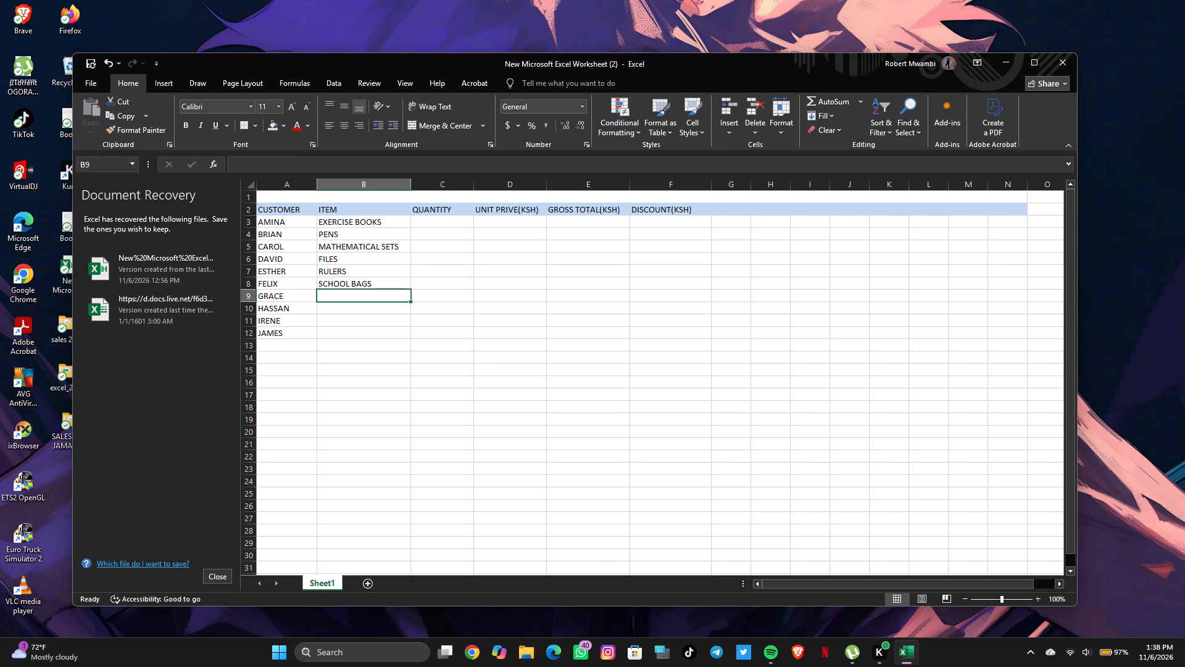
type("PENCILS")
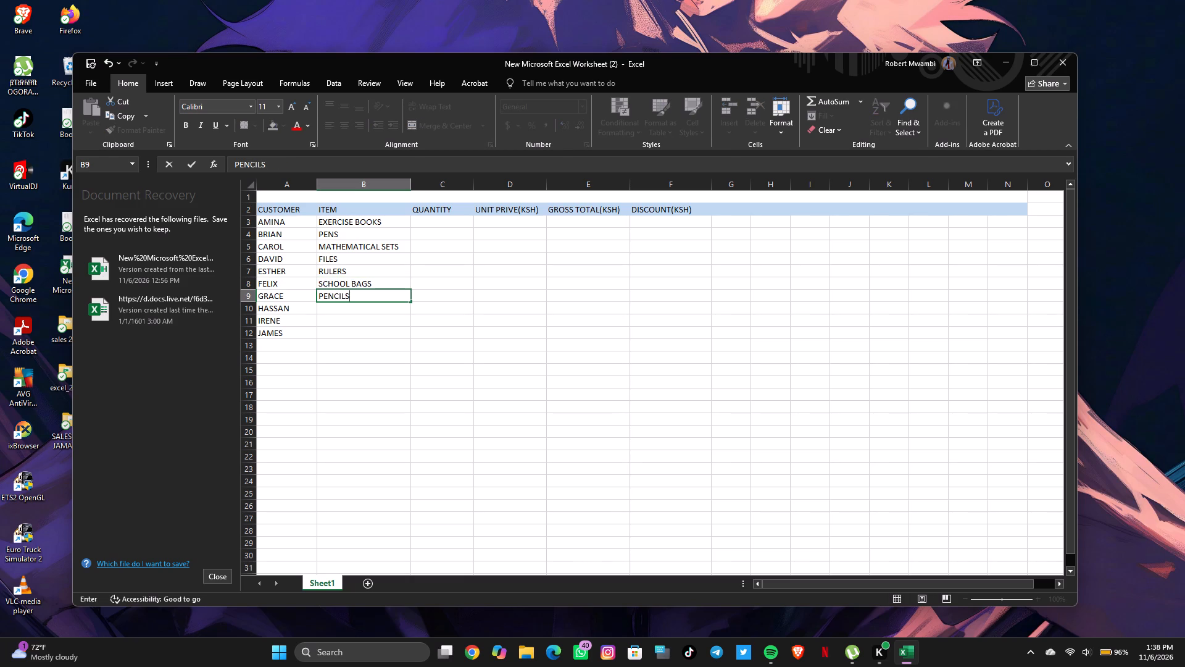
key("Return")
type("GEOMER")
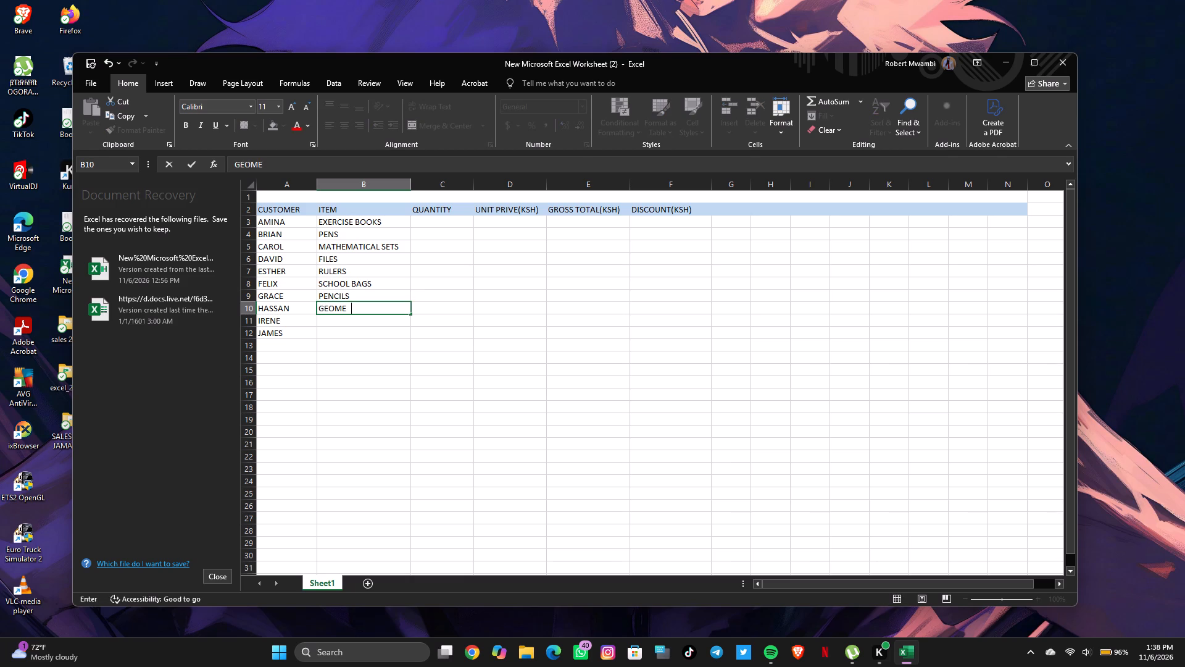
key("BackSpace")
type("TRY SETS")
key("Return")
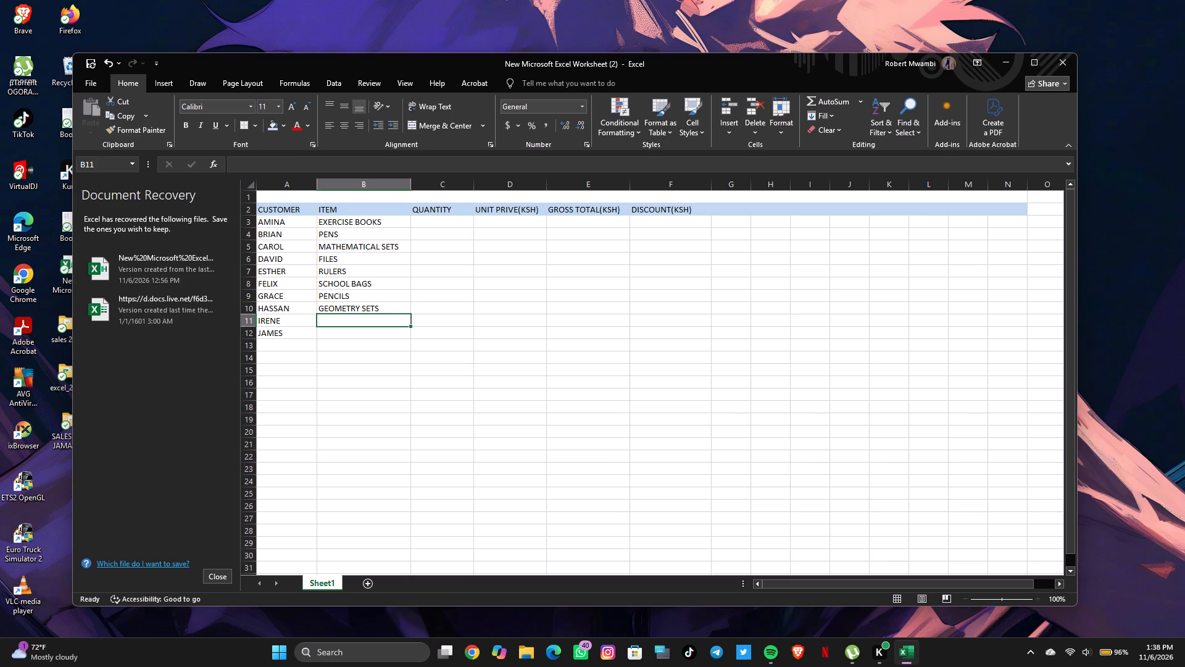
type("NOTEBOOKS")
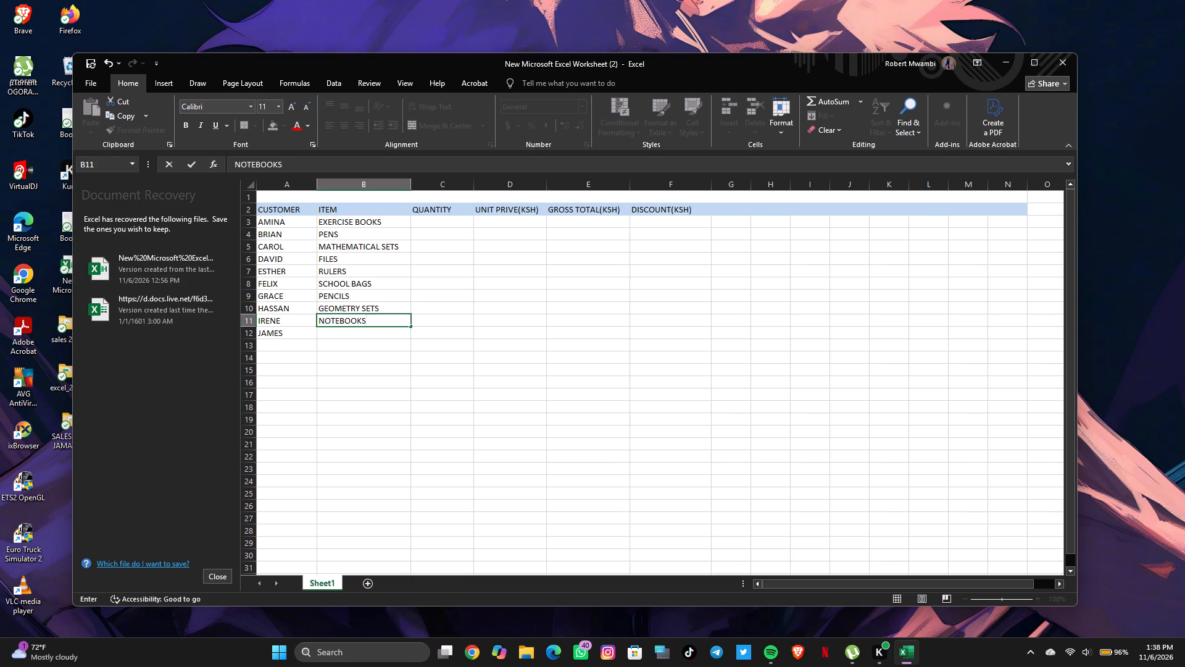
key("Return")
type("MARKERS")
Enter the quantities 12, 20, 5, 10 and 15 in C3 through C7.
left_click(431, 222)
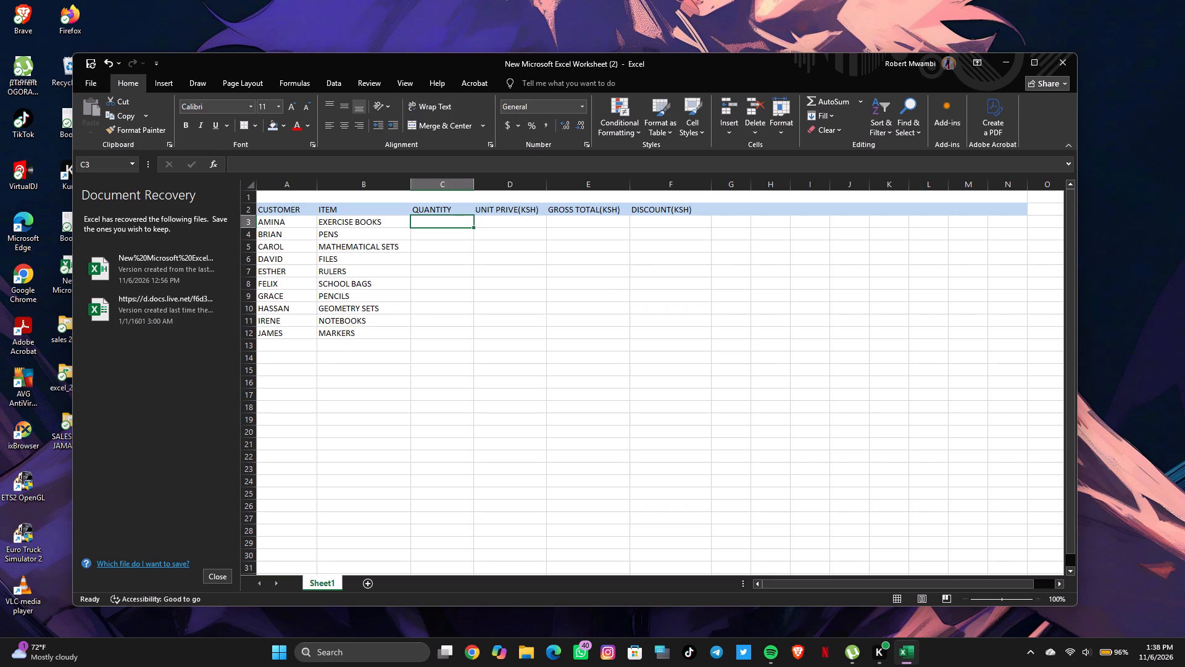
type("12")
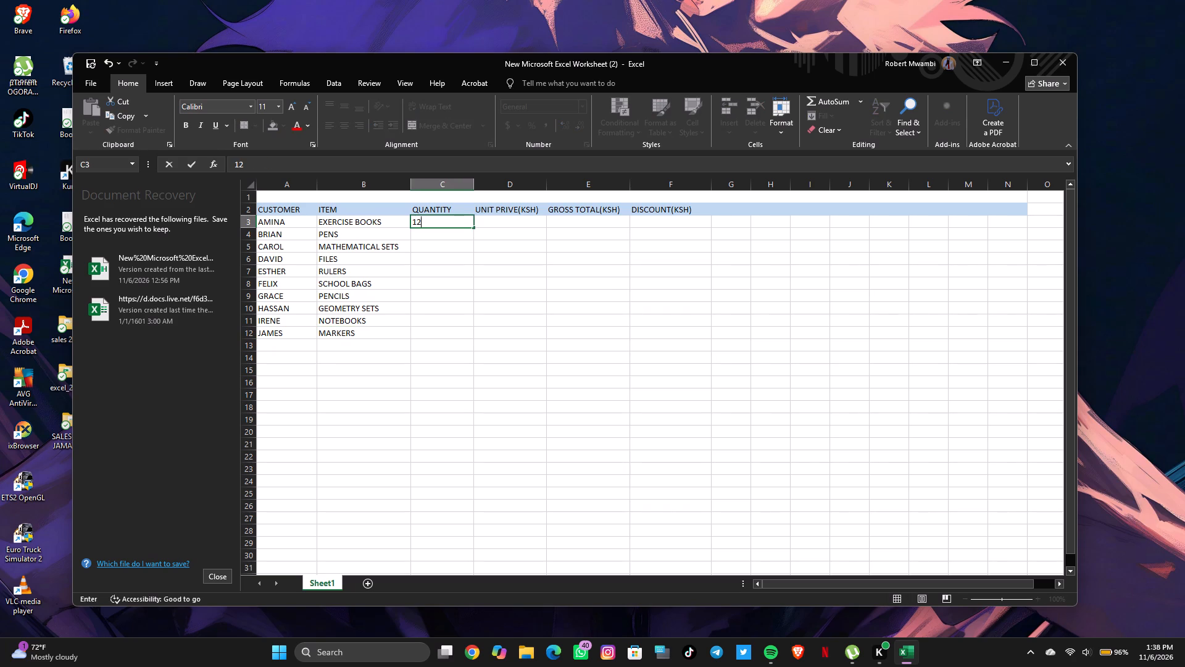
key("Return")
type("20")
key("Return")
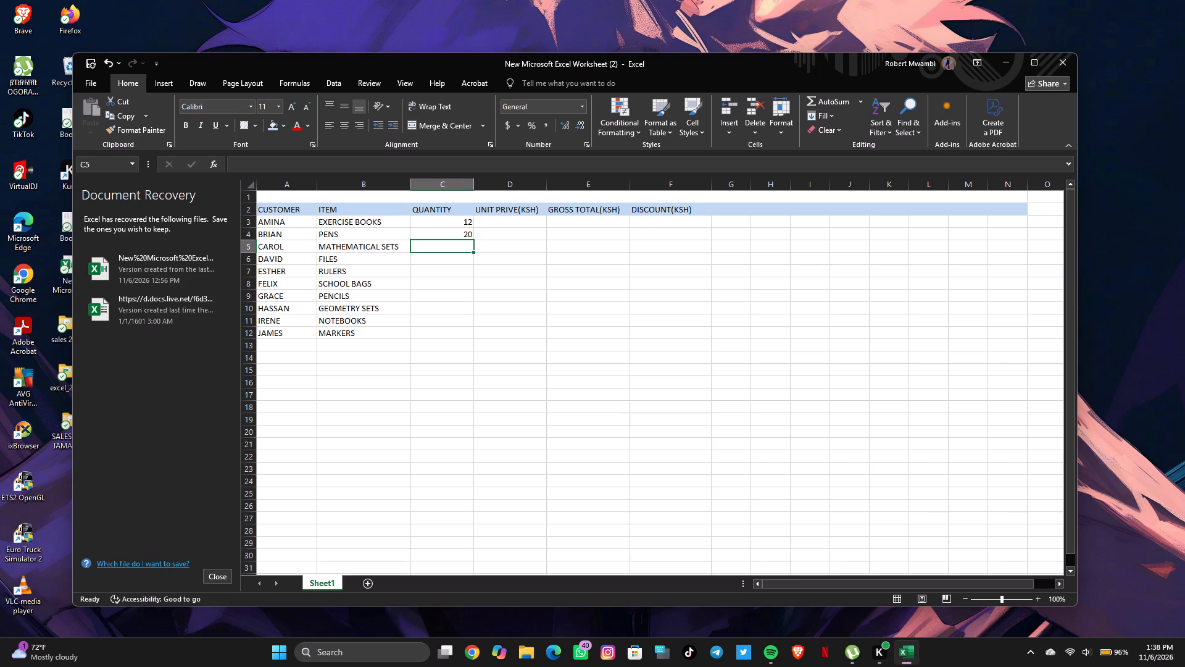
key("5")
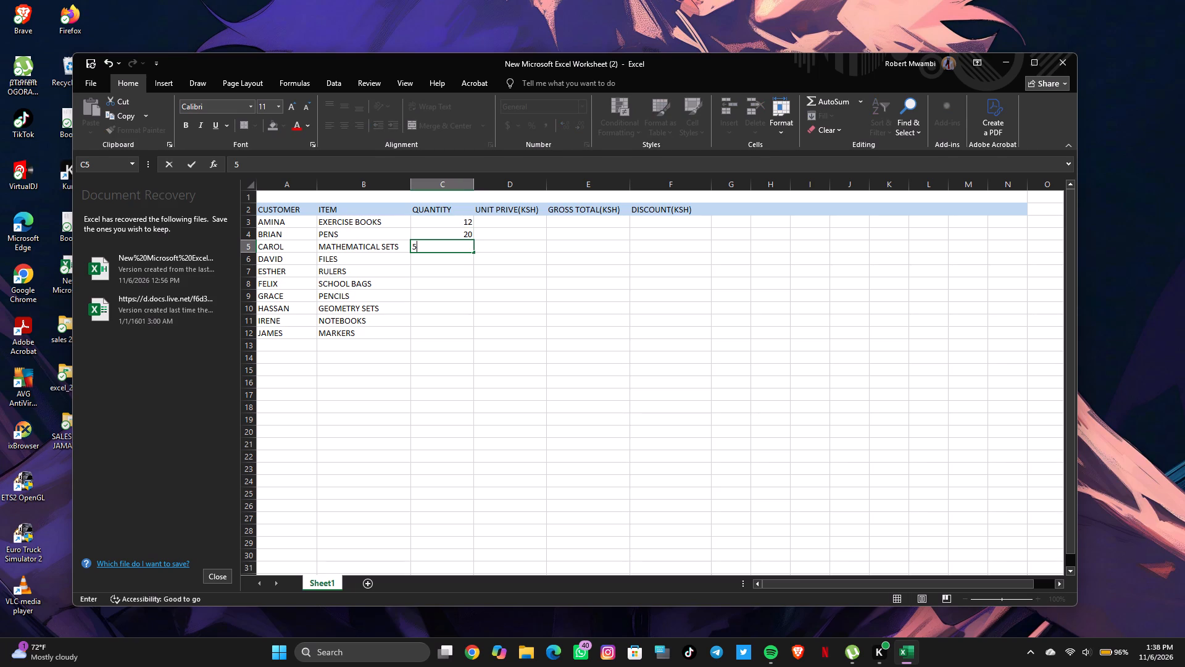
key("Return")
type("10")
key("Return")
type("15")
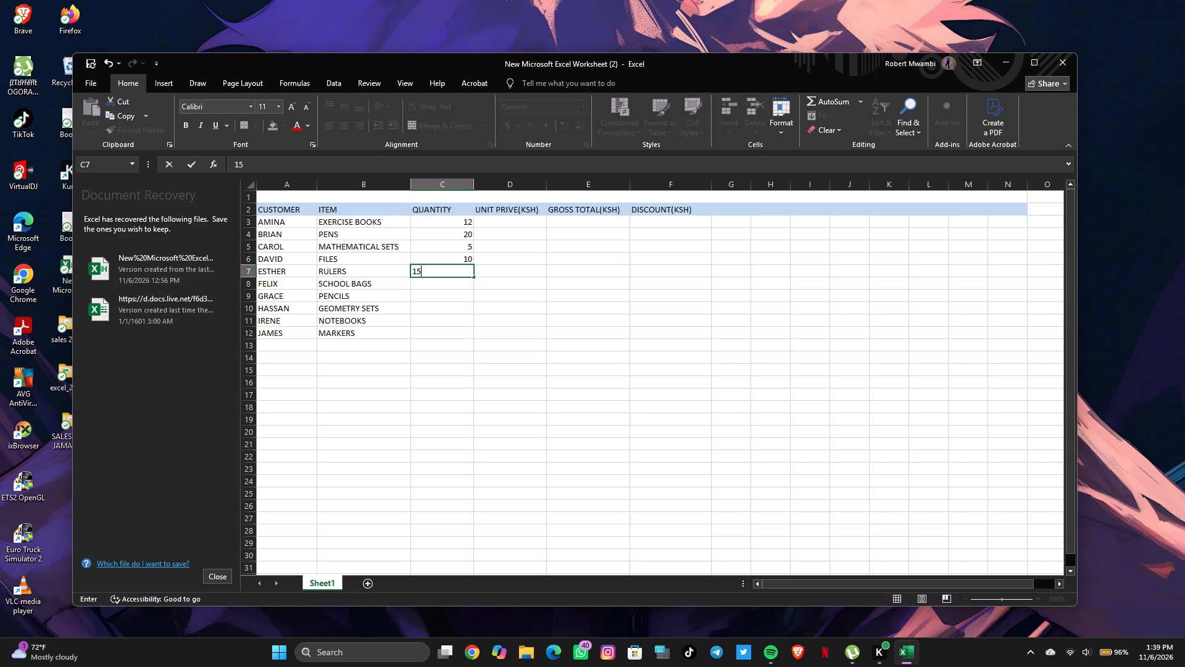
key("Return")
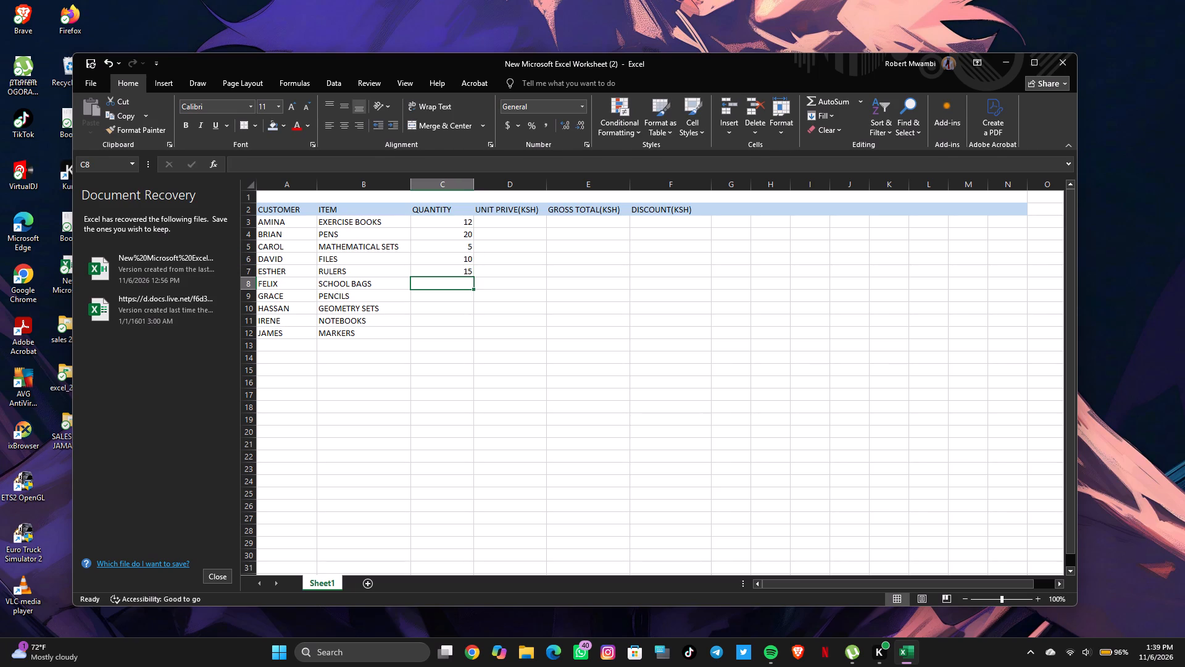
Enter the quantities 3, 25, 4, 8 and 6 in C8 through C12.
key("3")
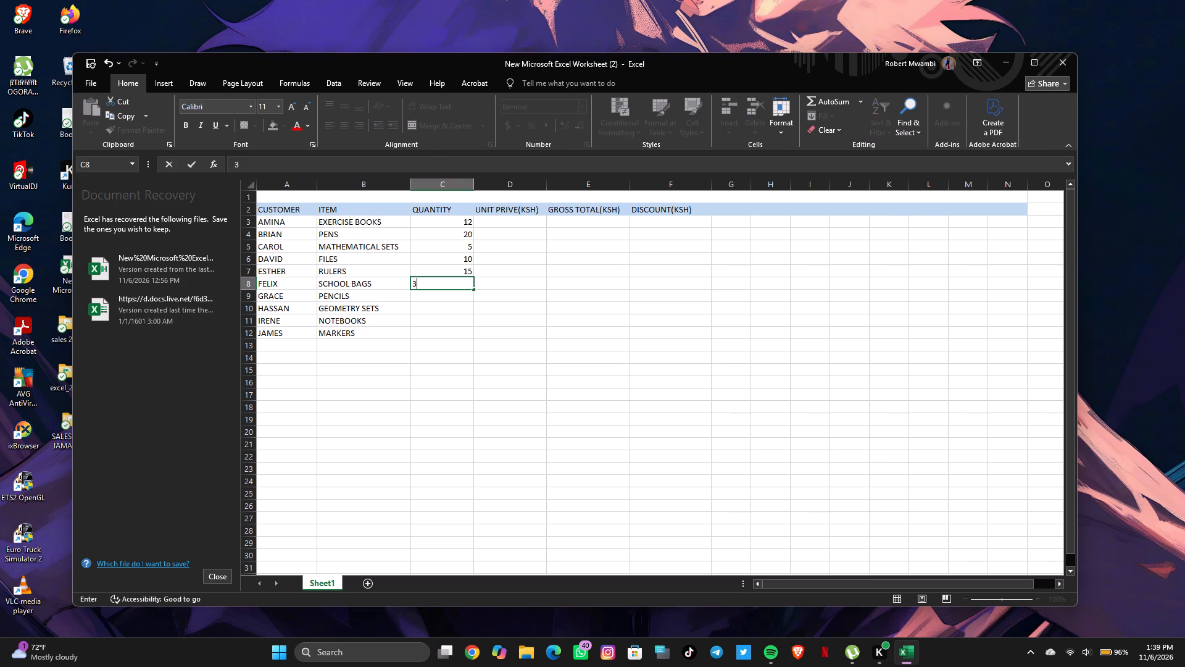
key("Return")
type("25")
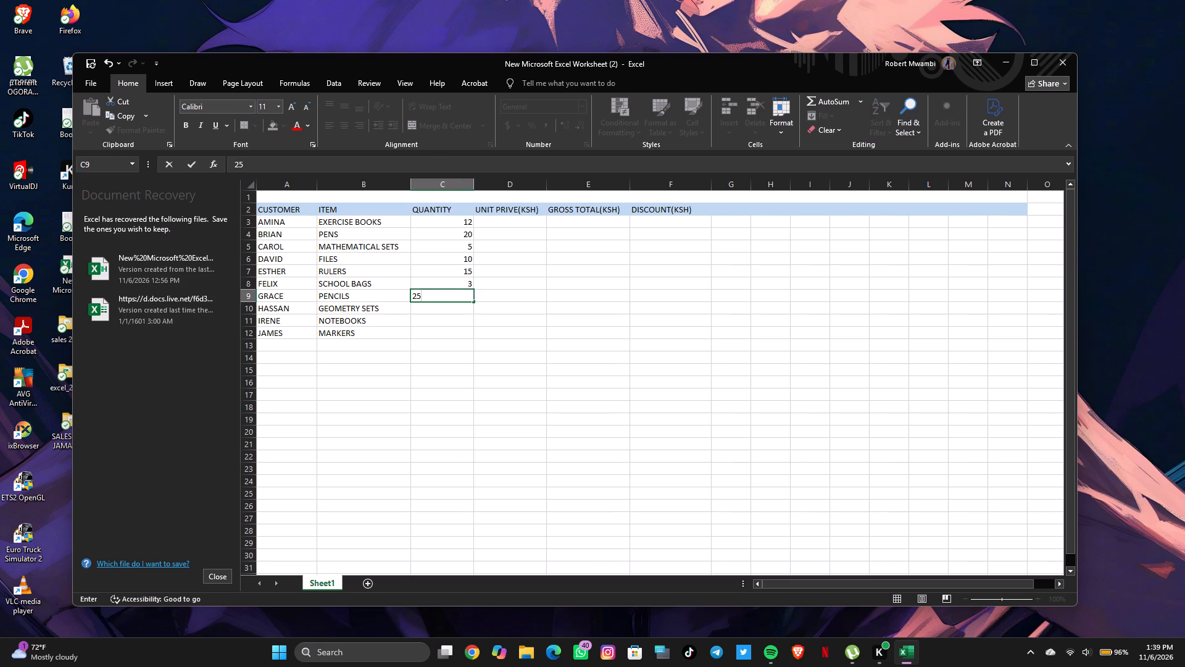
key("Return")
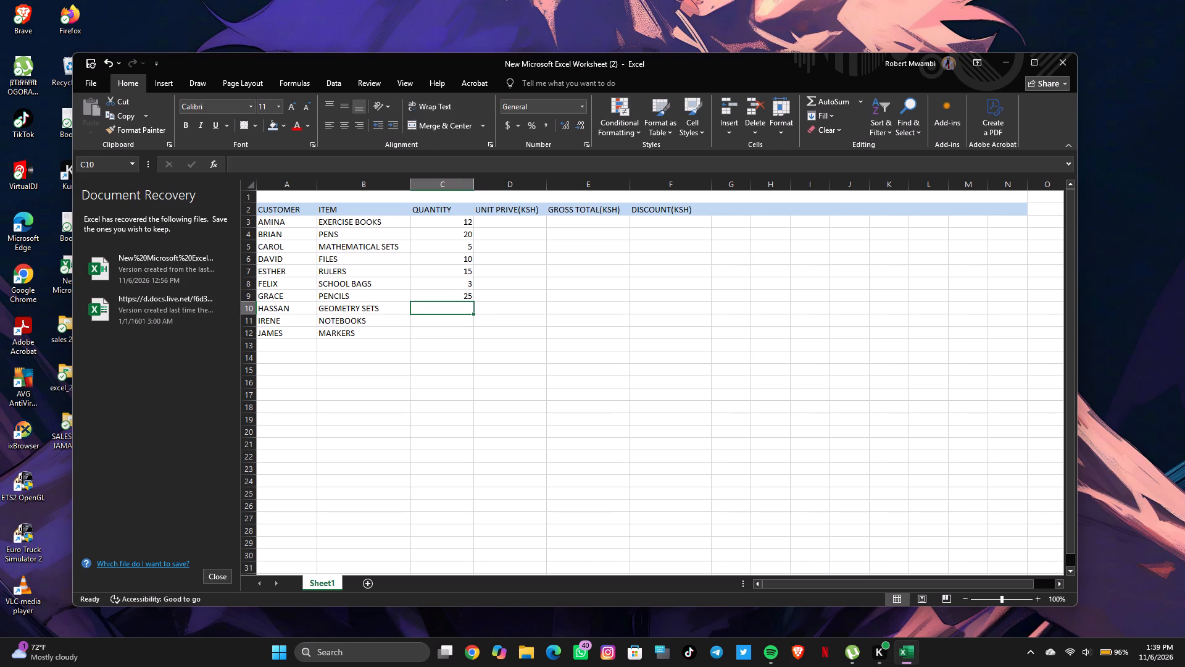
key("4")
key("Return")
key("8")
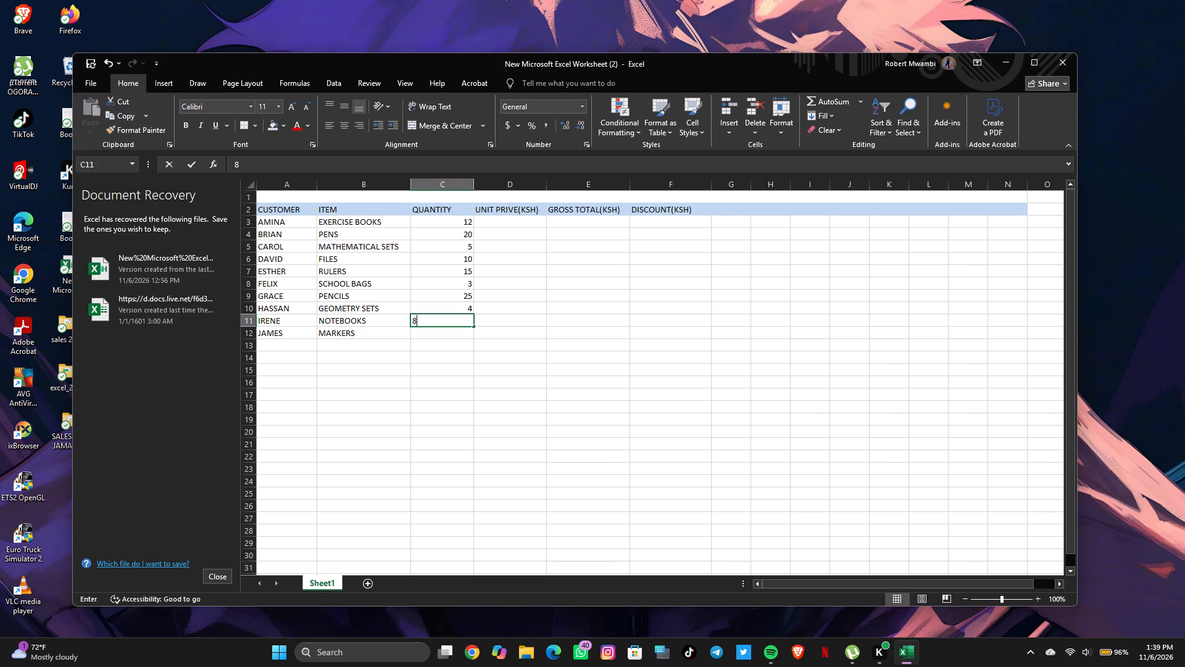
key("Return")
key("6")
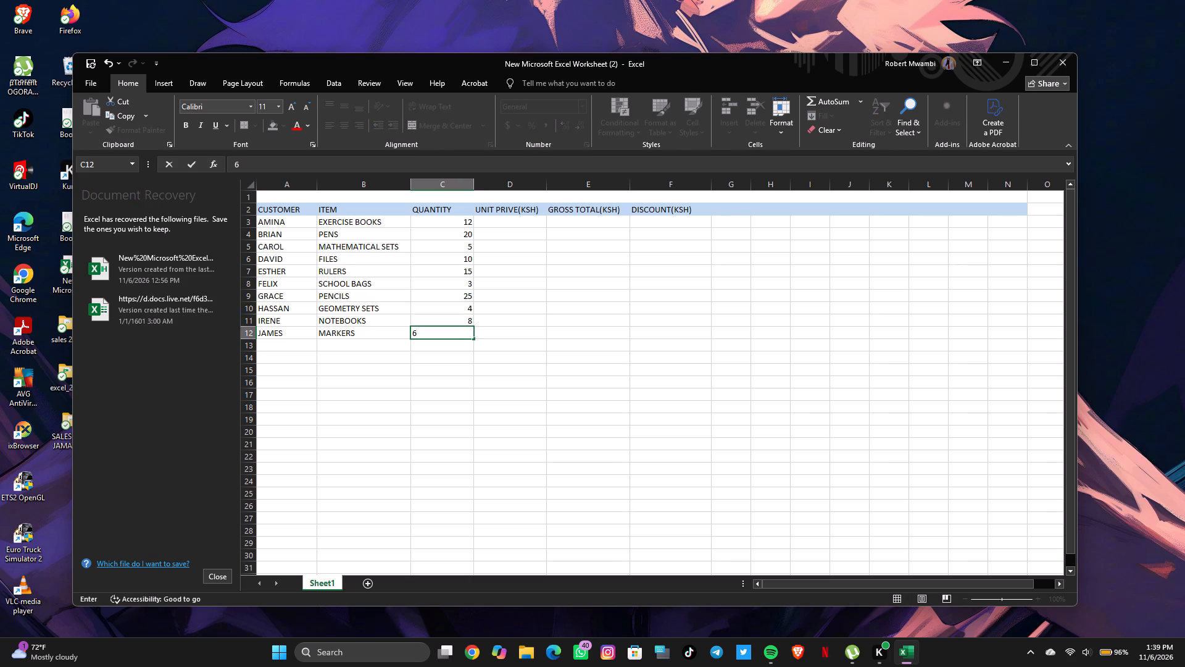
key("Return")
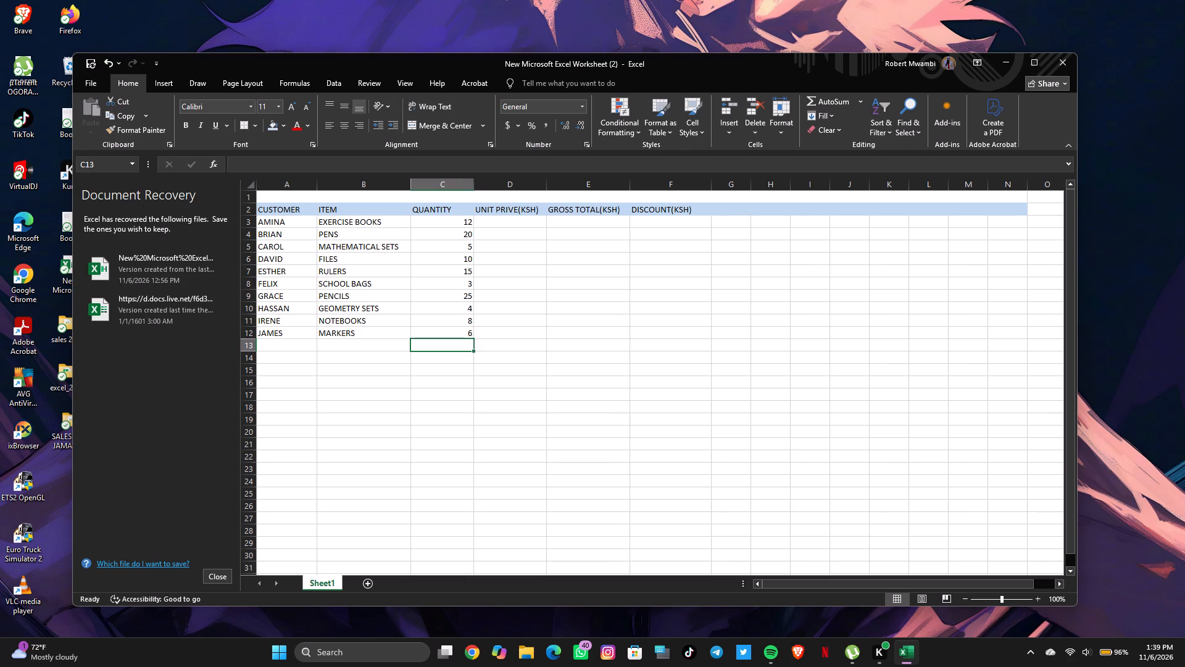
Correct the spelling of the header in D2 to UNIT PRICE(KSH).
left_click(504, 217)
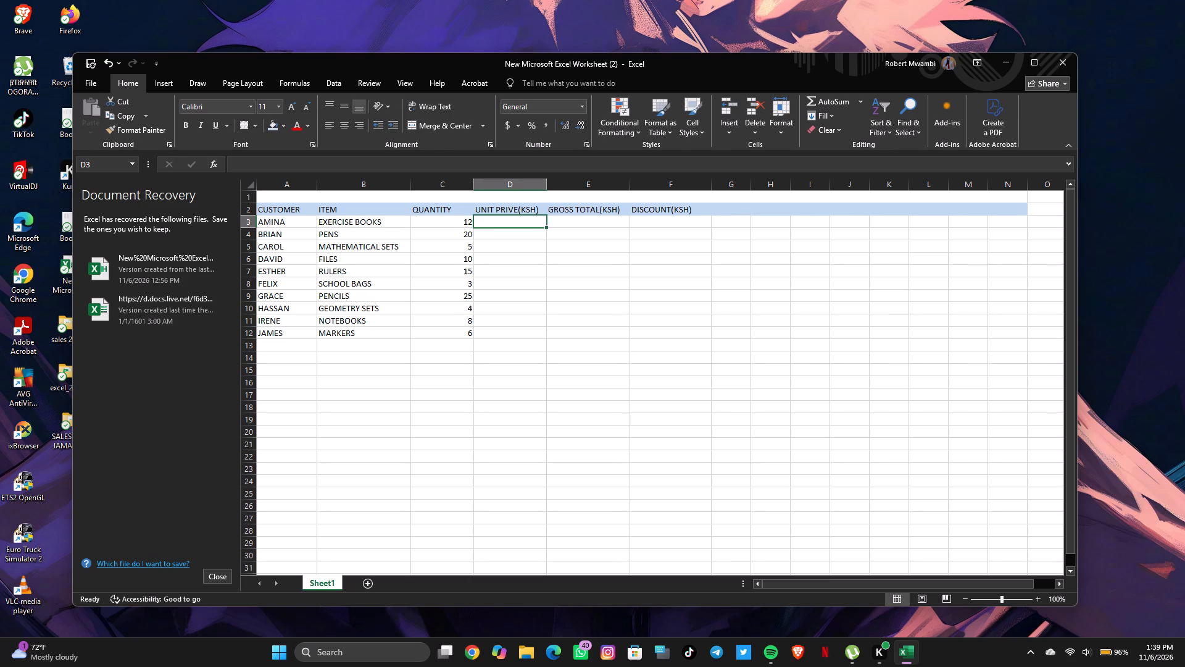
double_click(515, 209)
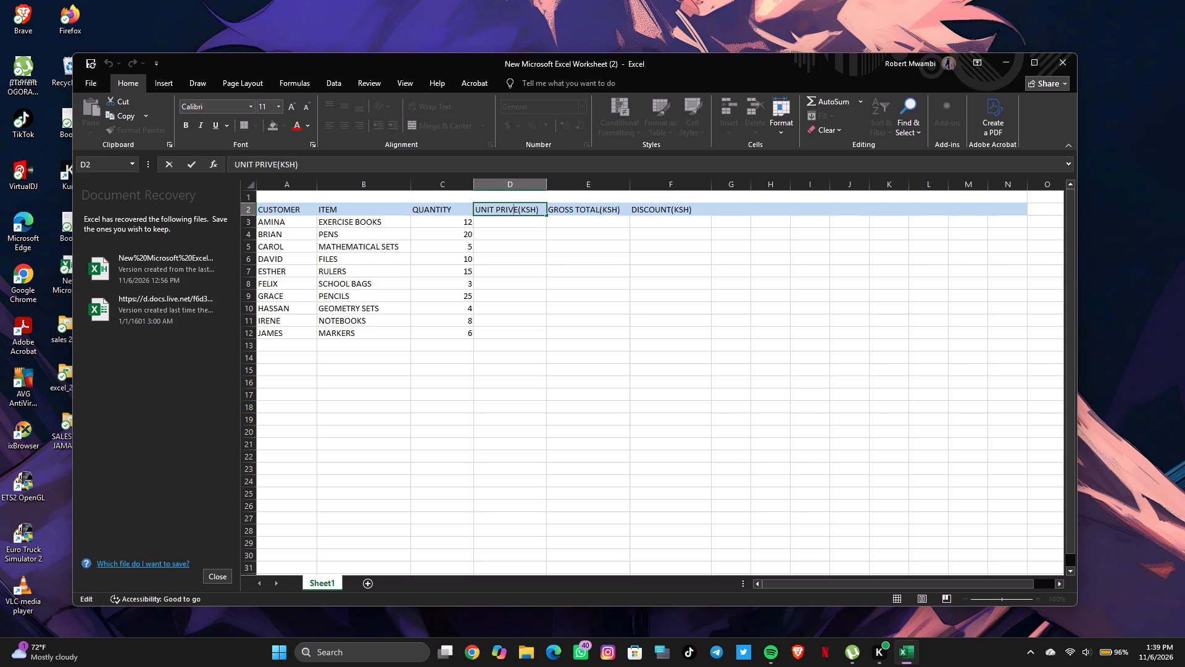
key("BackSpace")
key("c")
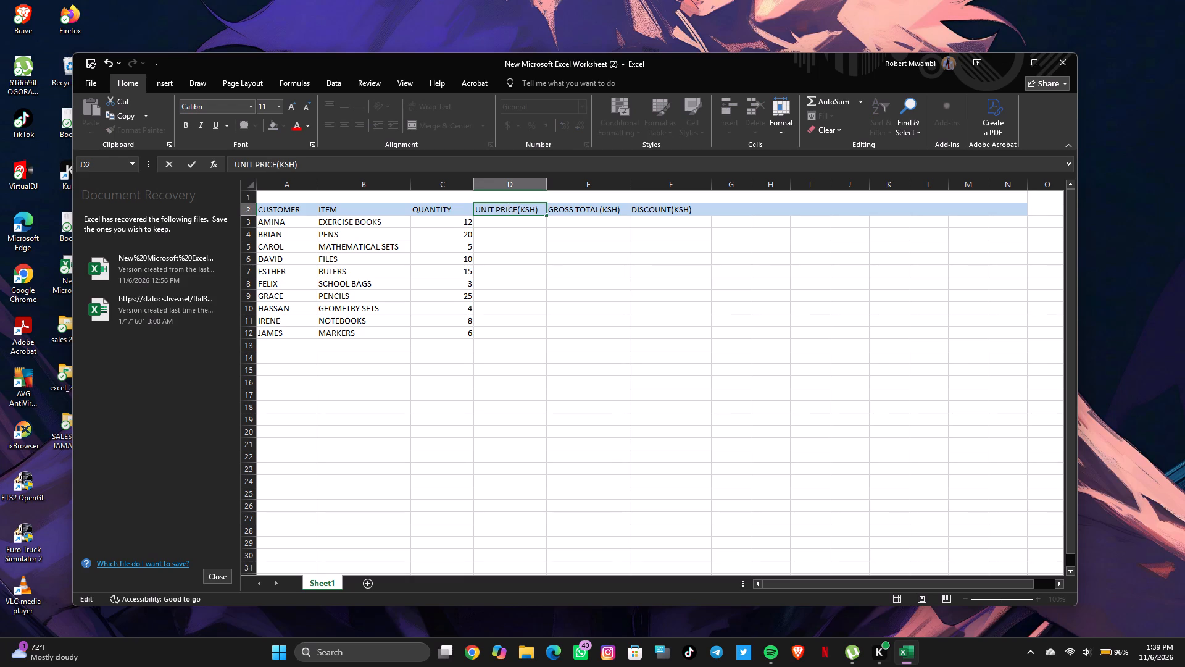
left_click(494, 216)
Enter the unit prices 80, 25, 150, 60 and 30 in D3 through D7.
left_click(489, 223)
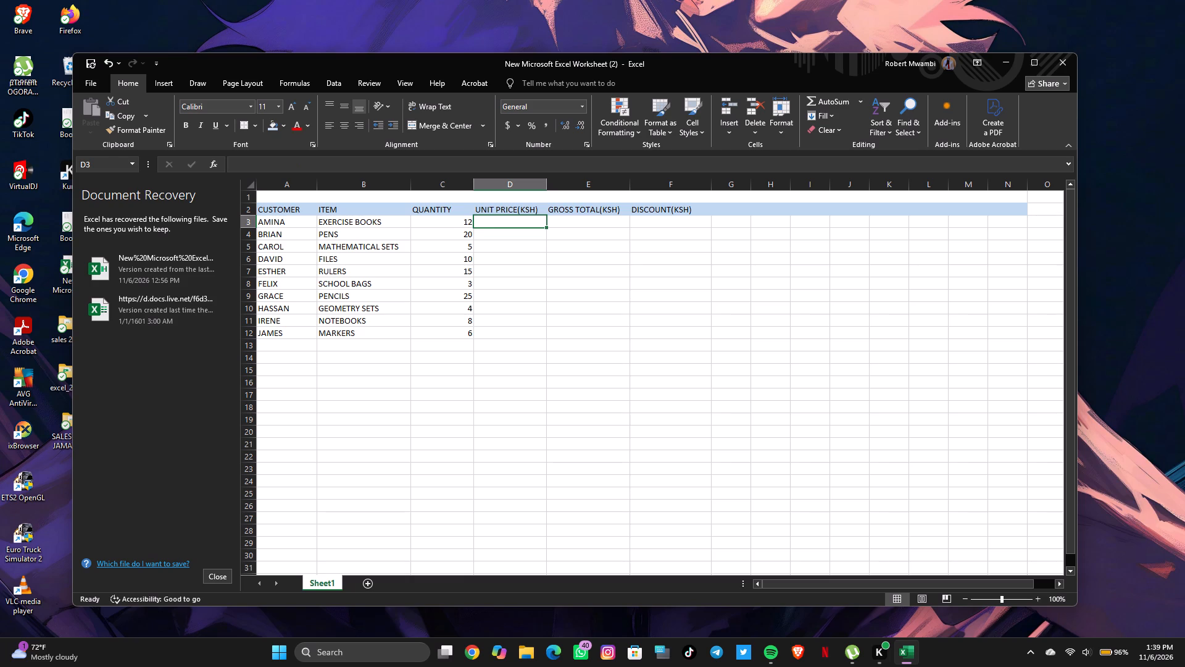
type("80")
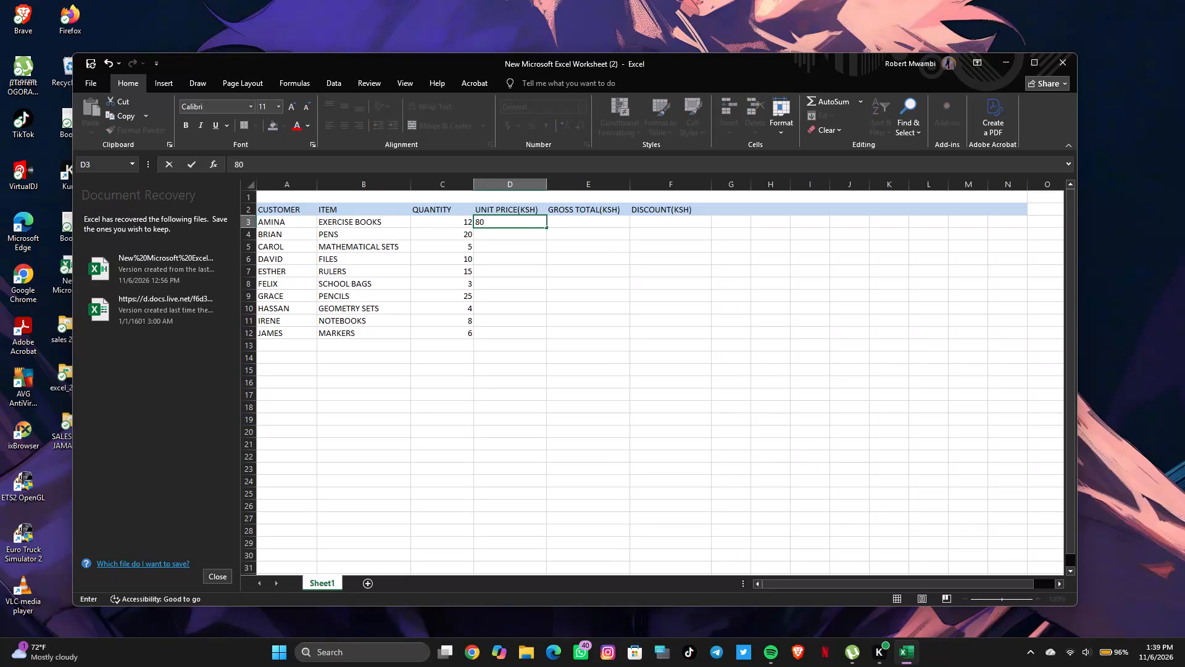
key("Return")
key("2")
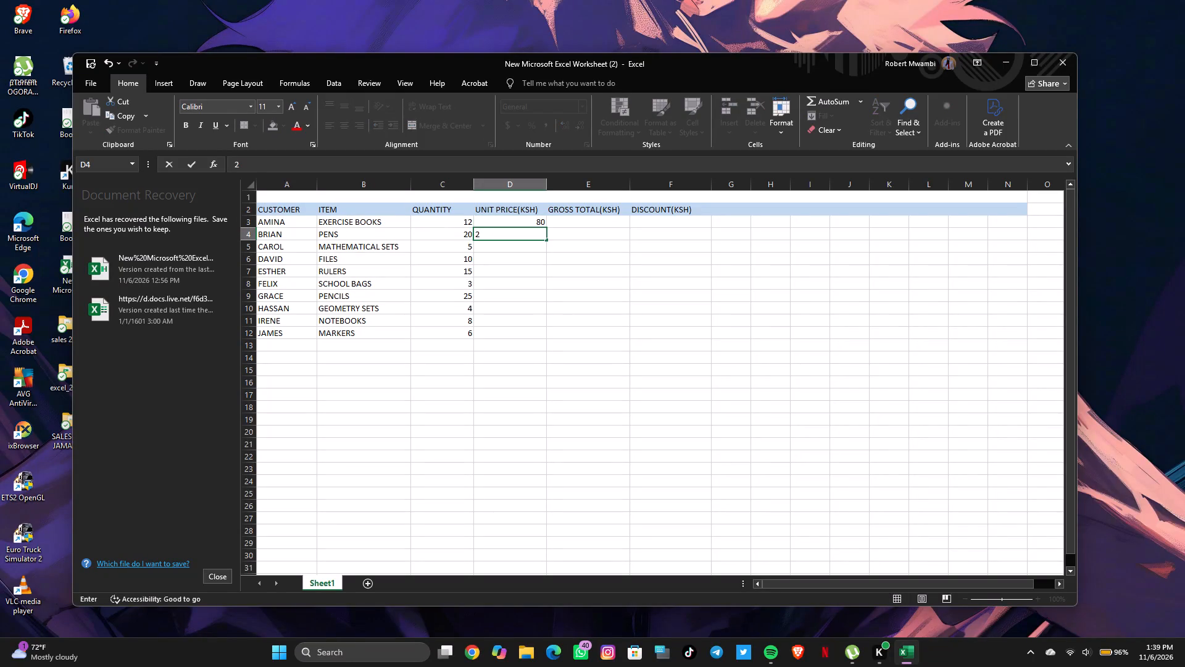
key("5")
key("Return")
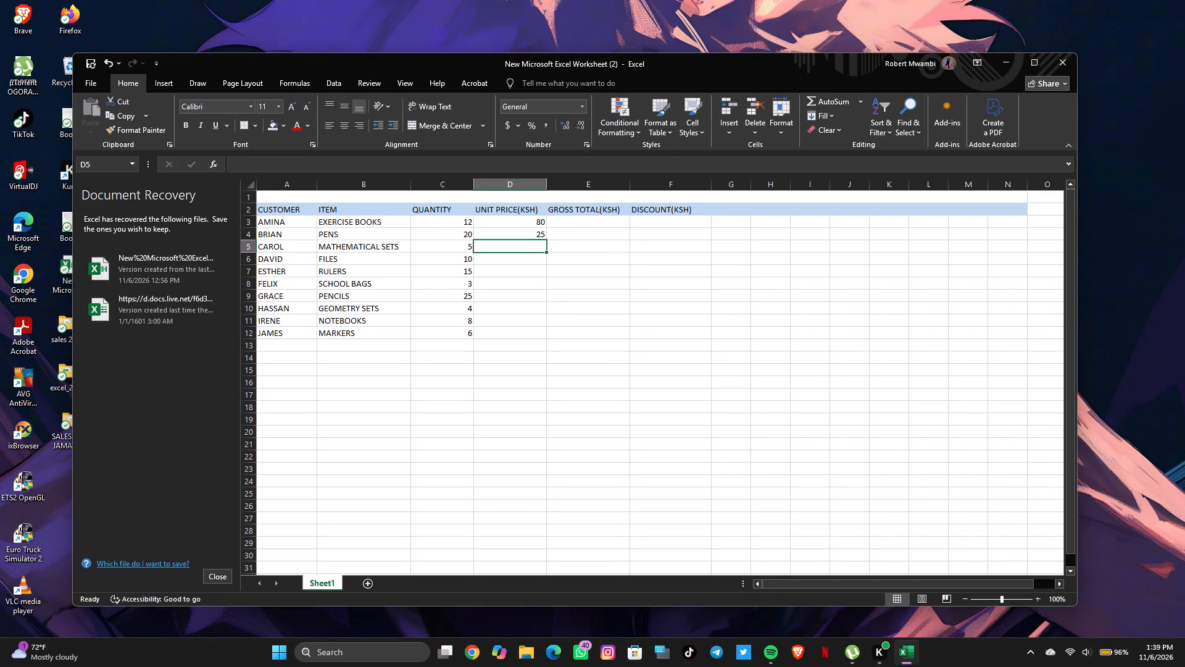
type("150")
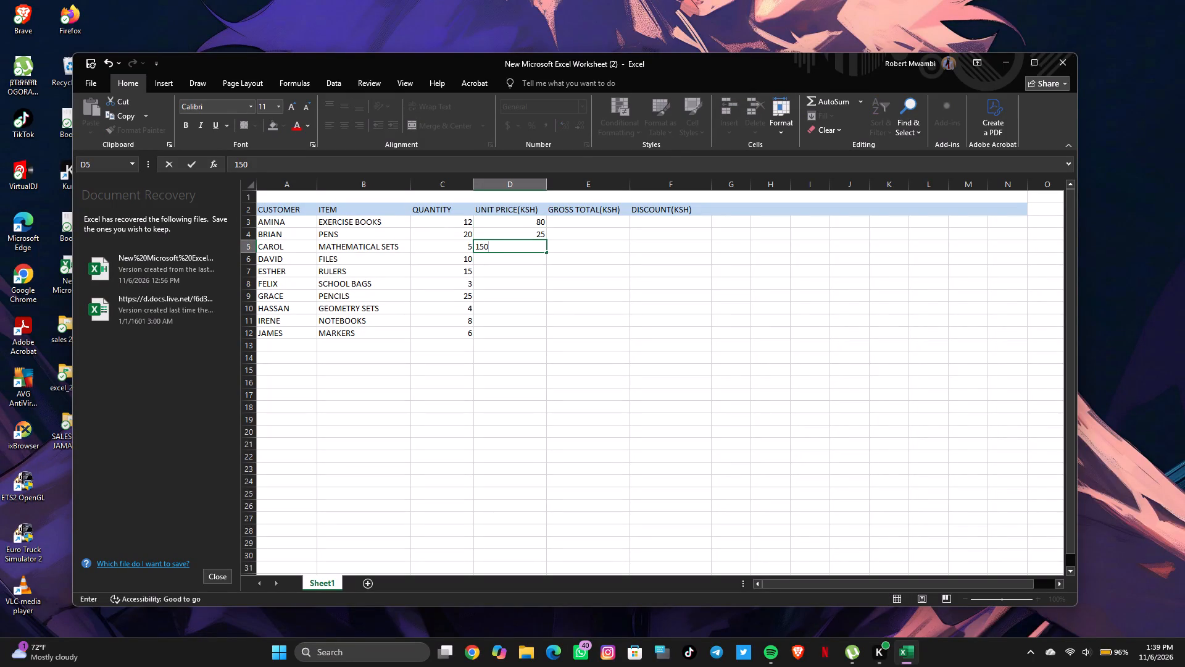
key("Return")
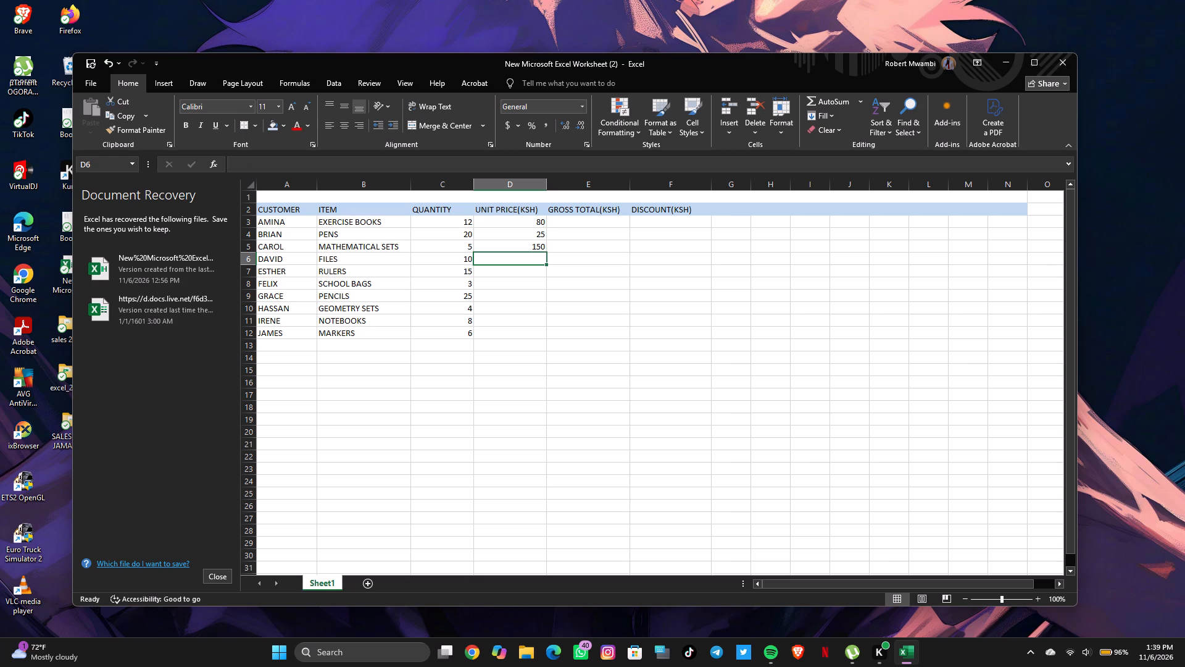
type("60")
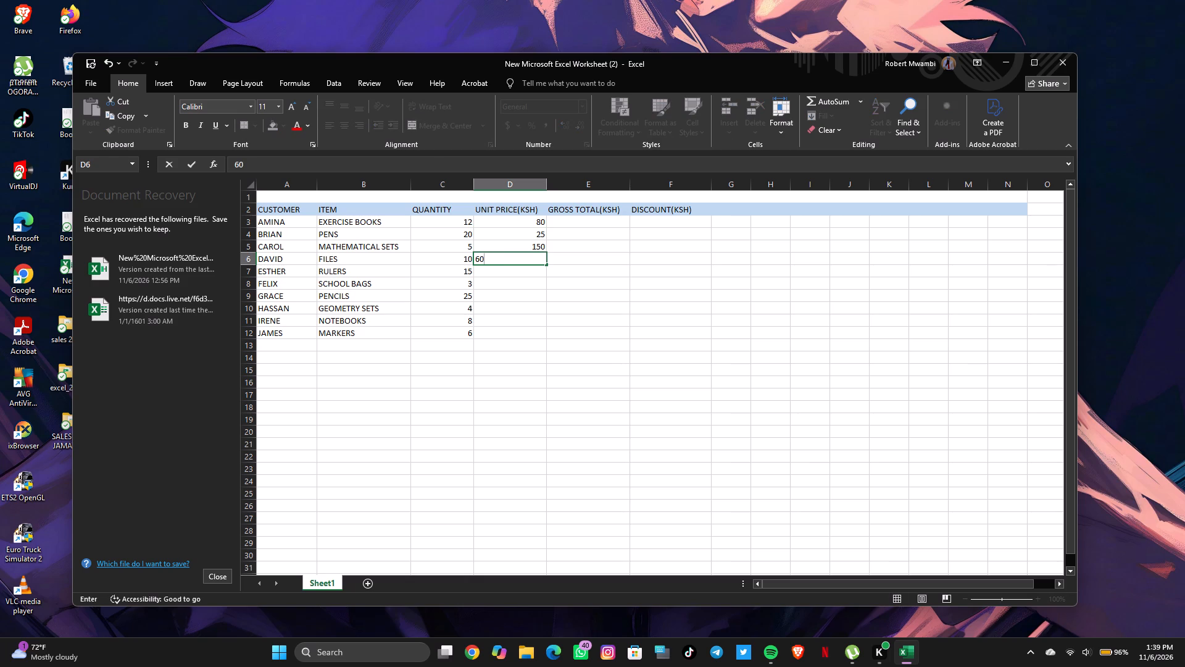
key("Return")
type("30")
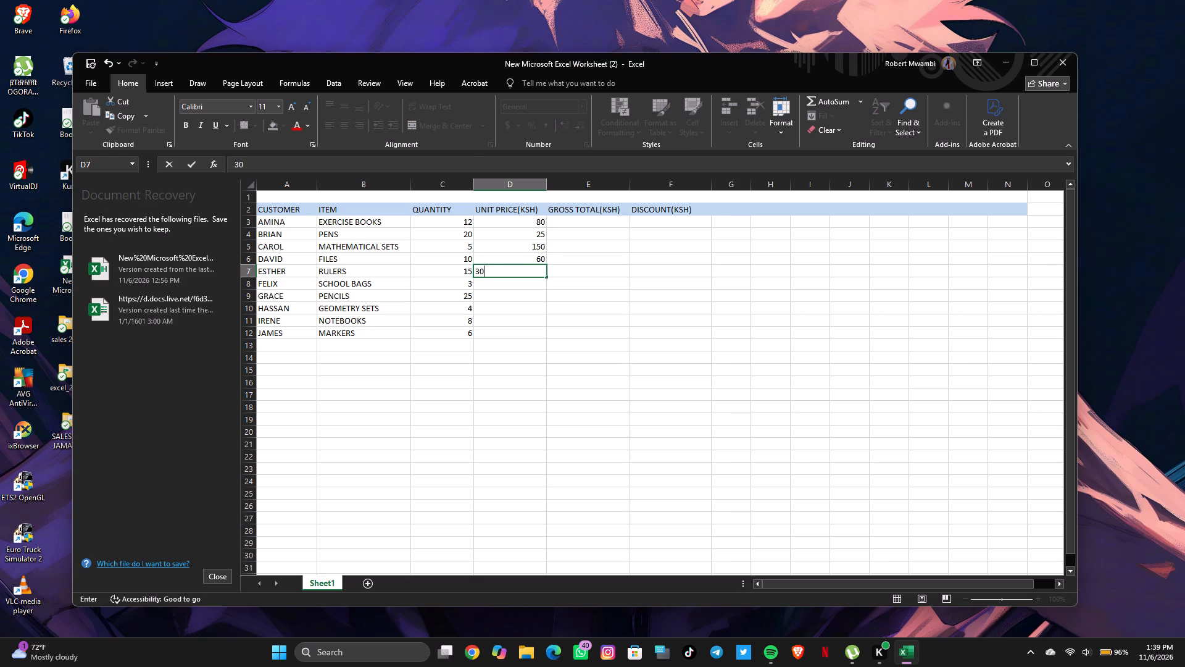
key("Return")
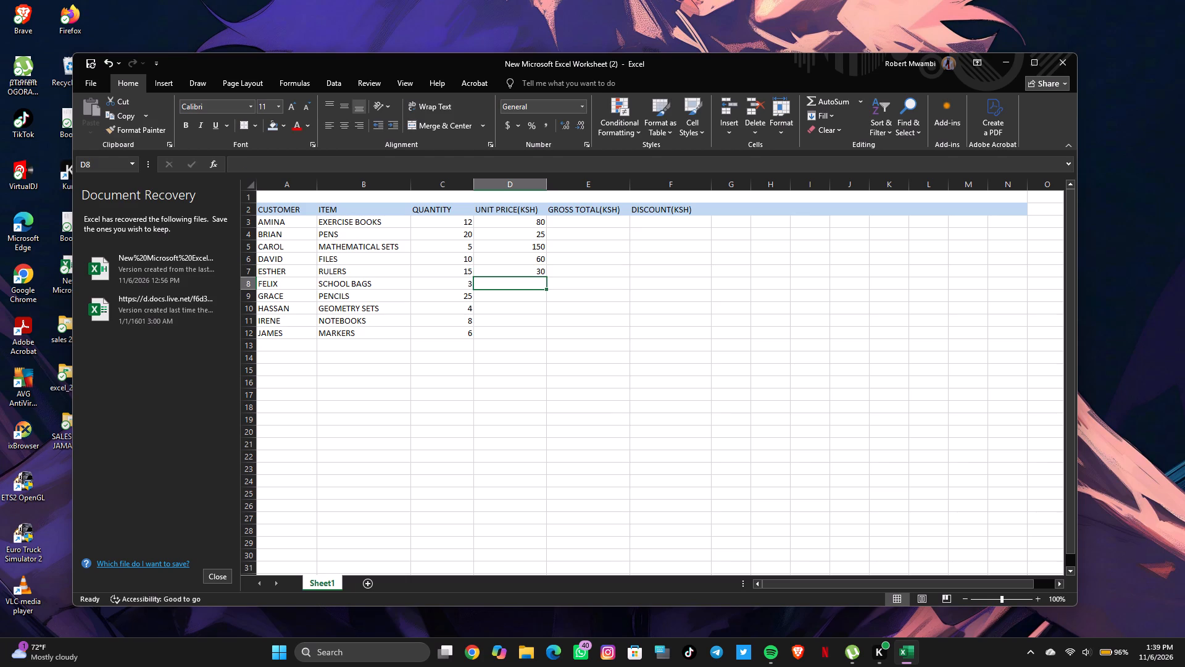
Enter the unit prices 850, 15, 220, 120 and 90 in D8 through D12.
type("850")
key("Return")
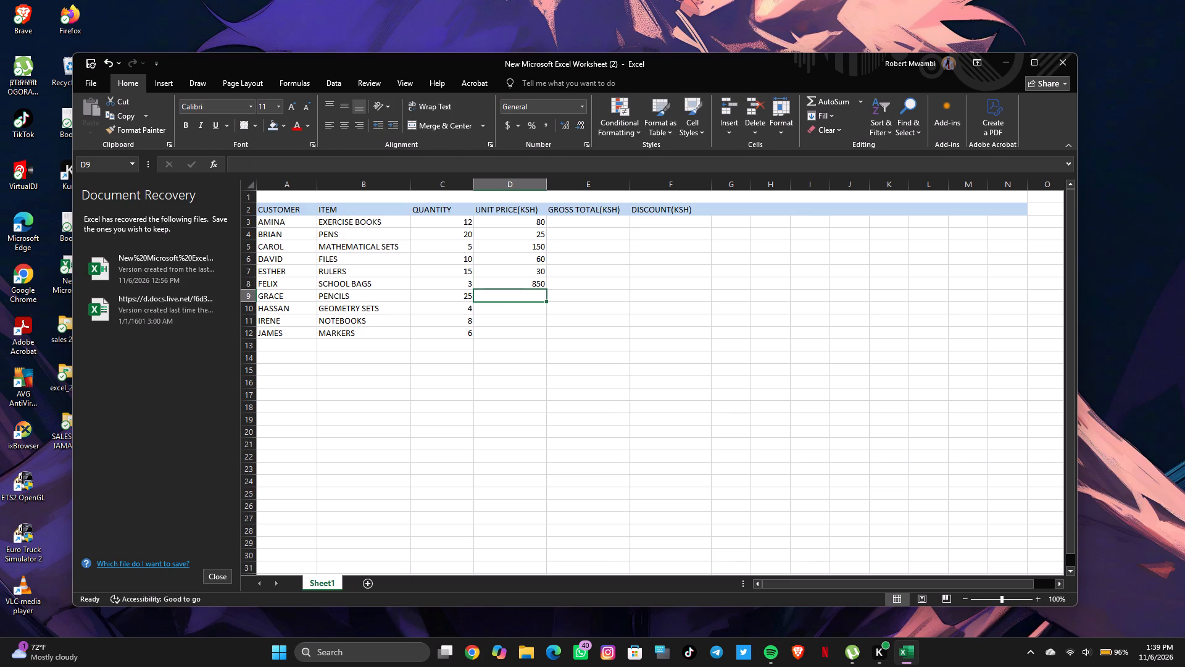
type("15")
key("Return")
type("220")
key("Return")
key("Return")
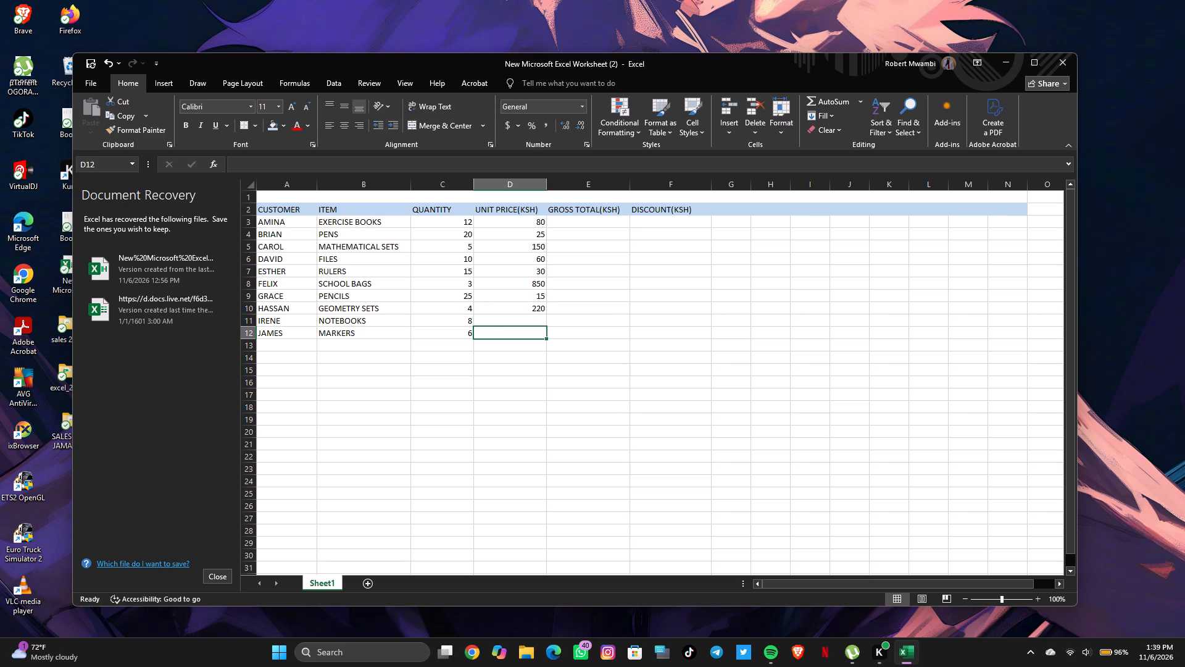
key("Up")
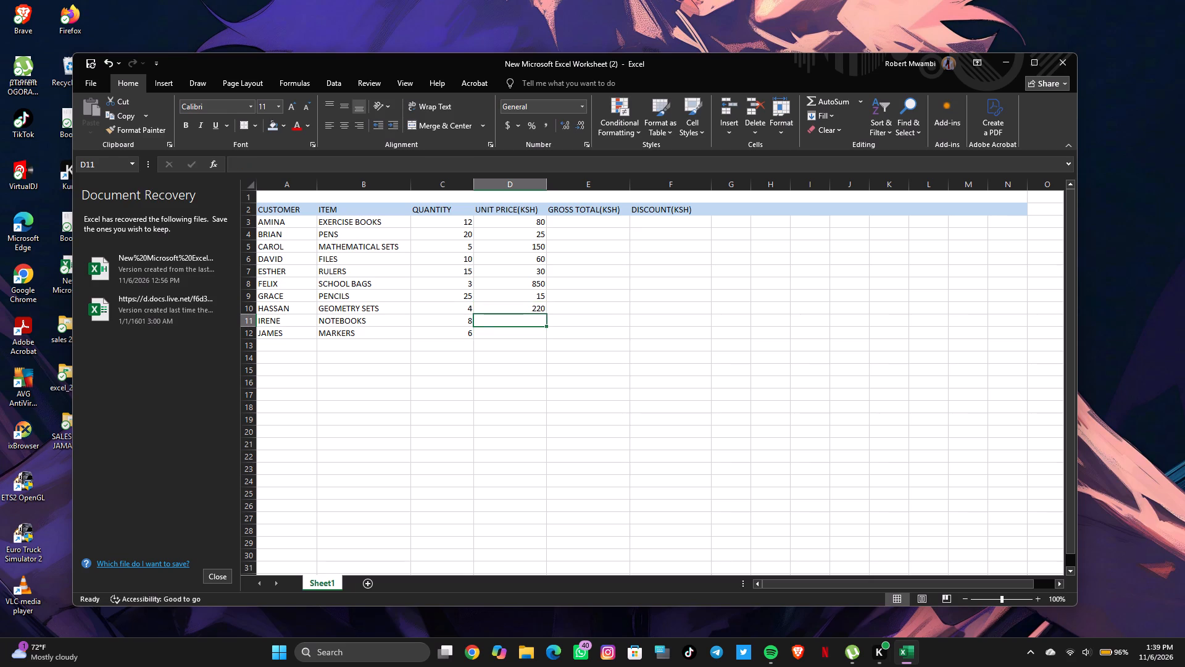
type("120")
key("Return")
type("90")
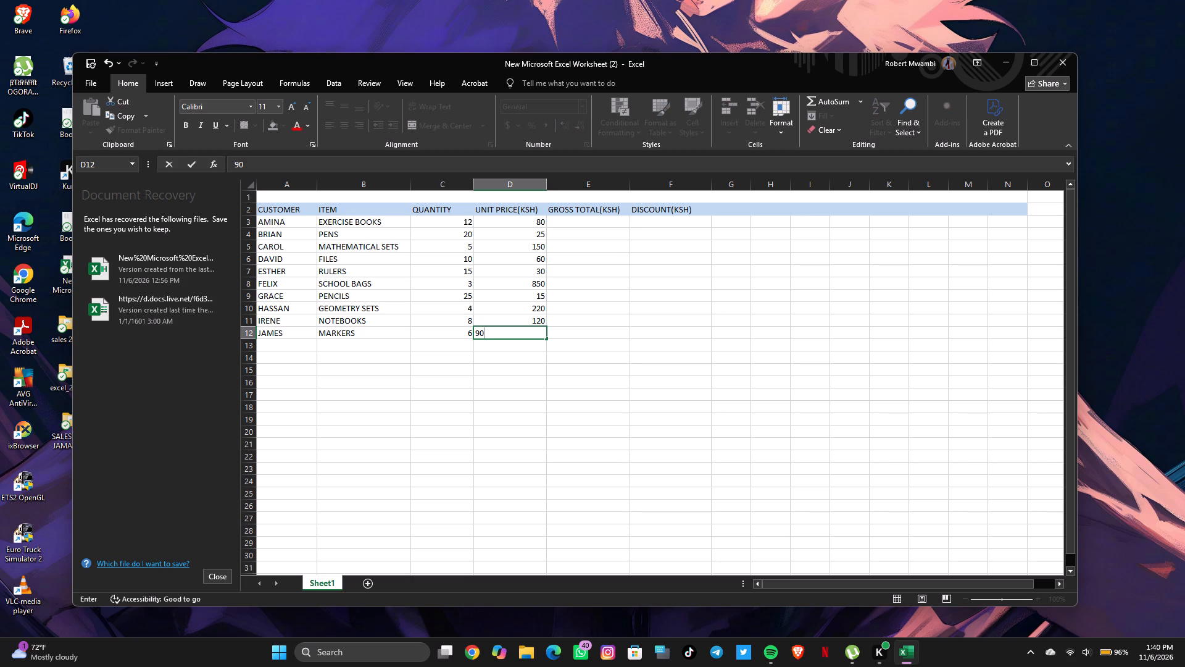
Add the customers ROBERT, BENEDICT, REAGAN and OBRIEN in A13 through A16.
left_click(280, 349)
key("r")
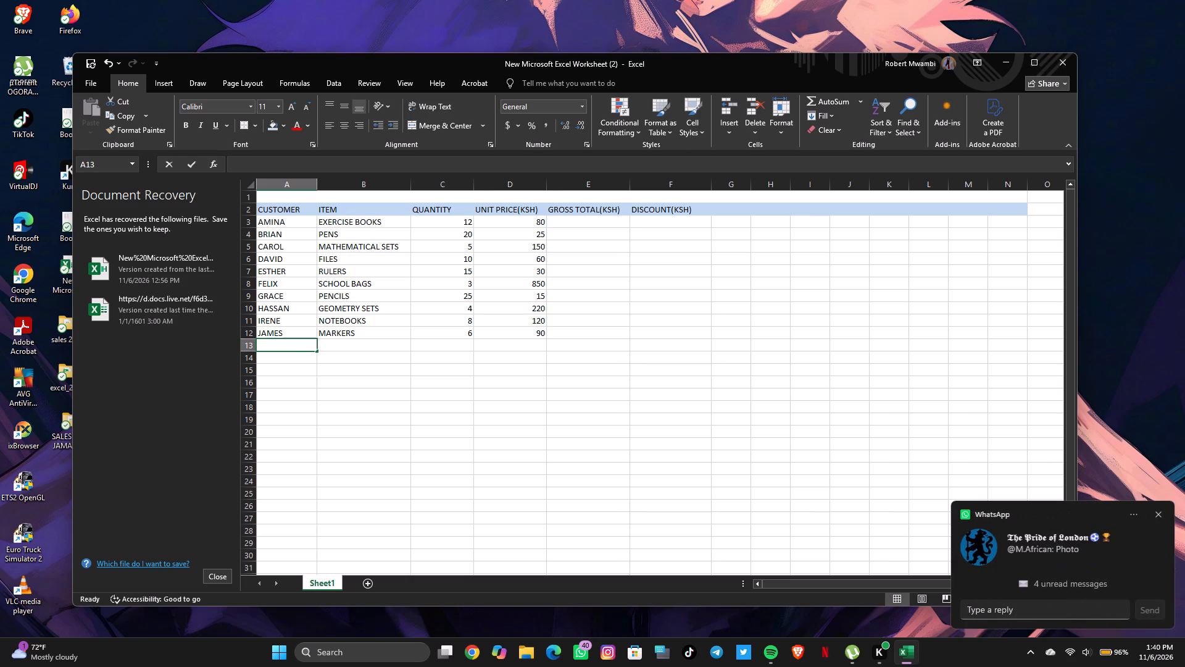
type("OBERT")
key("Return")
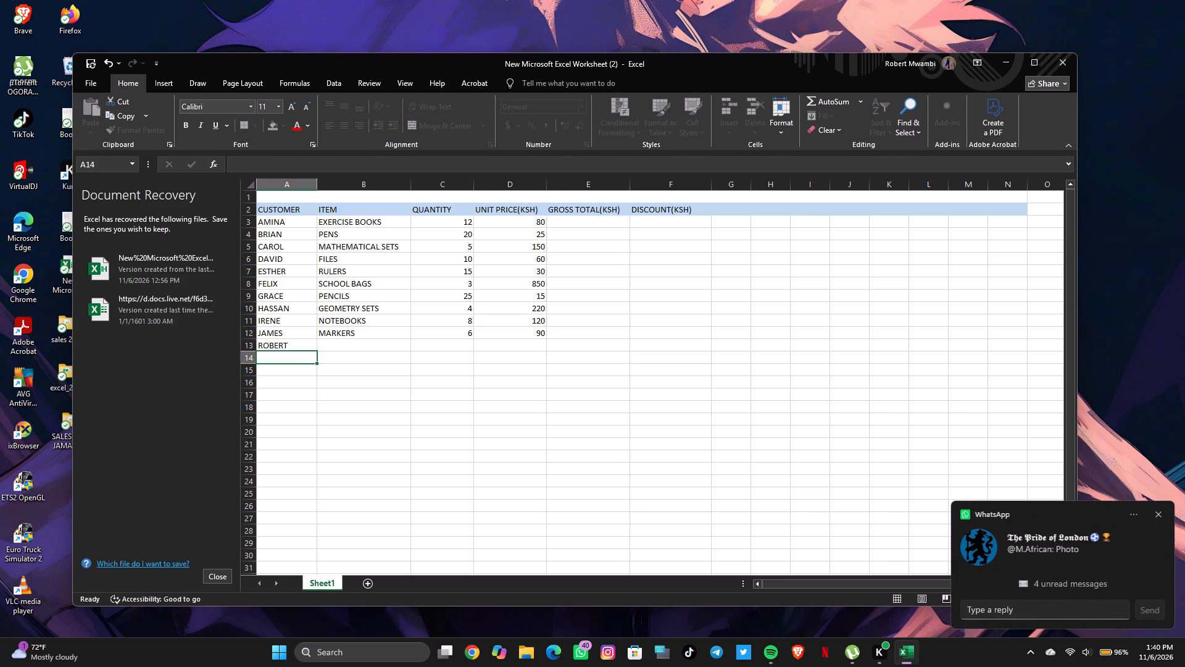
type("BENEDICT")
key("Return")
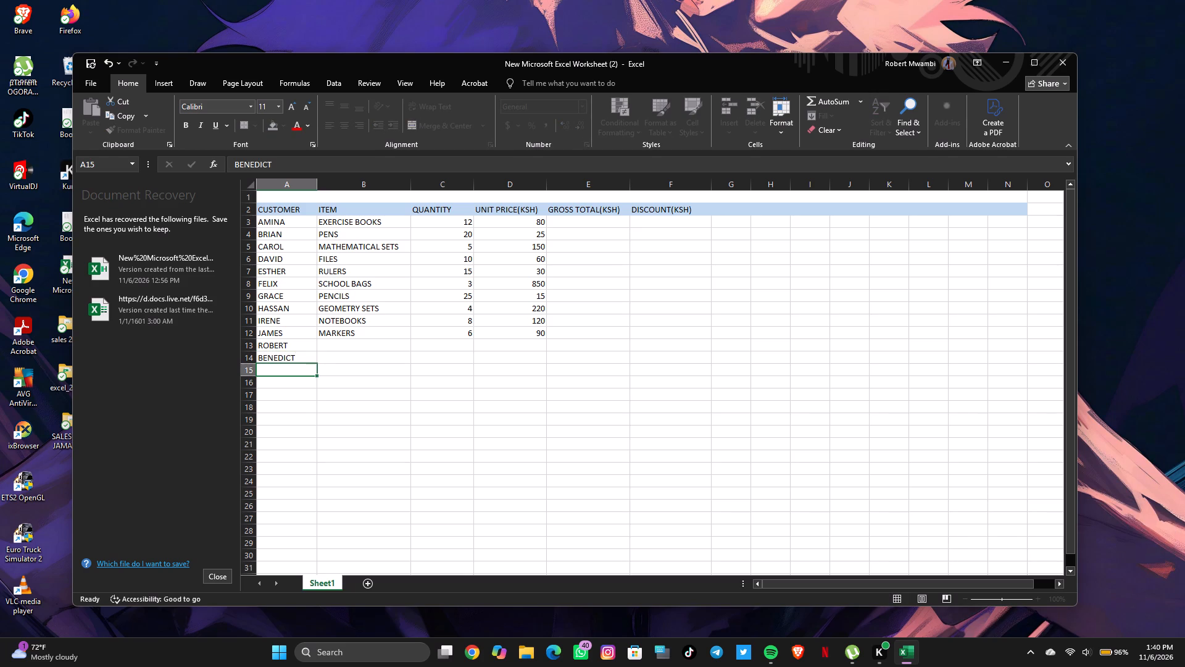
type("REAGAN")
key("Return")
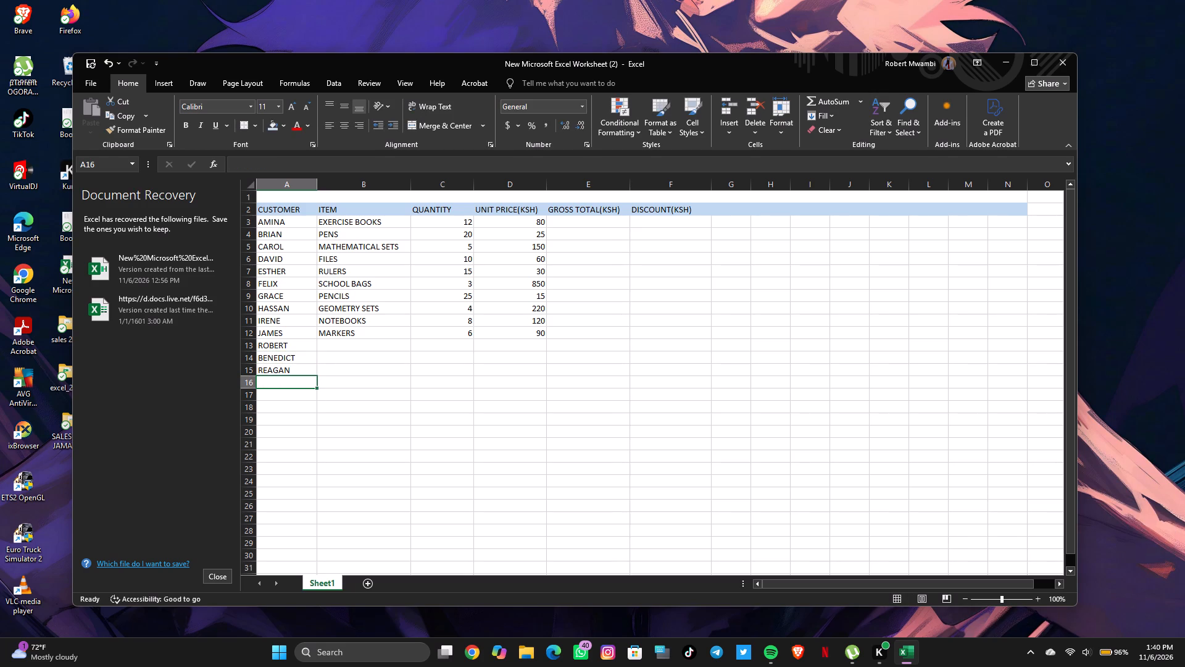
type("ON")
key("BackSpace")
type("BRIEN")
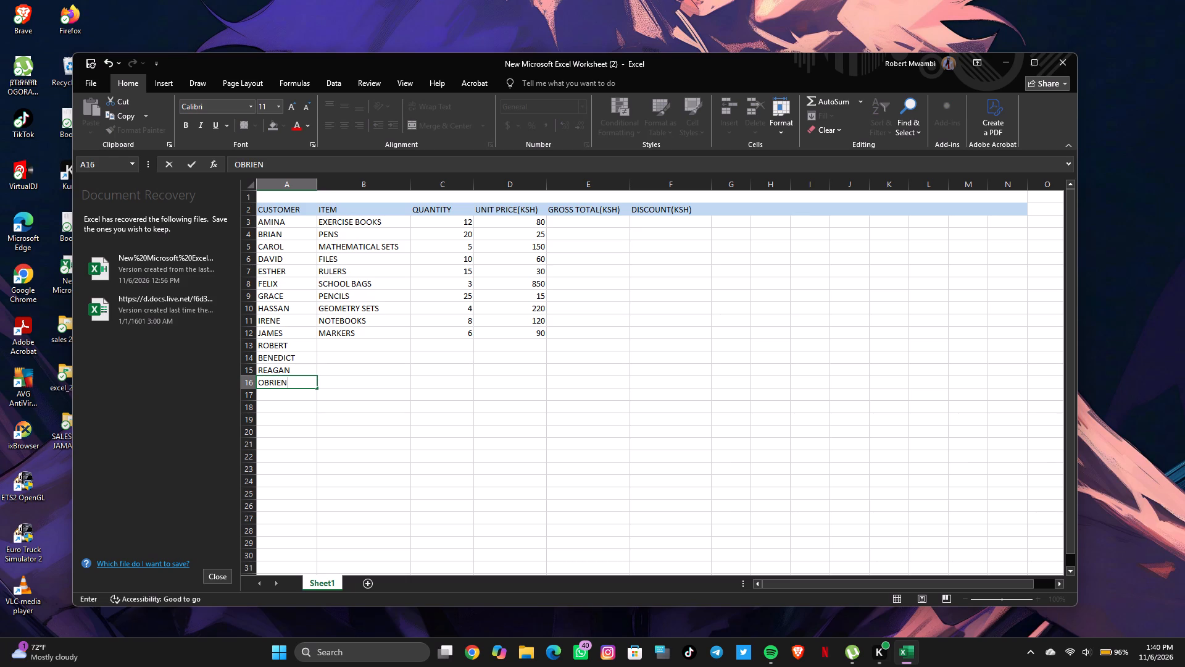
key("Return")
Add the customers ALEX, AMOS, EUGINE and MESHACK in A17 through A20.
type("ALEX")
key("Return")
type("AMOS")
key("space")
key("Return")
type("EUG")
type("INE")
key("Return")
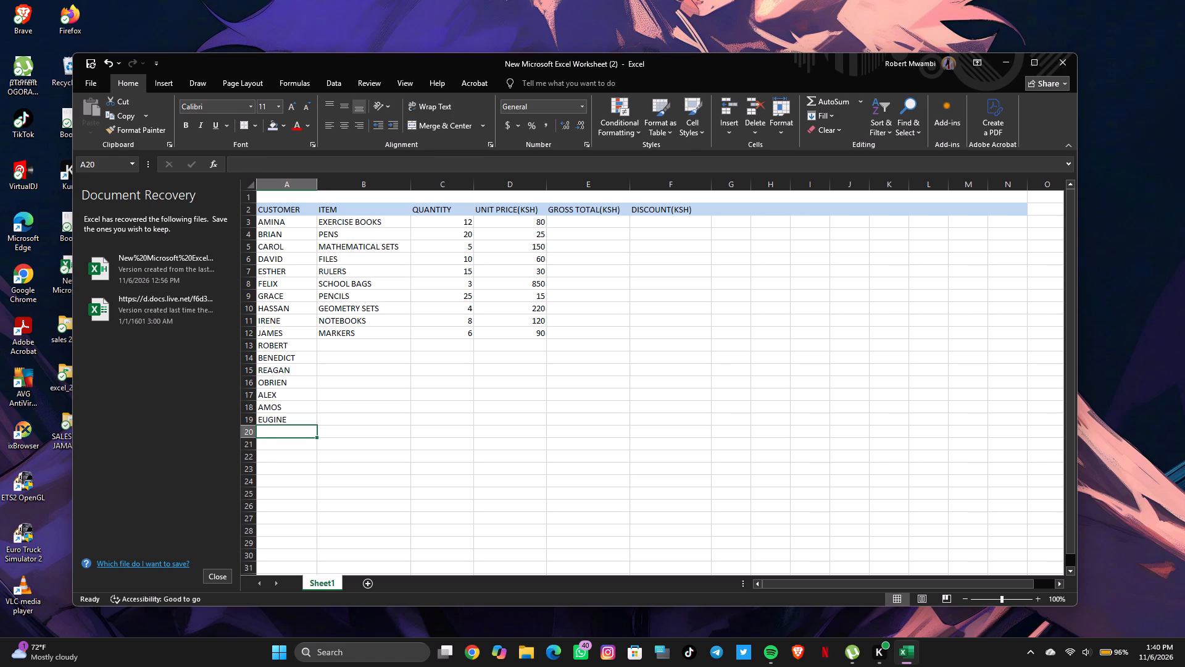
type("MESHACK")
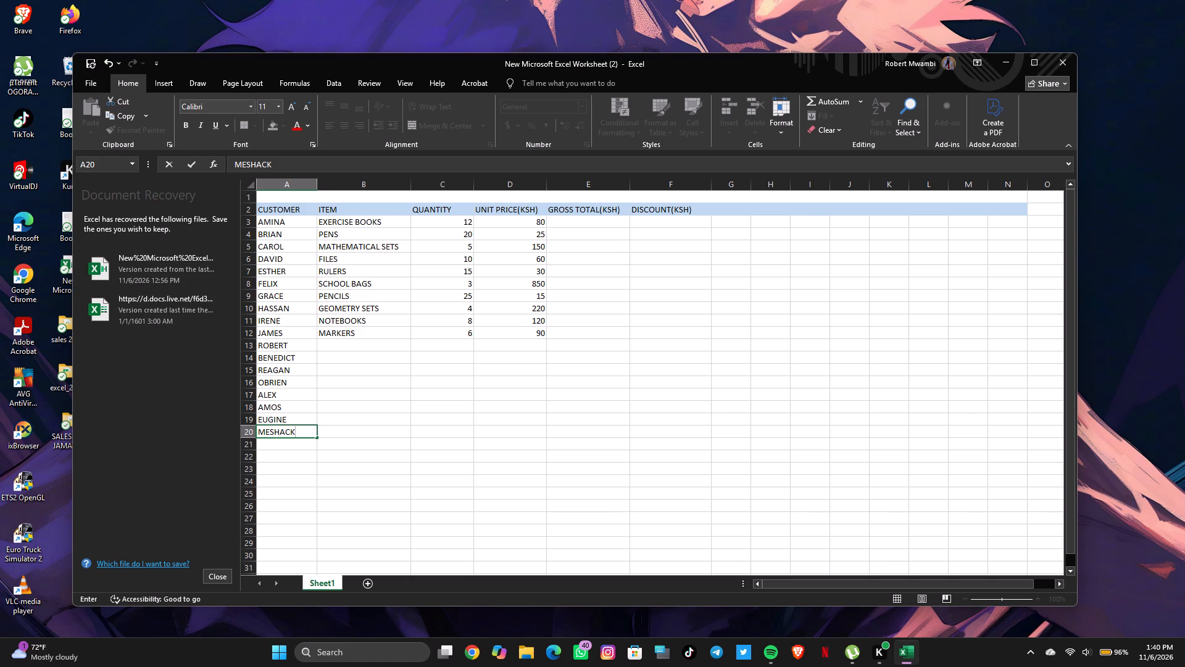
Enter the items LAPTOP in B13, FULLSCAPS in B20, DRAWING BOOKS in B19 and NOVELS in B18.
left_click(343, 347)
type("LAPTOP")
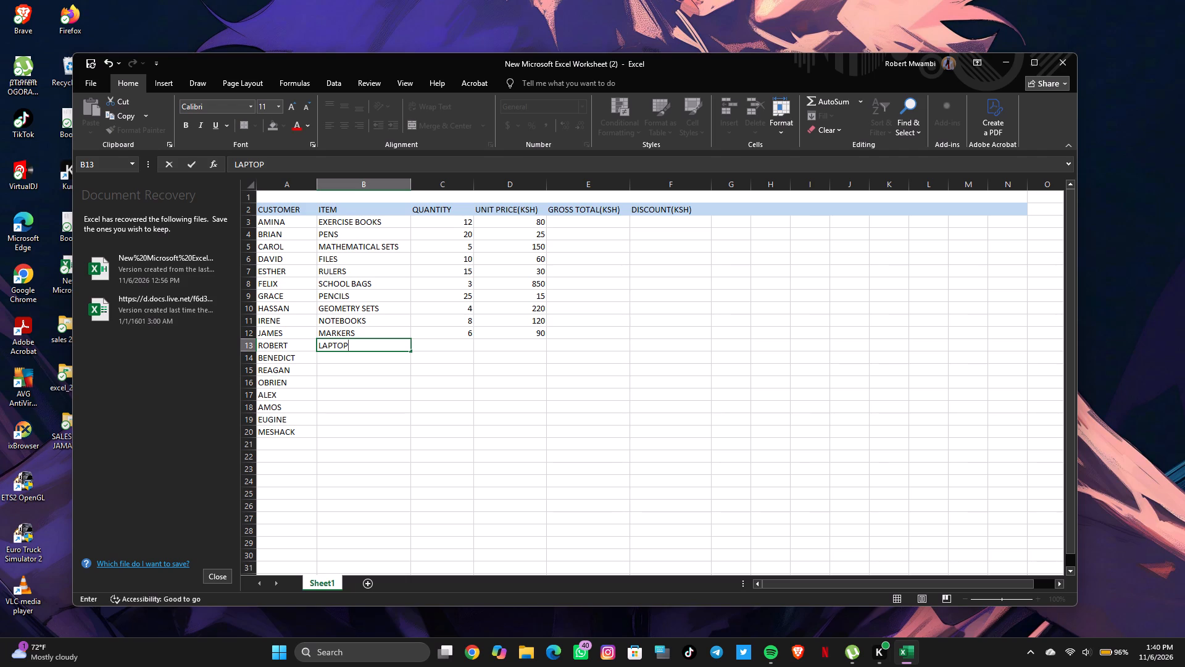
left_click(336, 355)
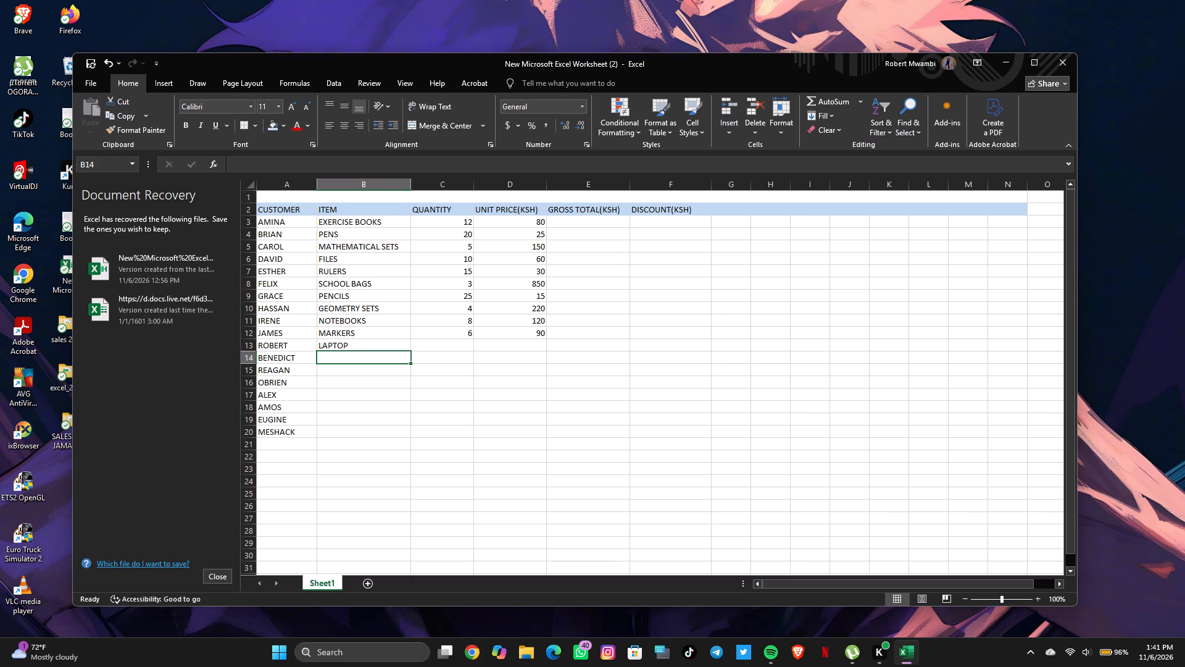
left_click(341, 432)
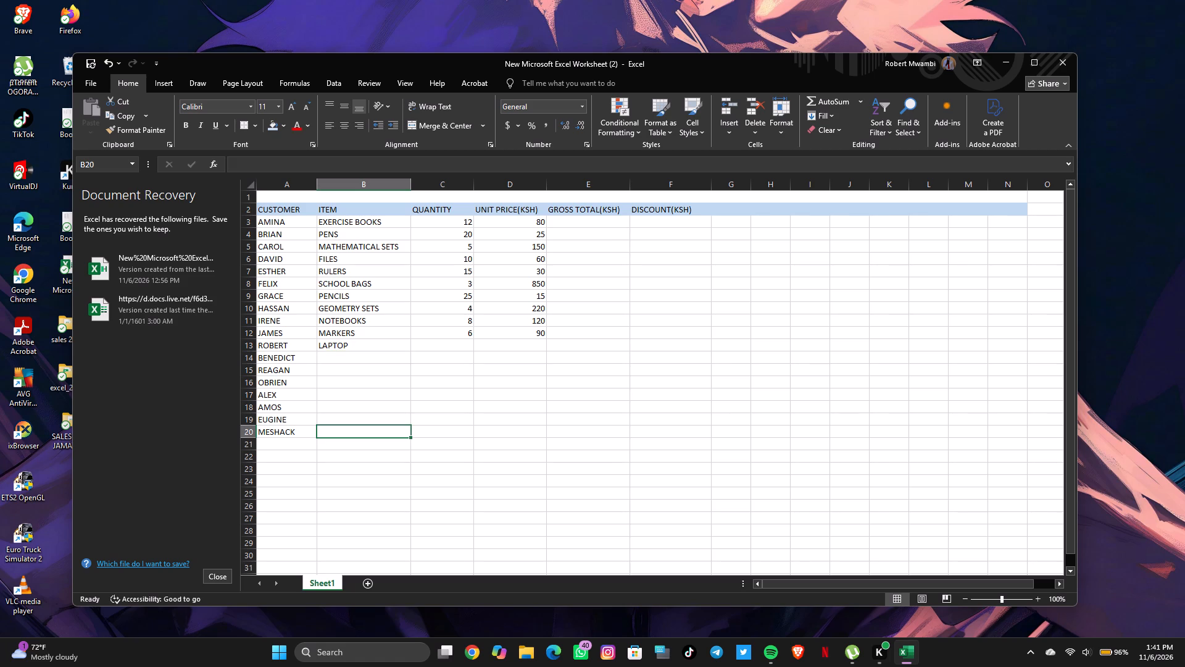
type("FULLSCAPS")
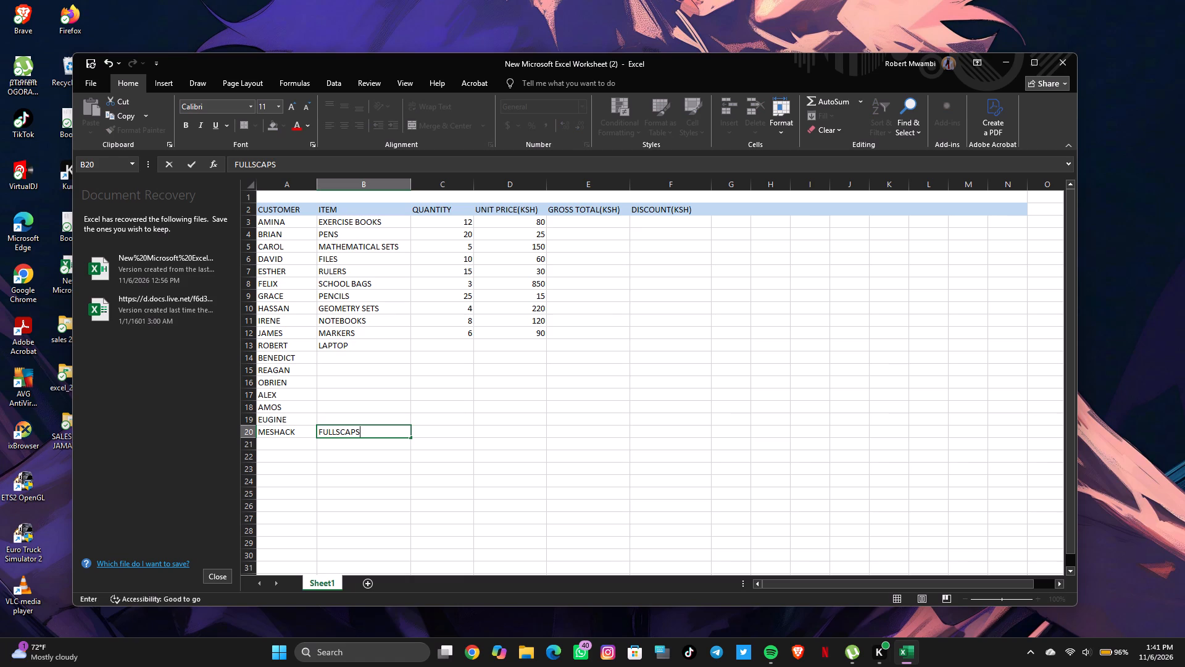
key("Up")
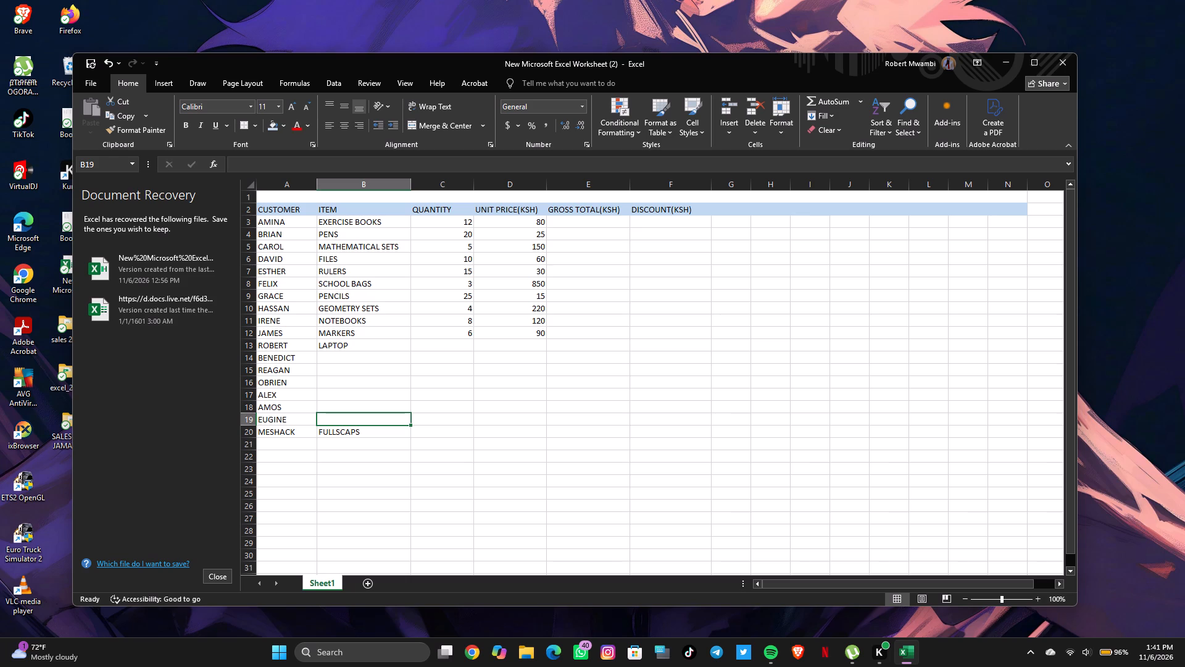
Enter the items DRAWING BOOKS in B19 and NOVELS in B18.
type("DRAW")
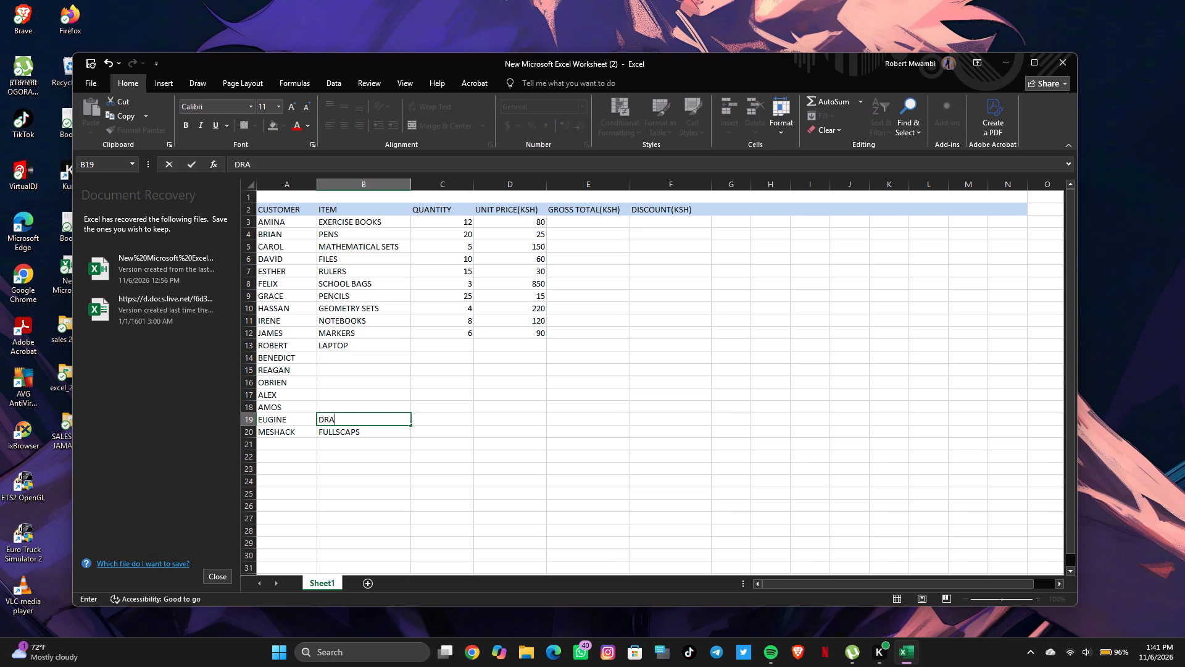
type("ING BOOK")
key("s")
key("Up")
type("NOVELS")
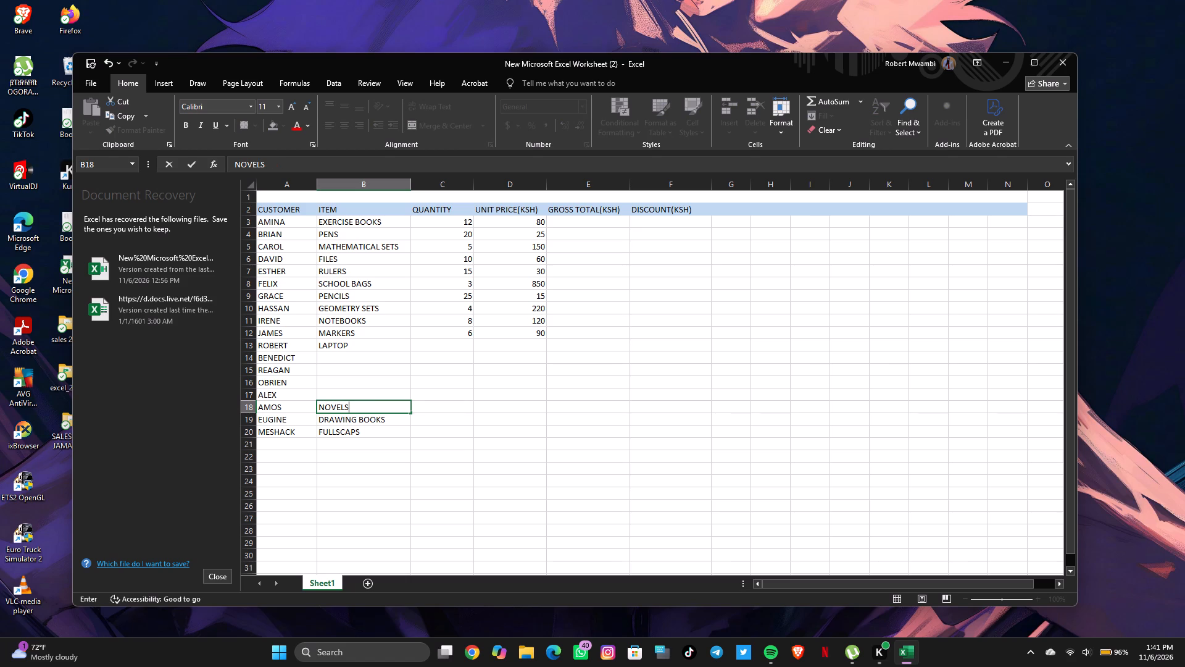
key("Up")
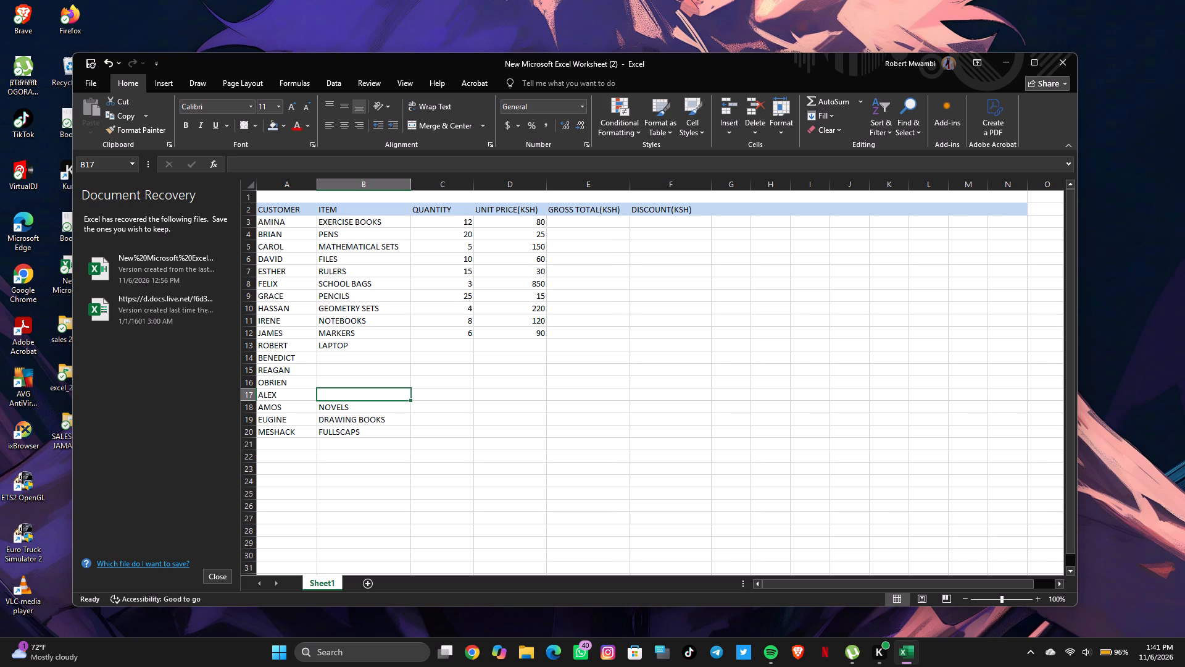
Select the empty item cell B14 in BENEDICT's row.
left_click(335, 357)
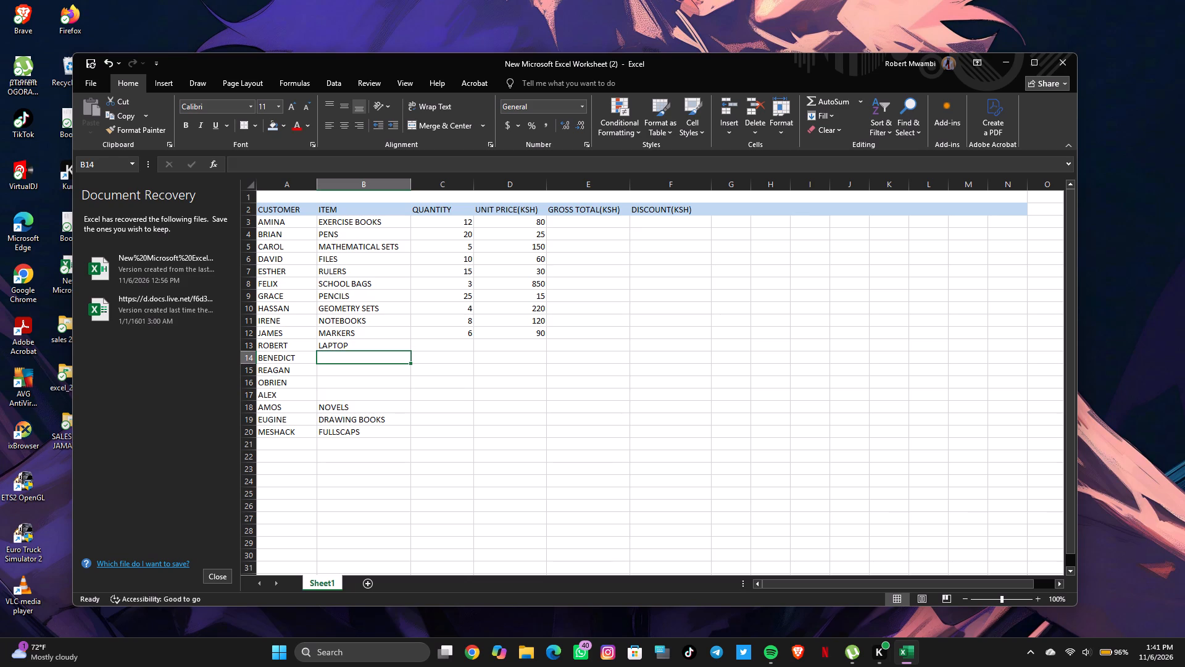
Enter the items UNIFORMS, TRACK SUITS, PLAYS and REFRESHMENTS in B14 through B17.
type("UNIFORMS")
key("Return")
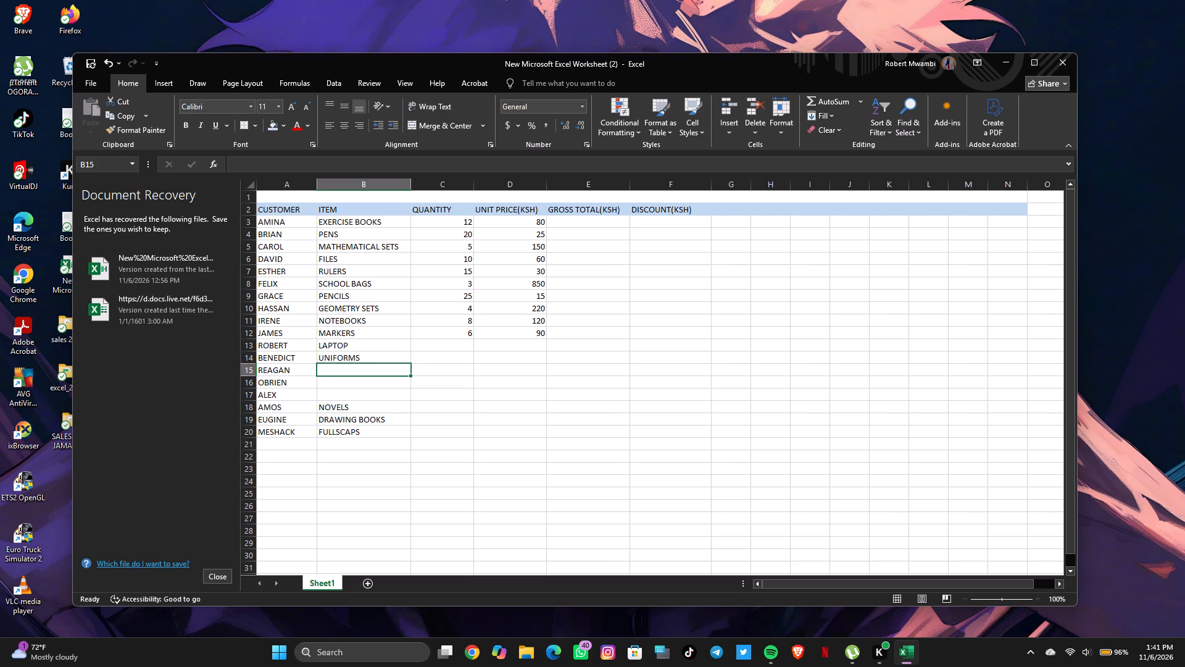
type("TRACK S")
type("UITS")
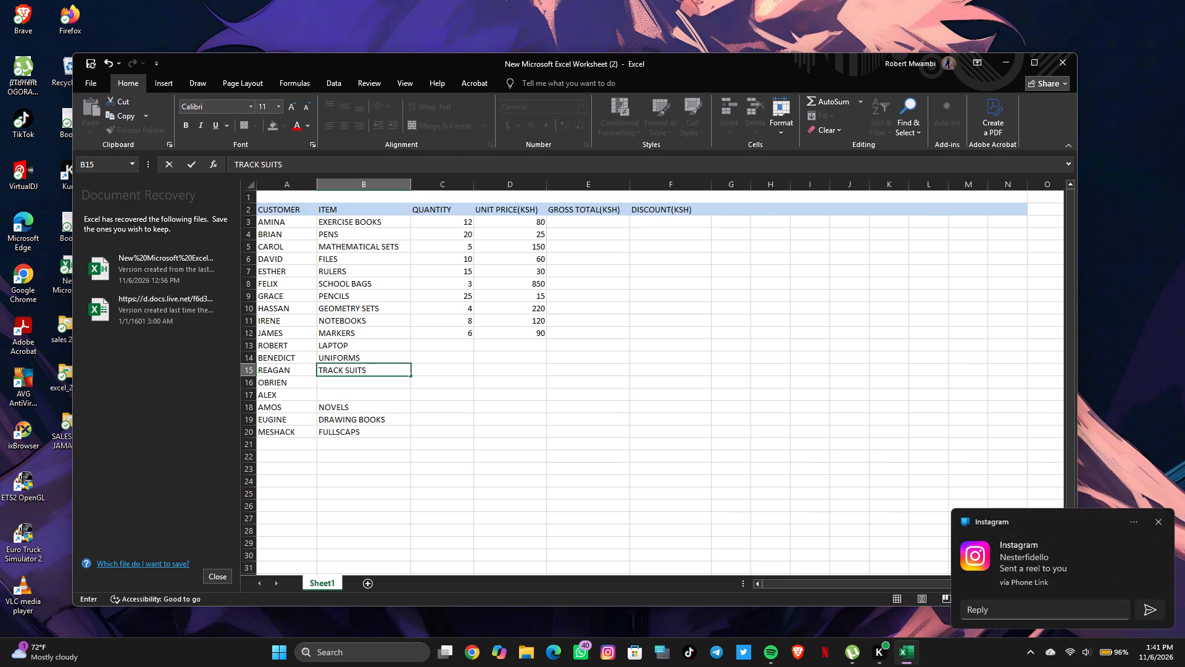
key("Return")
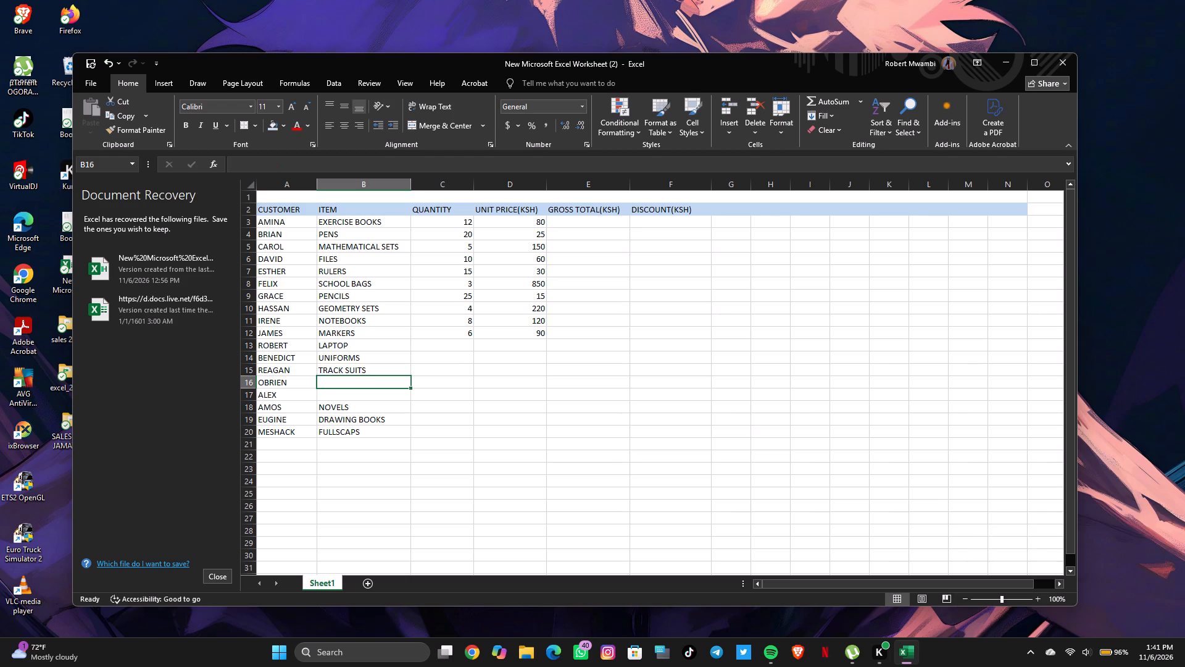
type("PLAYS")
key("Return")
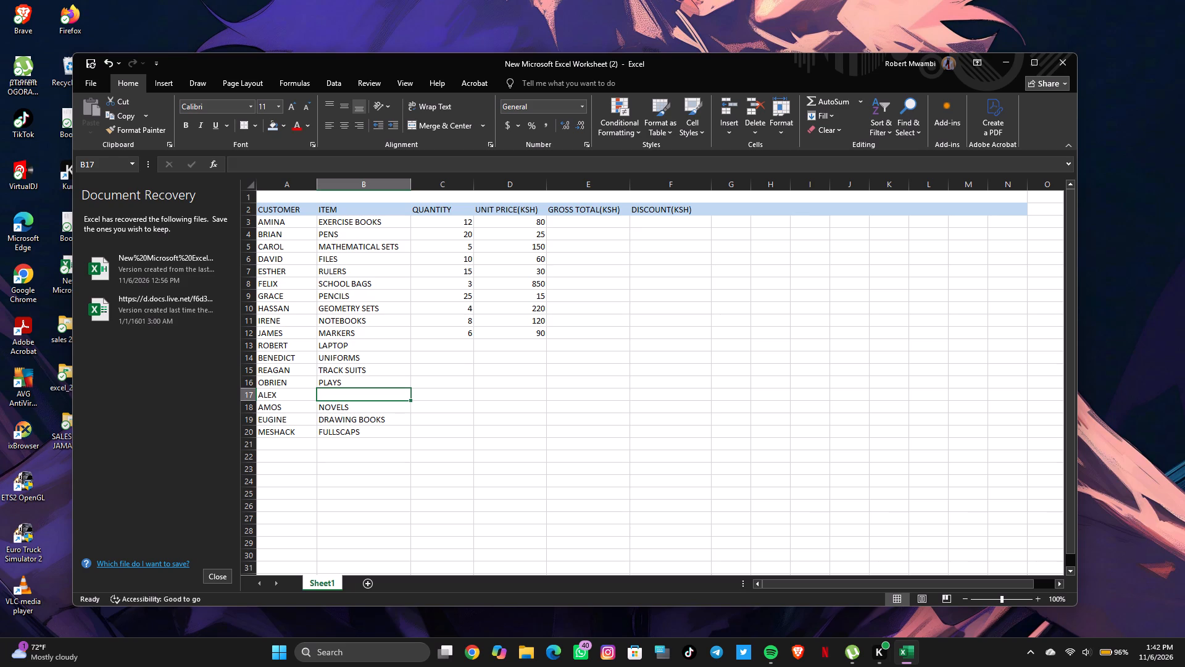
type("REFRE")
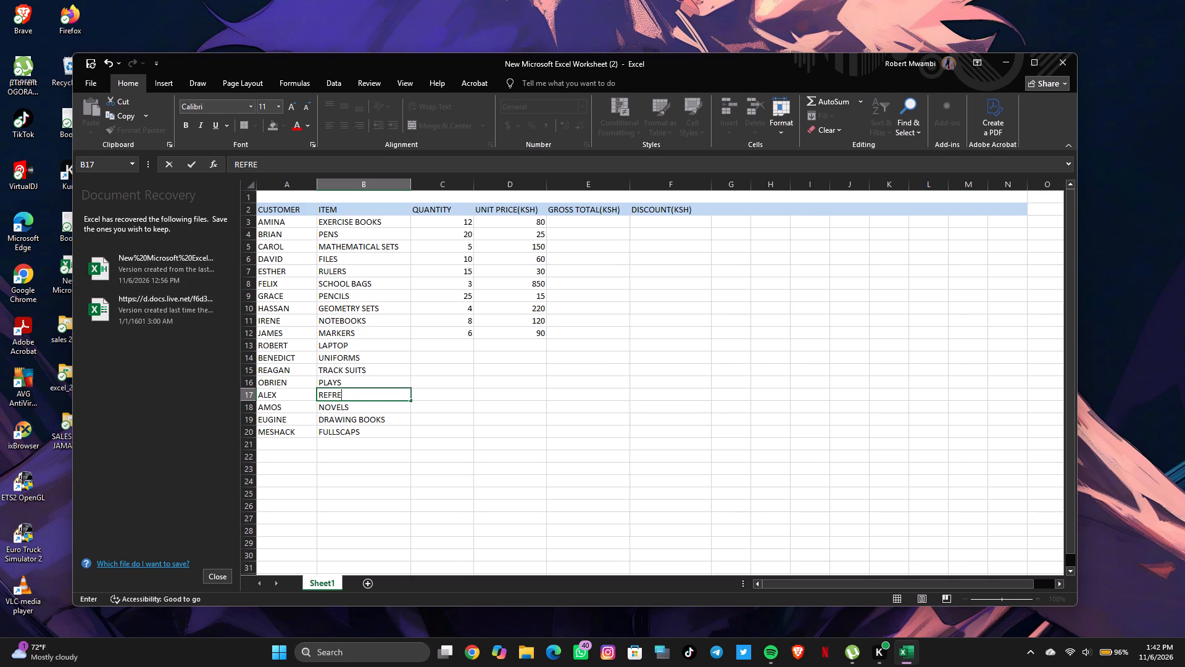
type("SH")
type("MENTS")
Enter the title DECEMBER2025 SALES REPORT in the merged cell of row 1.
left_click(434, 198)
type("DECEMBER")
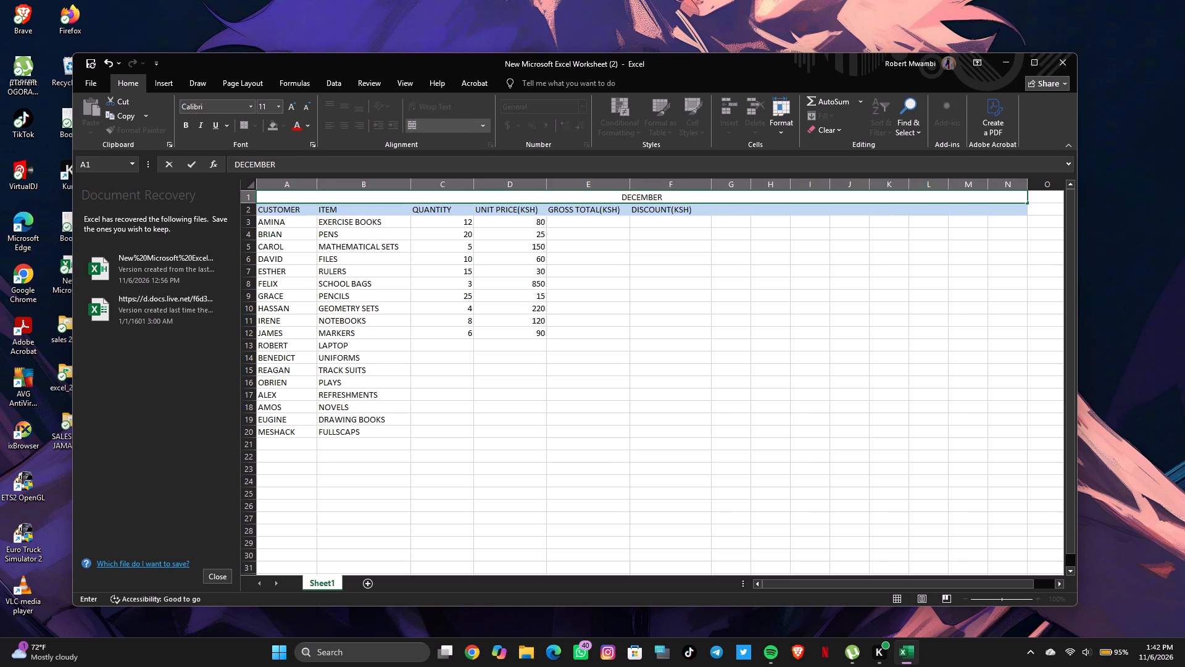
type("2025 SALES REPORT")
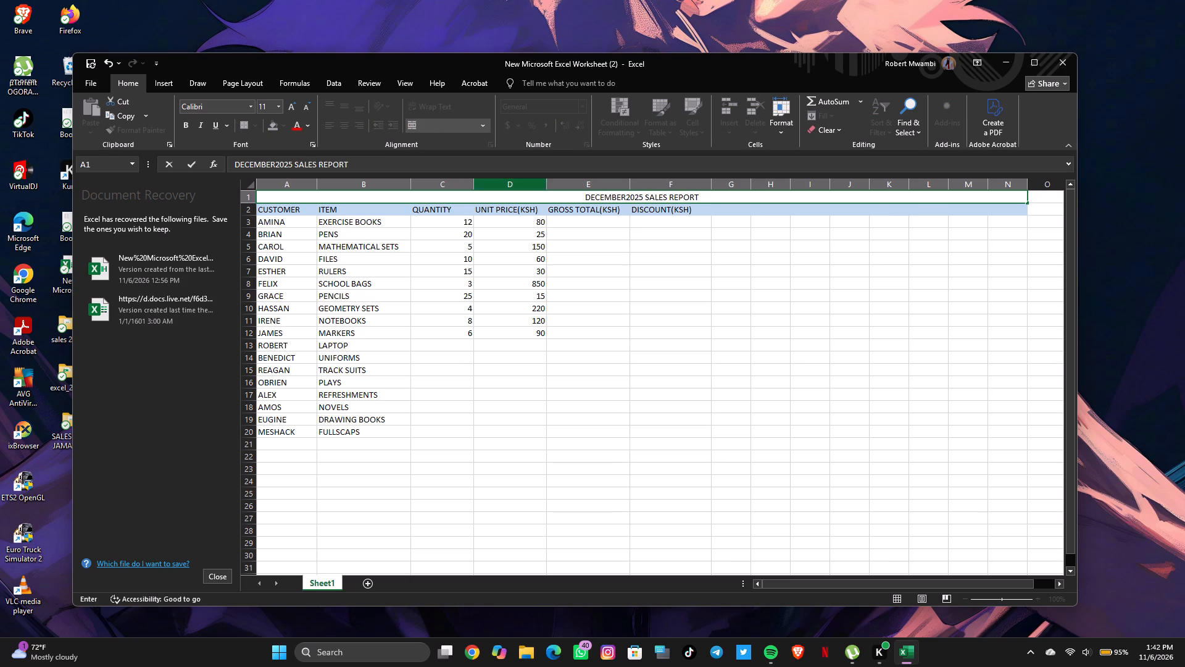
Enter the quantities 8, 9, 8 and 9 in C13 through C16.
left_click(443, 346)
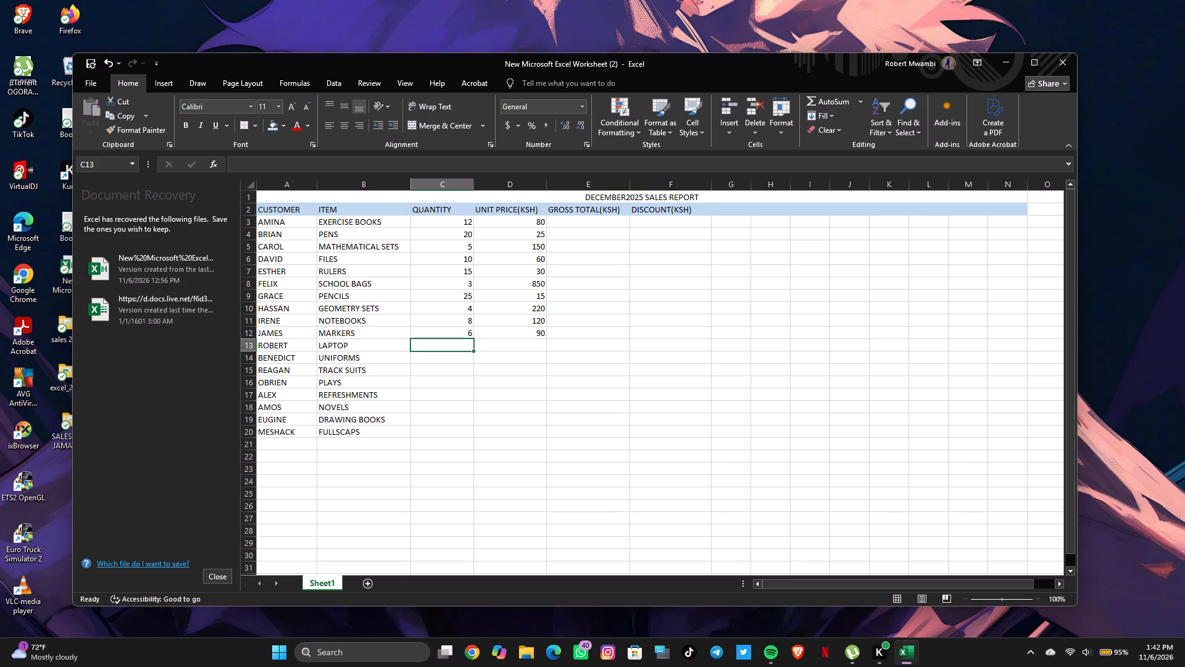
key("8")
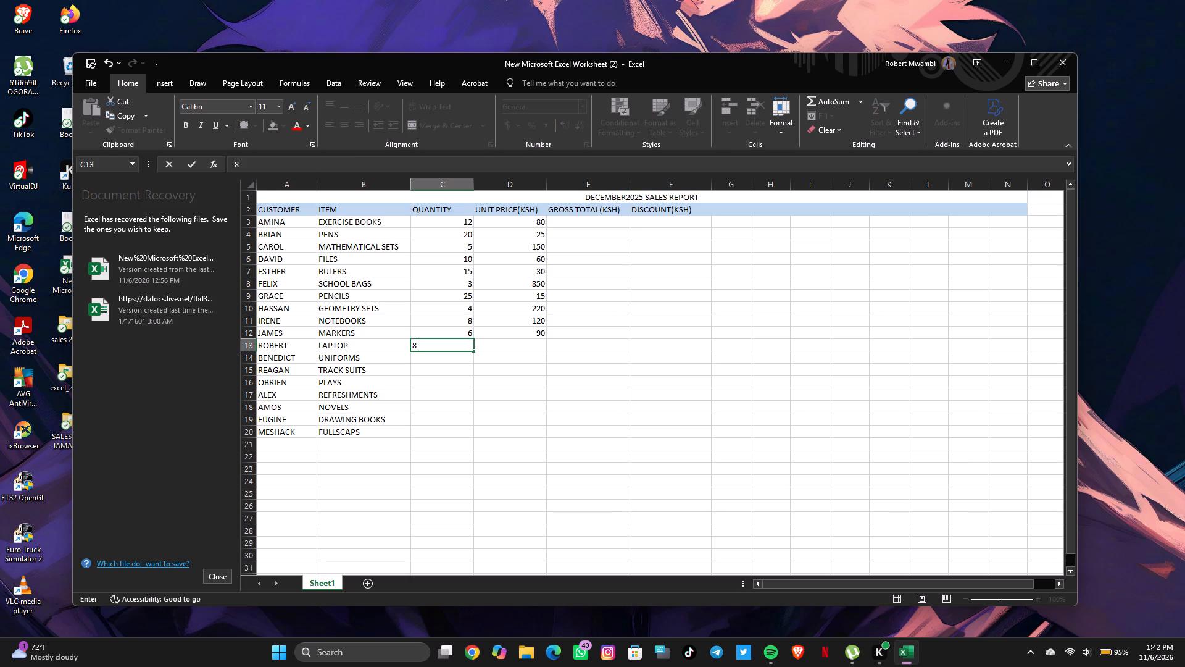
key("Return")
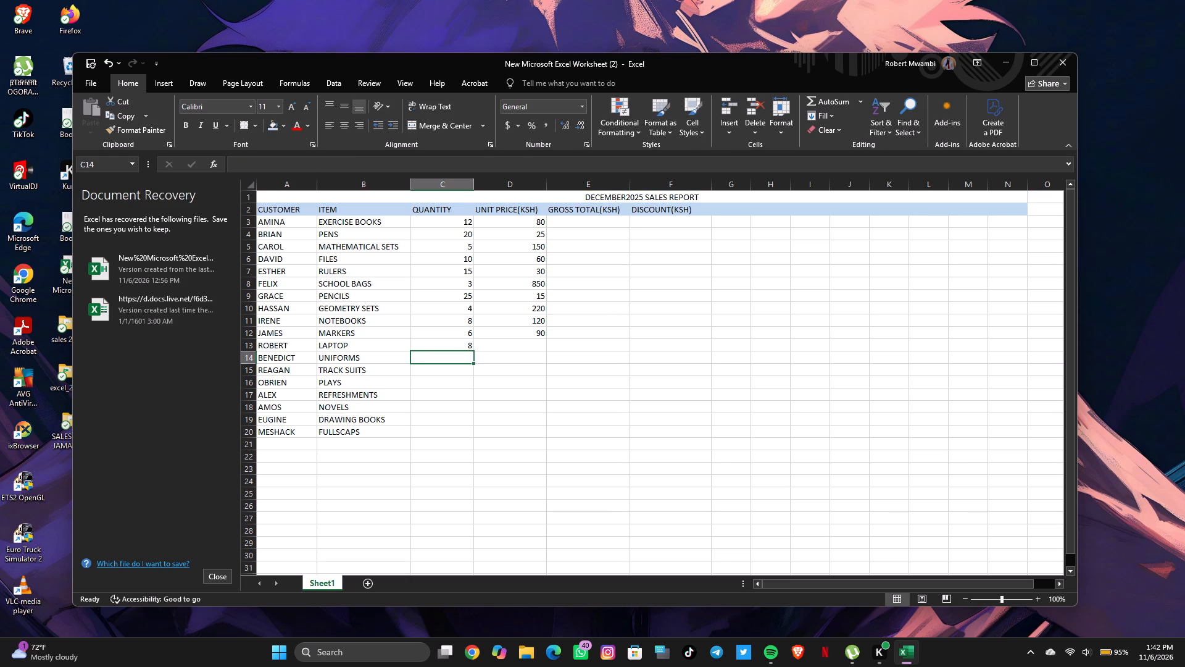
key("9")
key("Return")
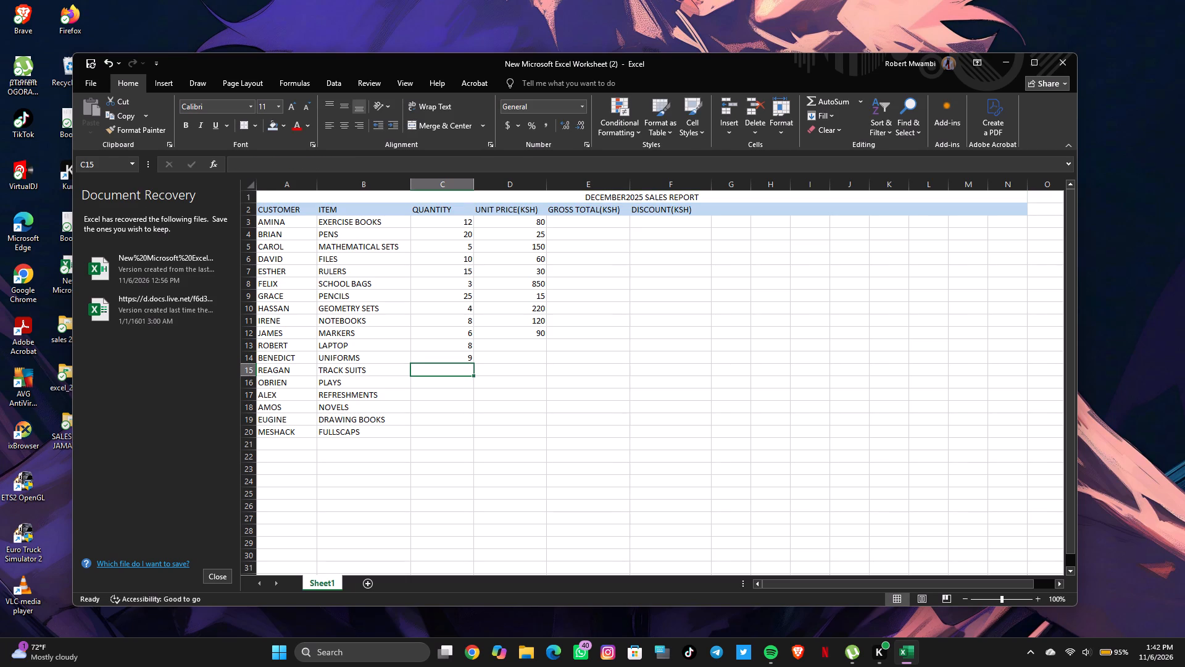
key("8")
key("Return")
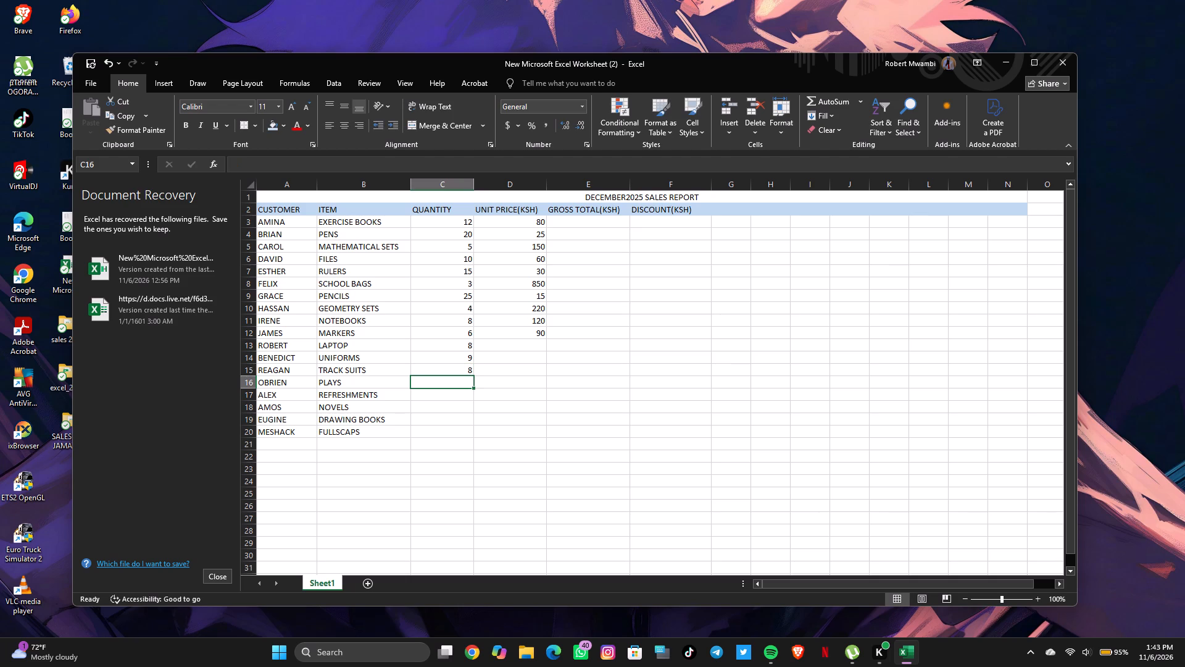
key("9")
key("Return")
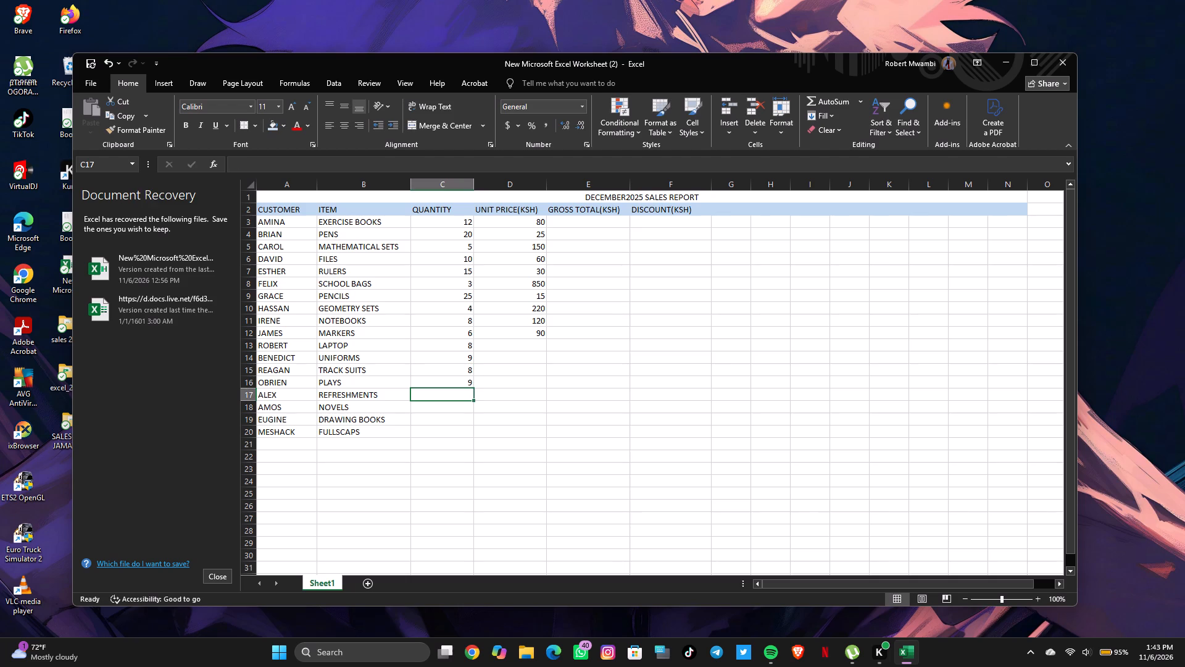
Enter the quantities 7, 10, 15 and 100 in C17 through C20.
key("7")
key("Return")
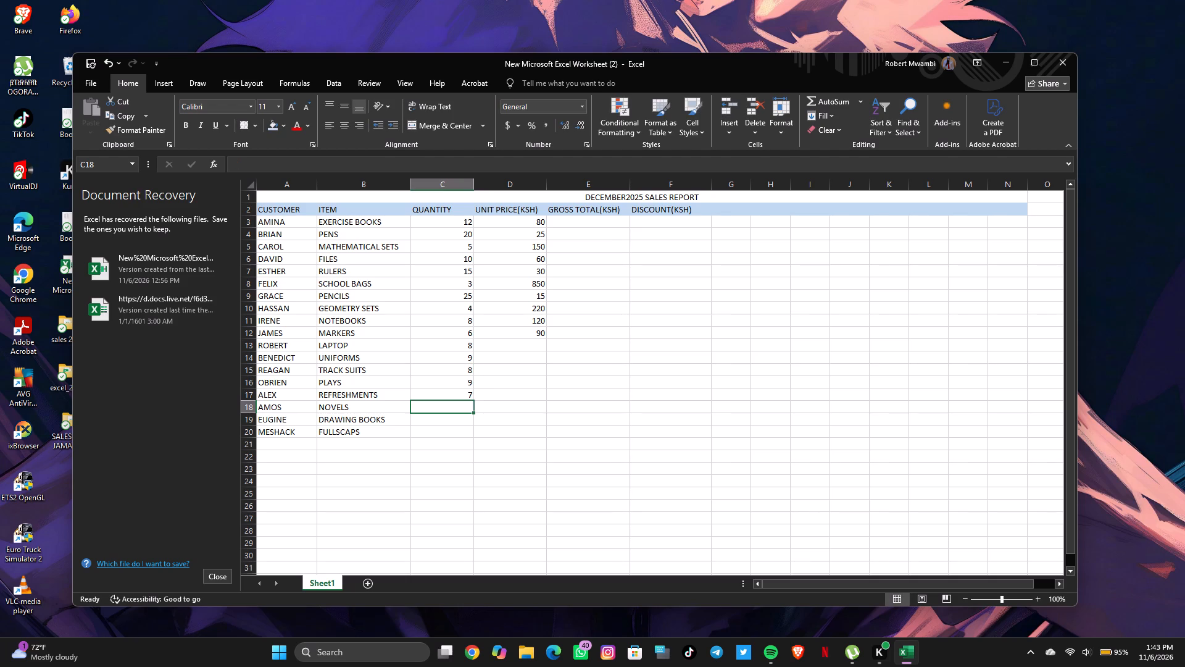
type("10")
key("Return")
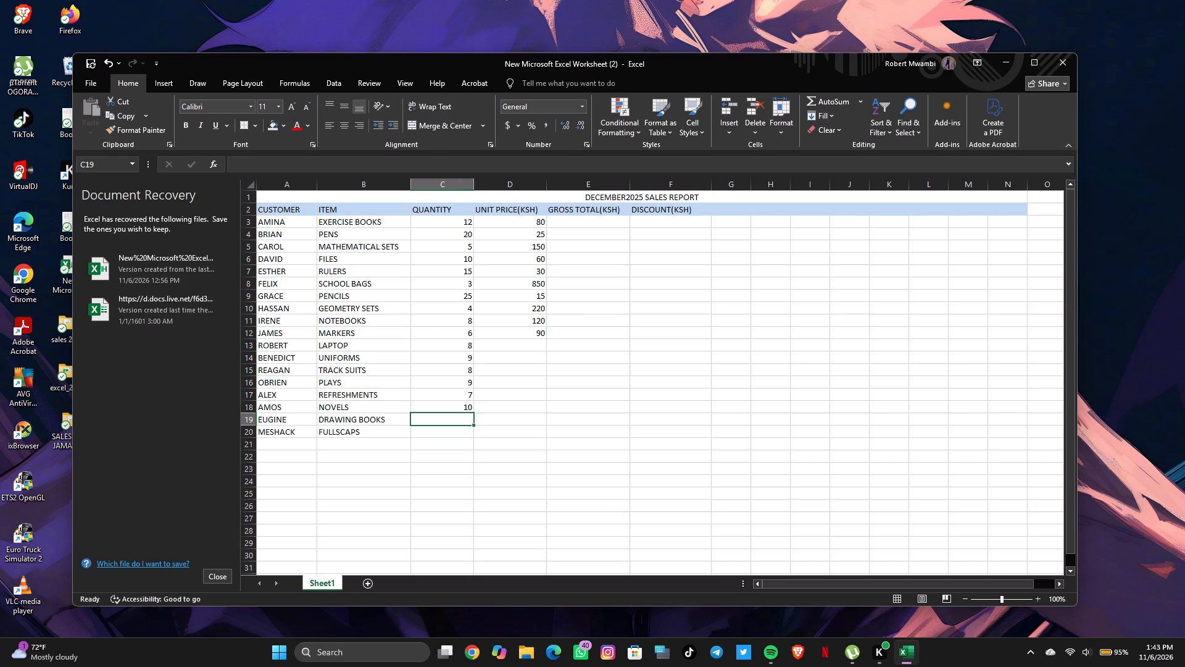
type("15")
key("Return")
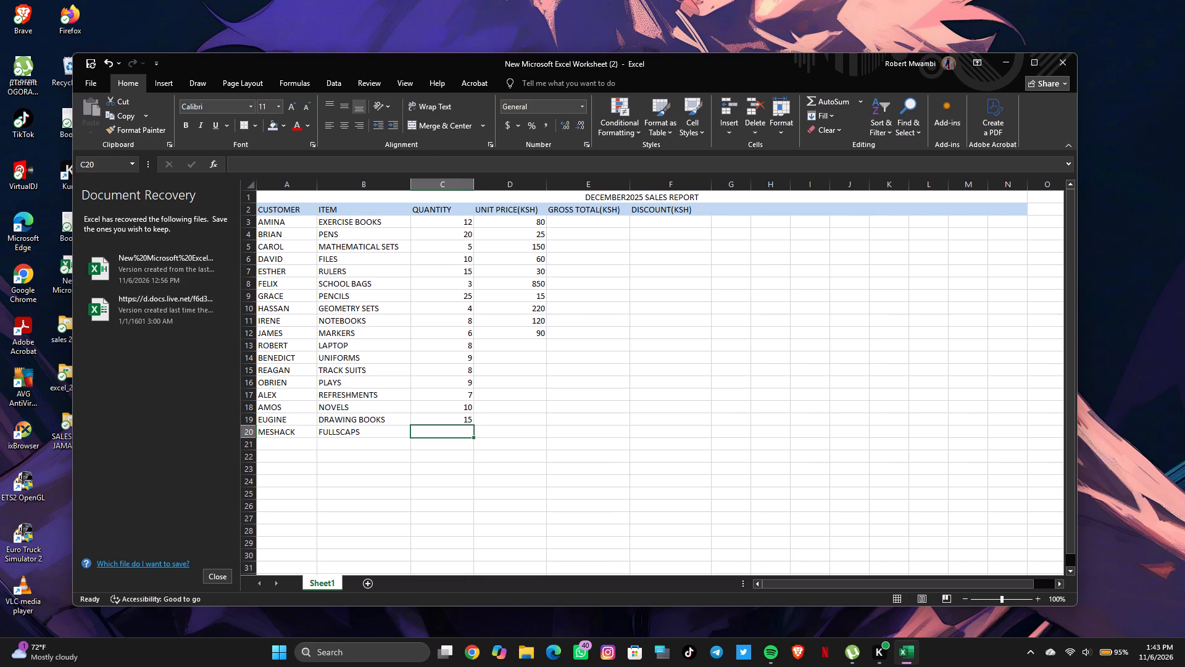
type("100")
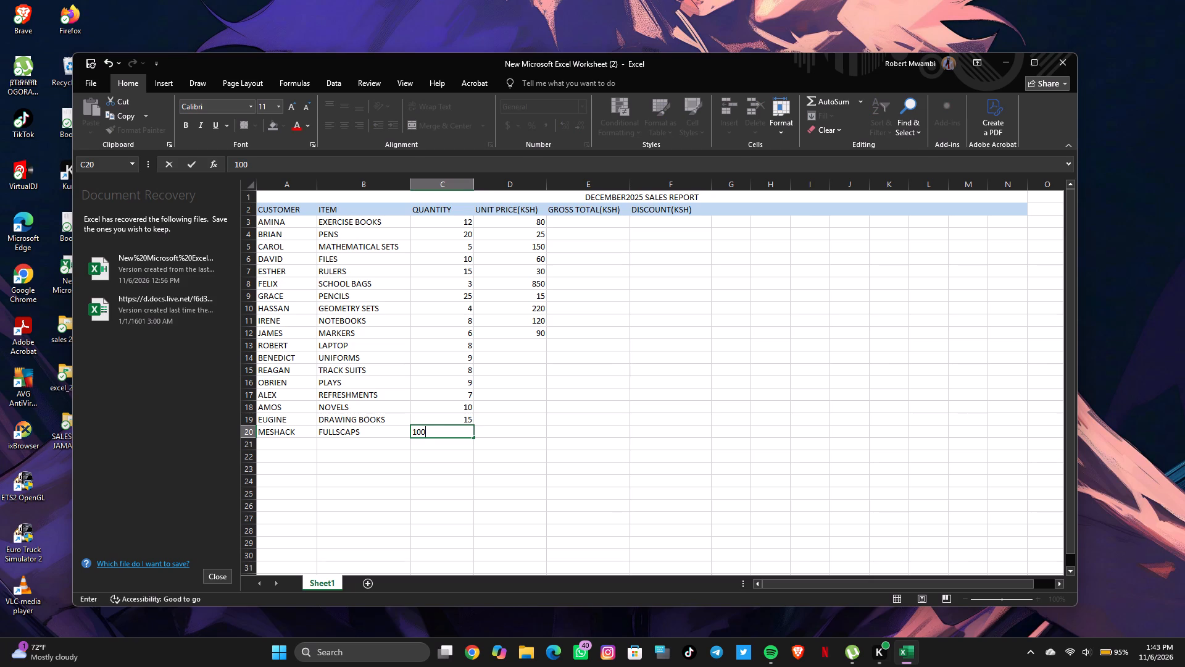
Enter the unit prices 27000, 5000 and 2500 for LAPTOP, UNIFORMS and TRACK SUITS in D13 through D15.
left_click(499, 343)
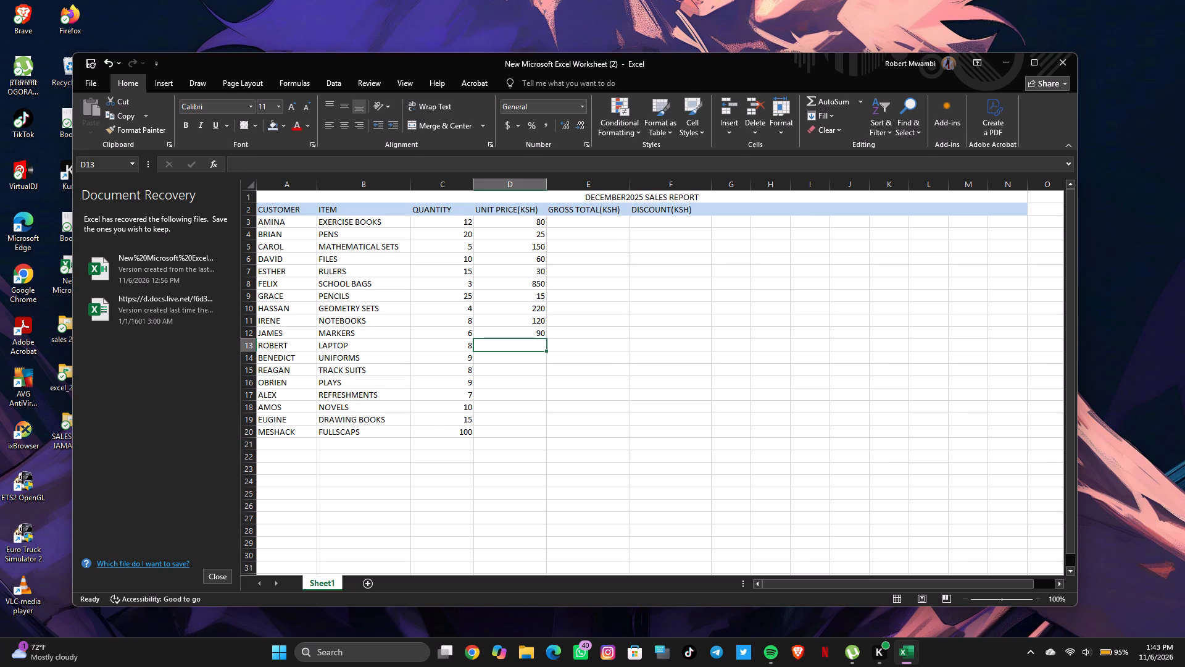
key("2")
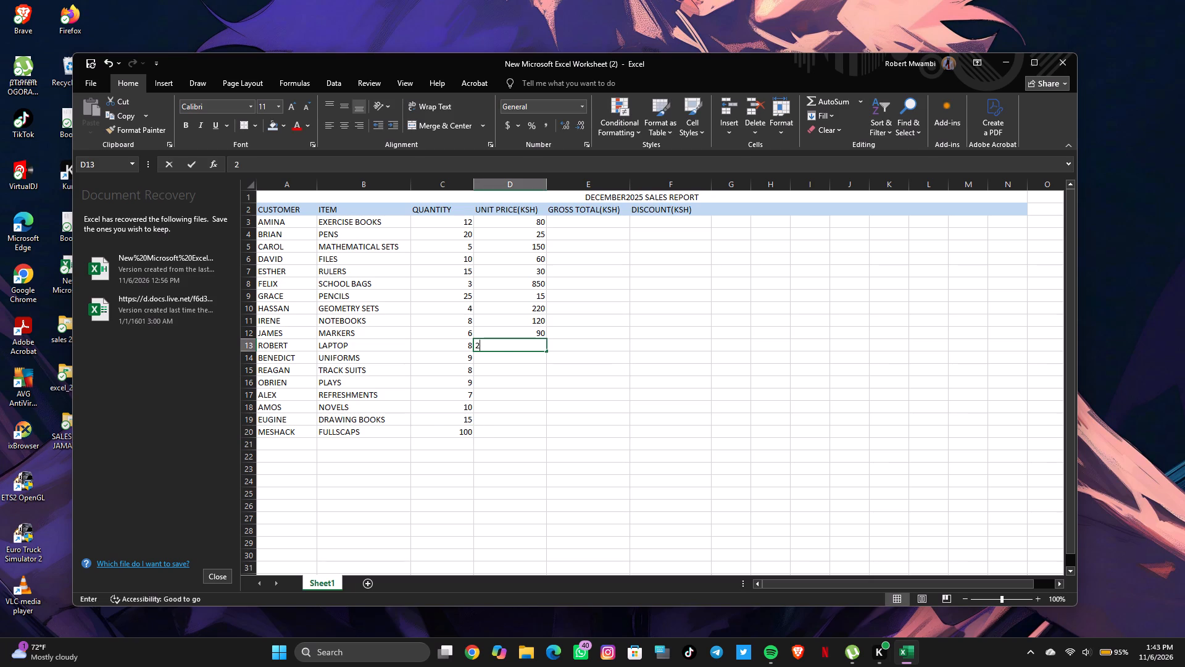
key("7")
type("000")
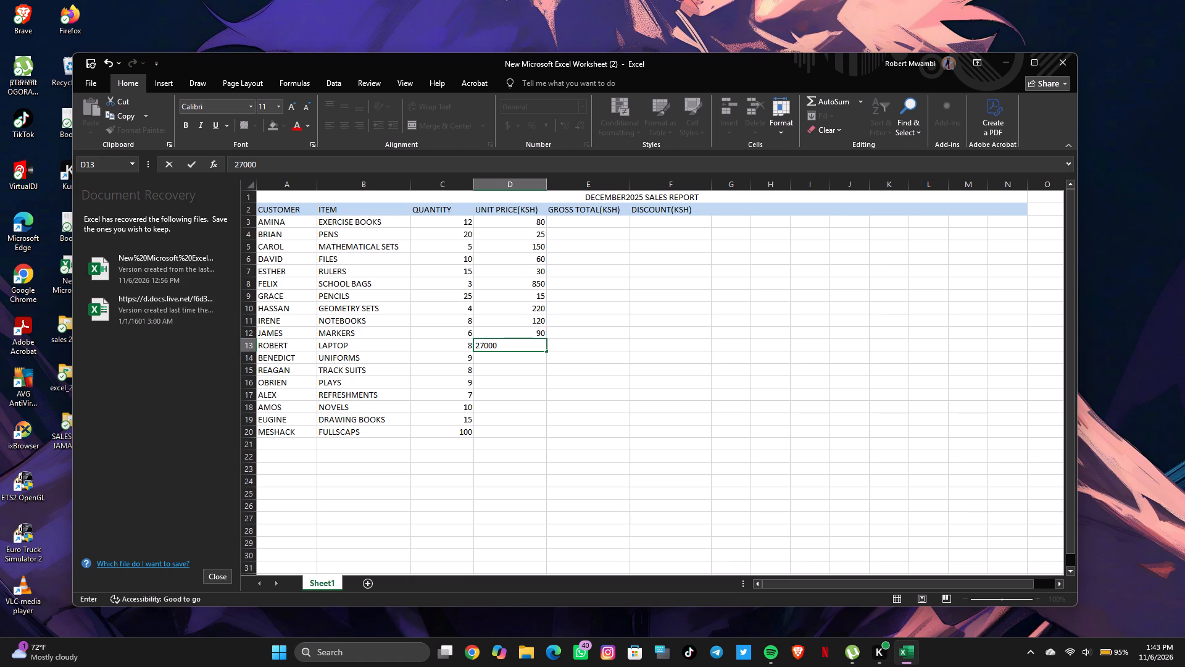
left_click(491, 356)
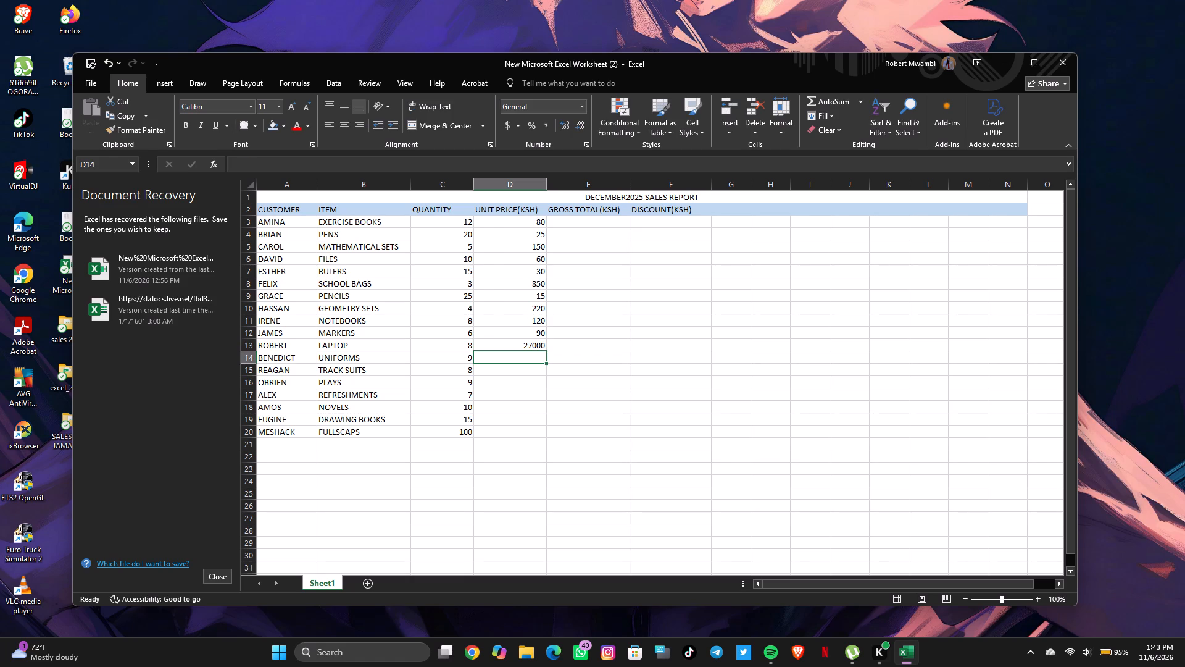
type("5000")
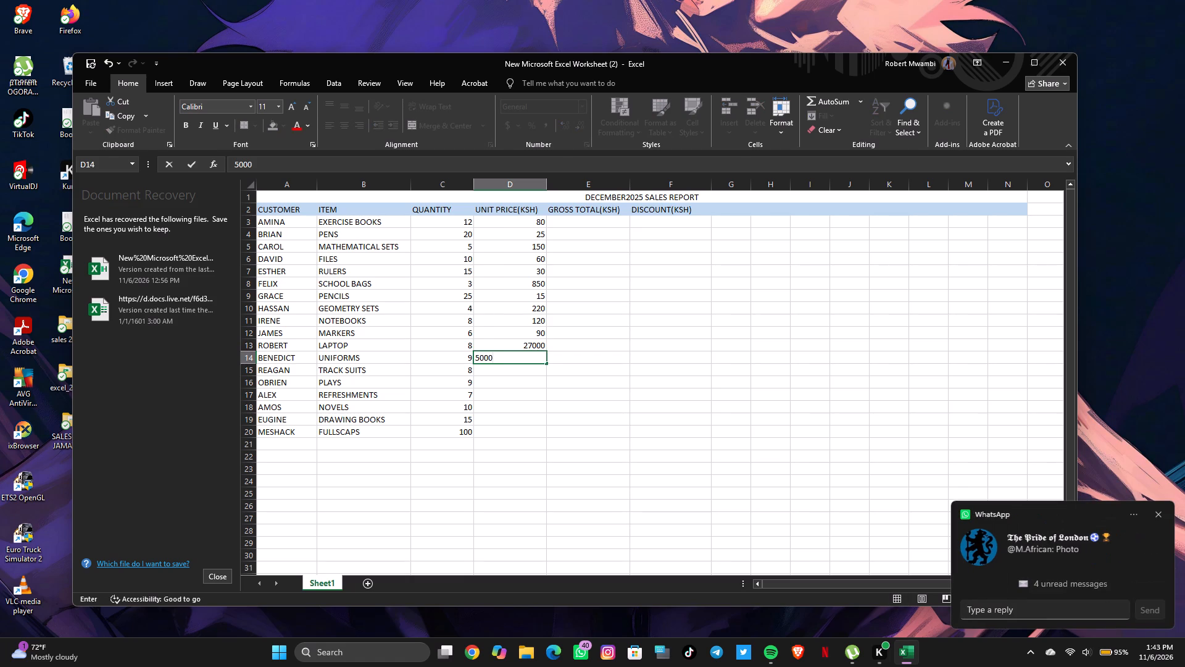
key("Return")
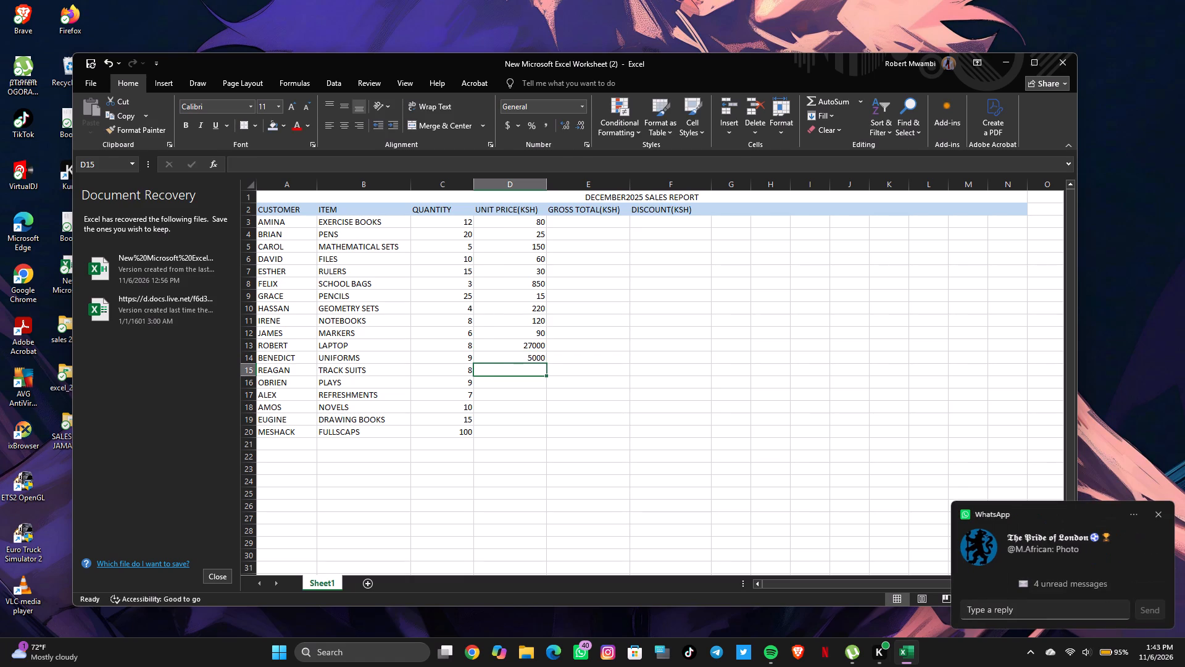
key("5")
key("BackSpace")
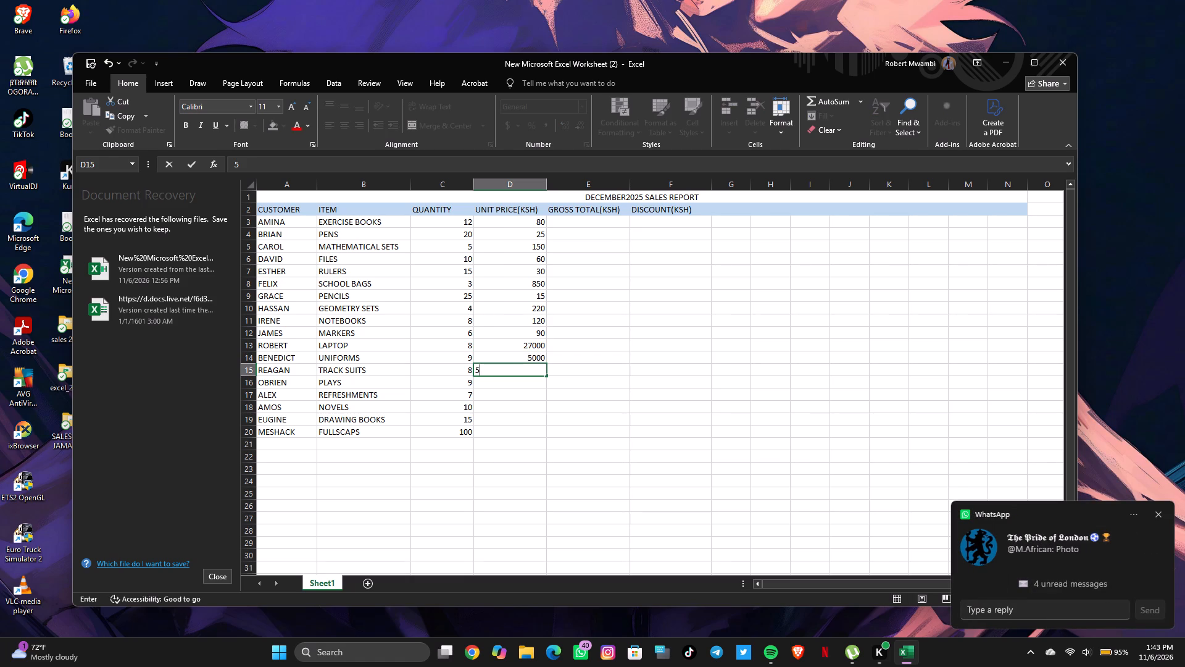
type("2500")
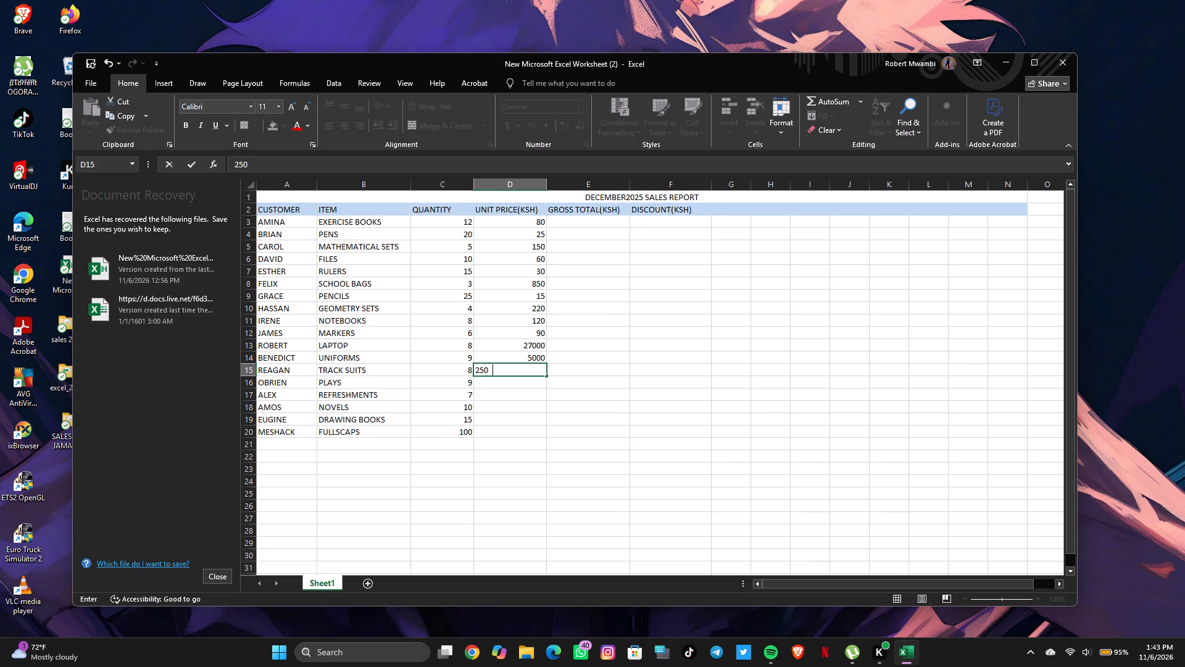
key("Return")
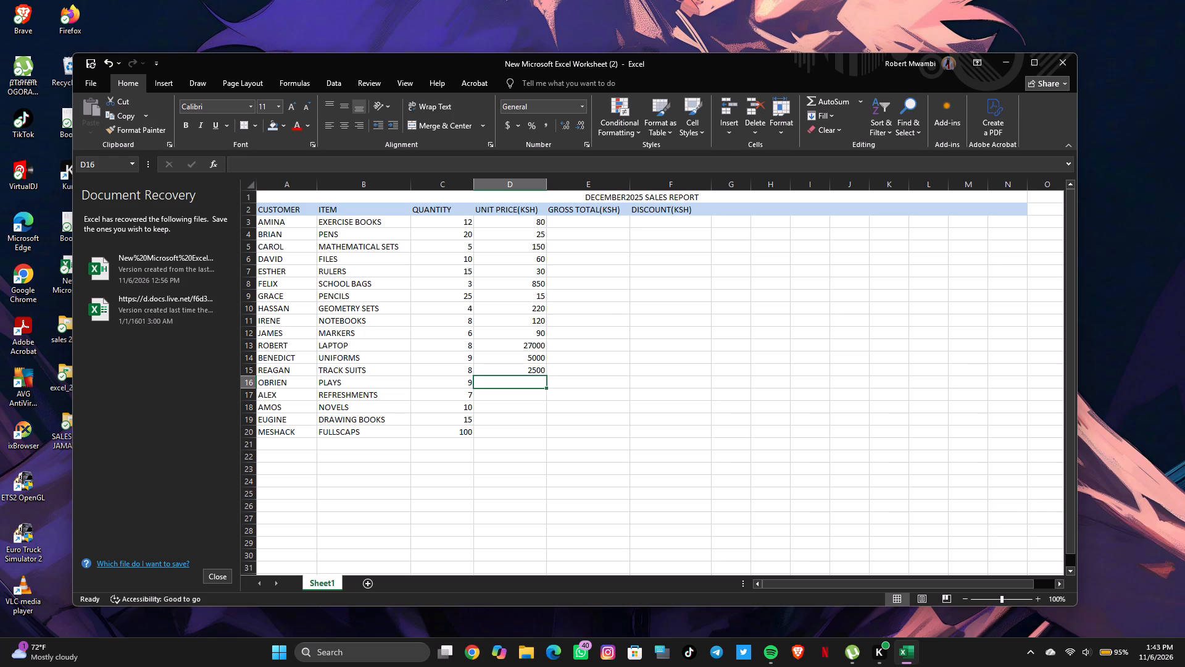
Enter the unit prices 700, 100 and 600 for PLAYS, REFRESHMENTS and NOVELS in D16 through D18.
type("700")
key("Return")
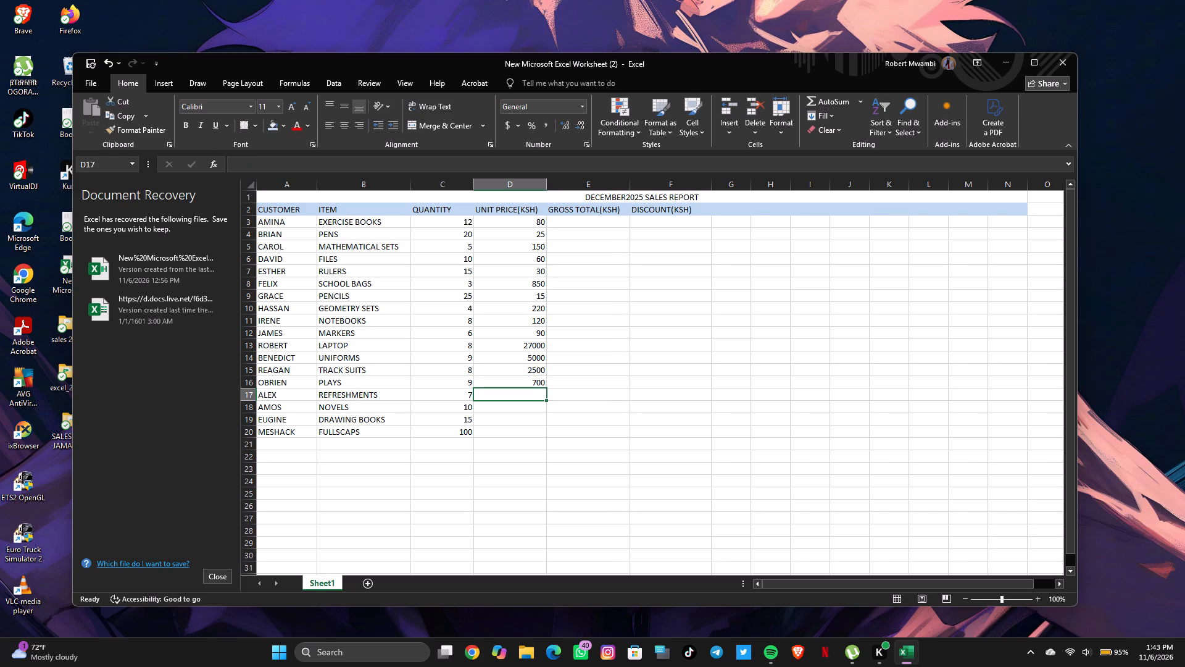
type("100")
key("Return")
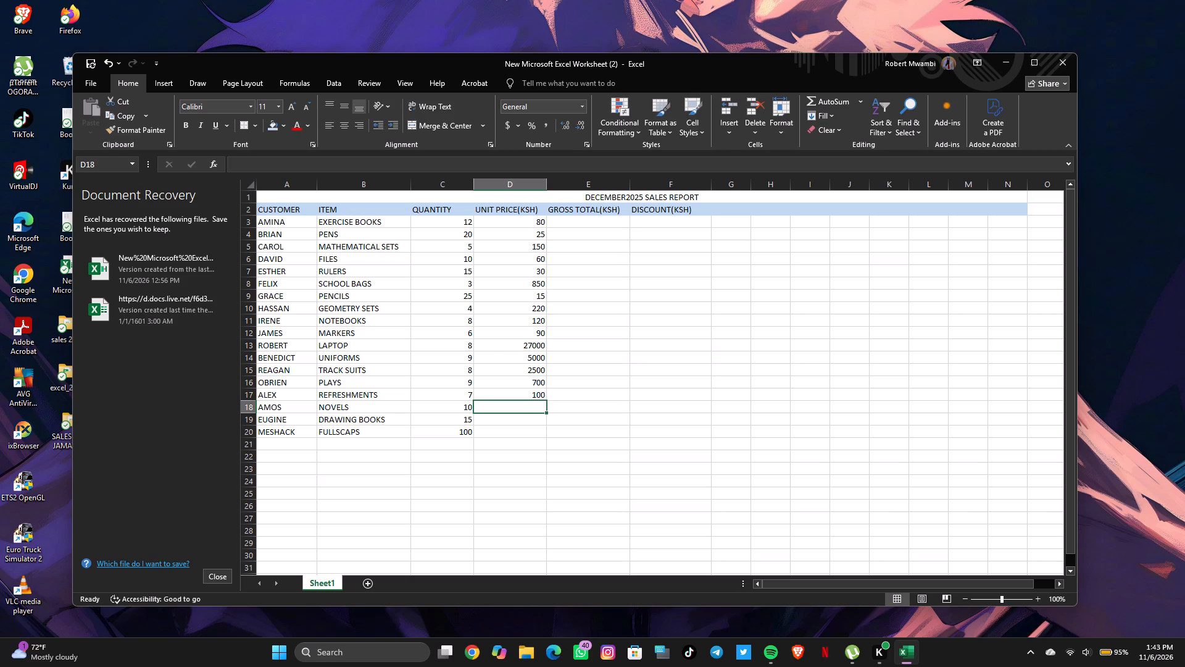
type("600")
key("Return")
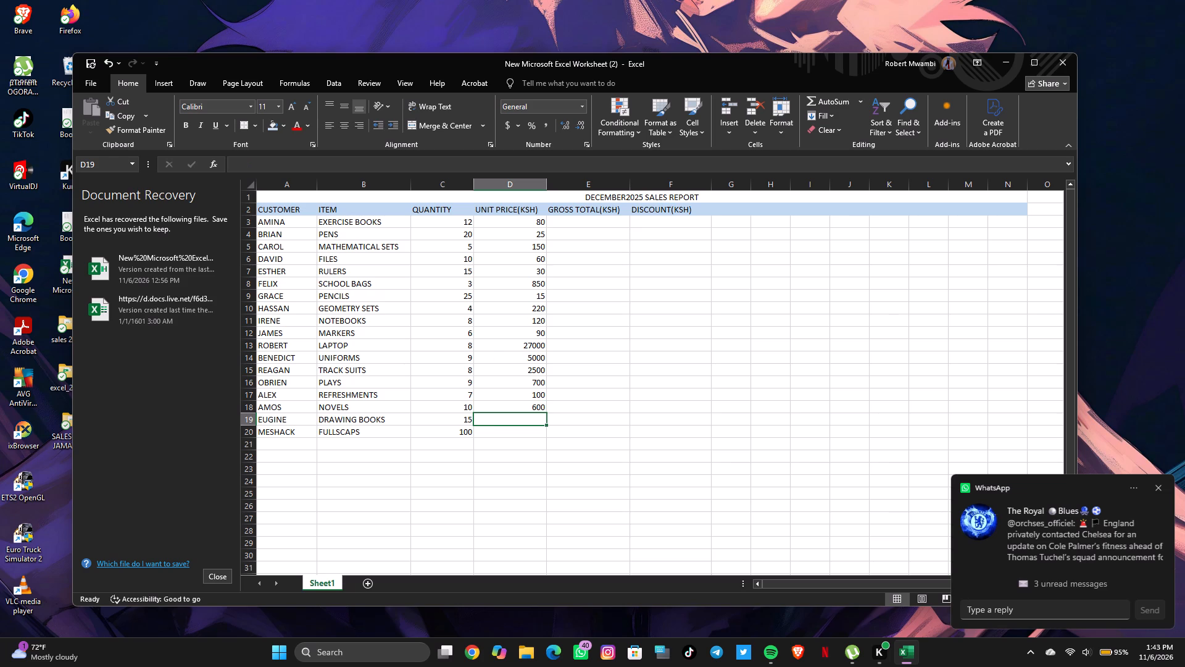
Change the REFRESHMENTS quantity in C17 to 100.
left_click(459, 399)
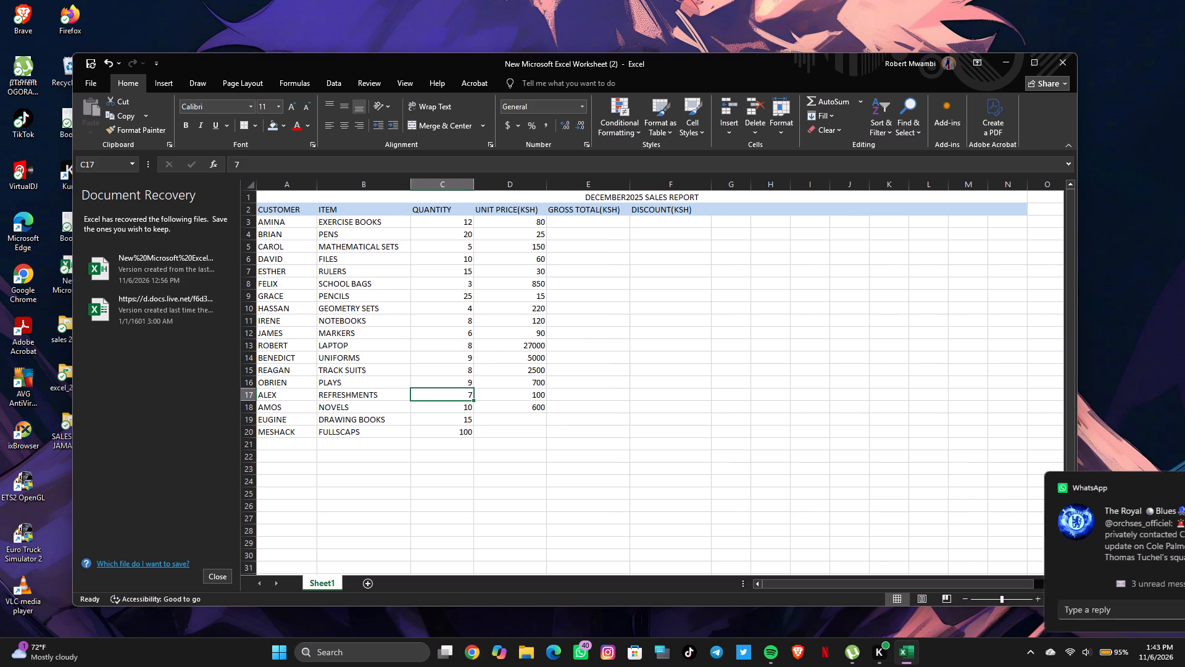
key("1")
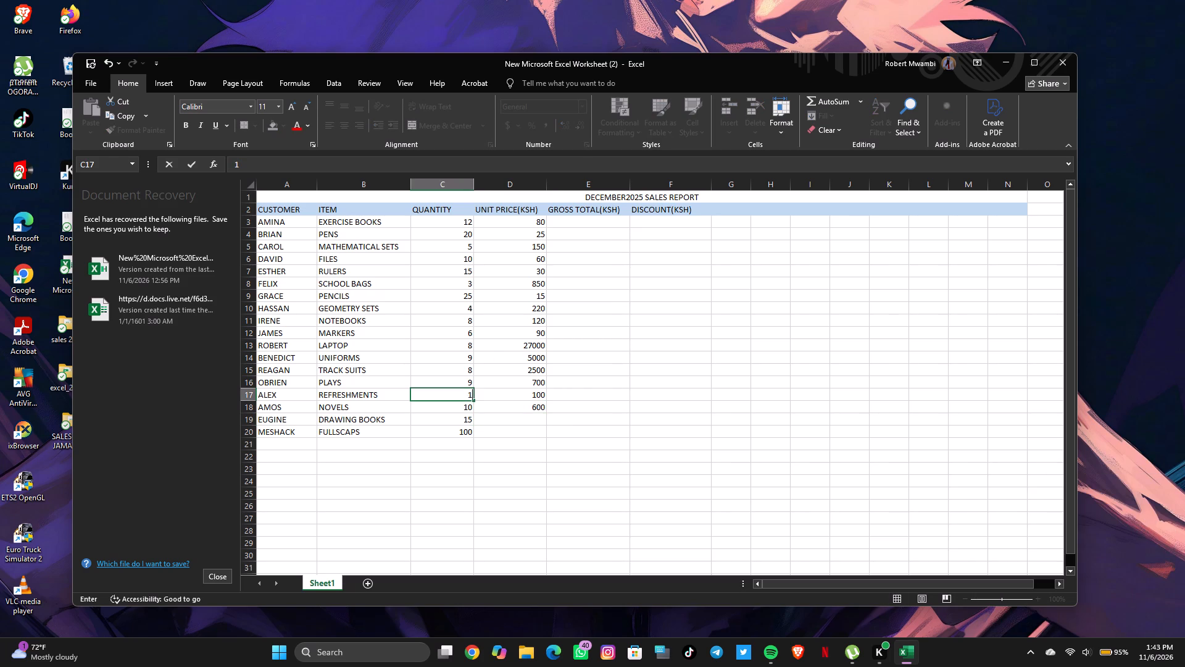
type("00")
key("BackSpace")
key("0")
Enter the unit prices 60 and 10 for DRAWING BOOKS and FULLSCAPS in D19 and D20.
left_click(499, 419)
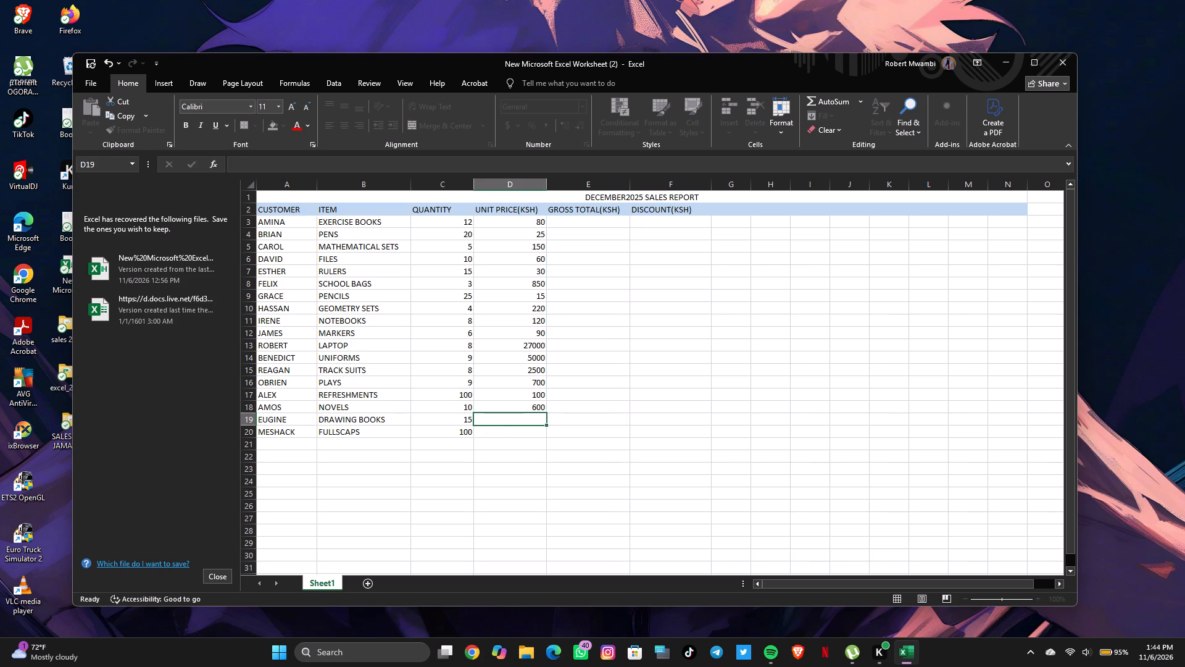
type("60")
key("Return")
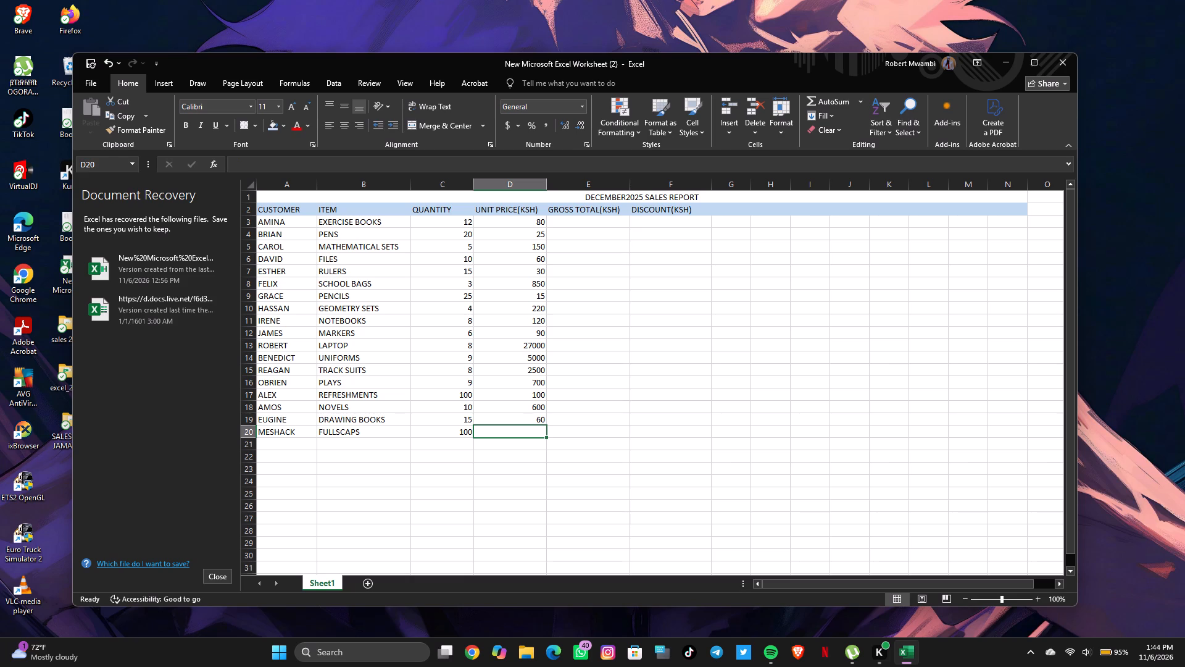
key("1")
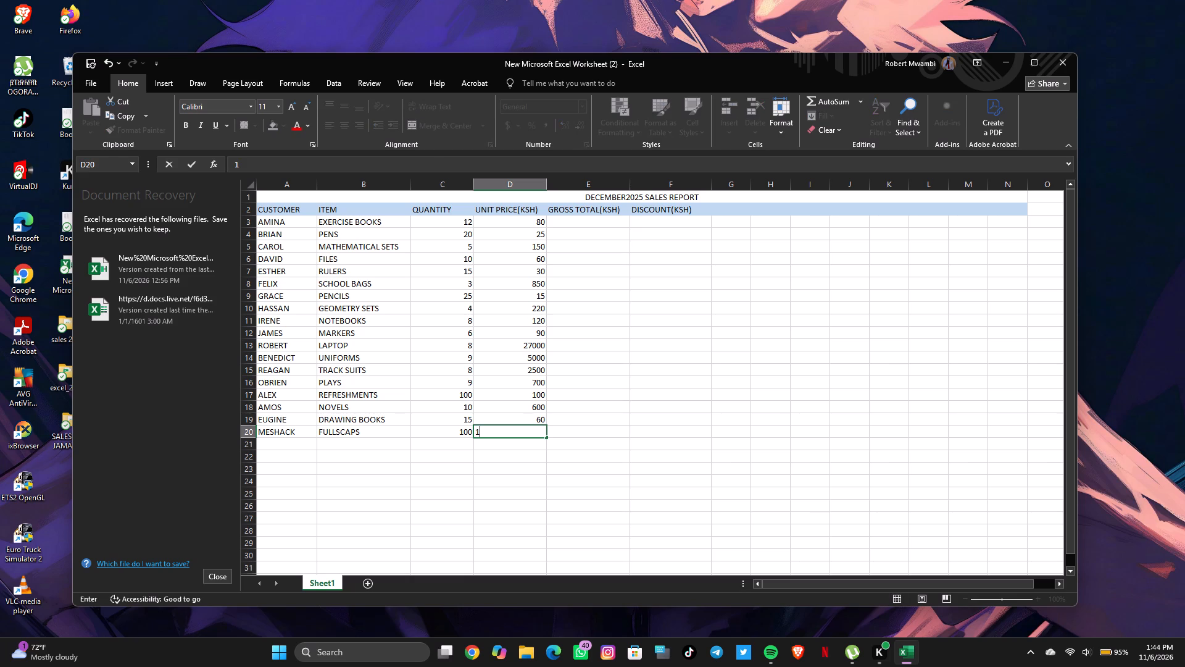
key("0")
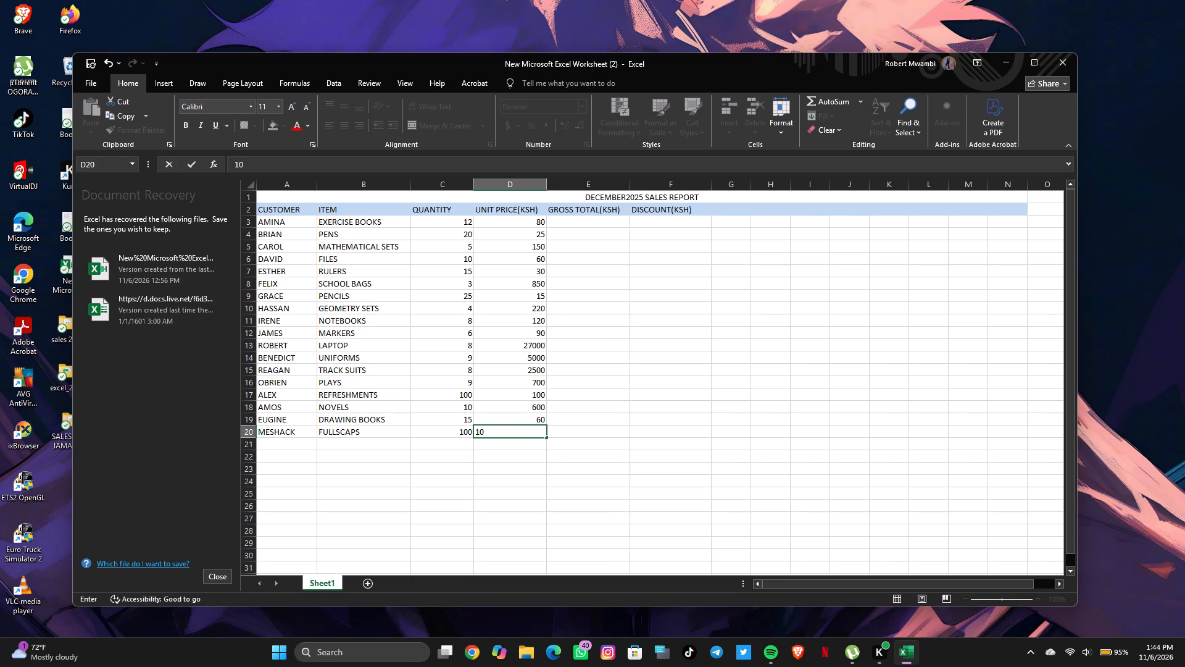
Enter the formula =SUM(C3*D3) in E3 to calculate the first gross total from quantity and unit price.
left_click(578, 219)
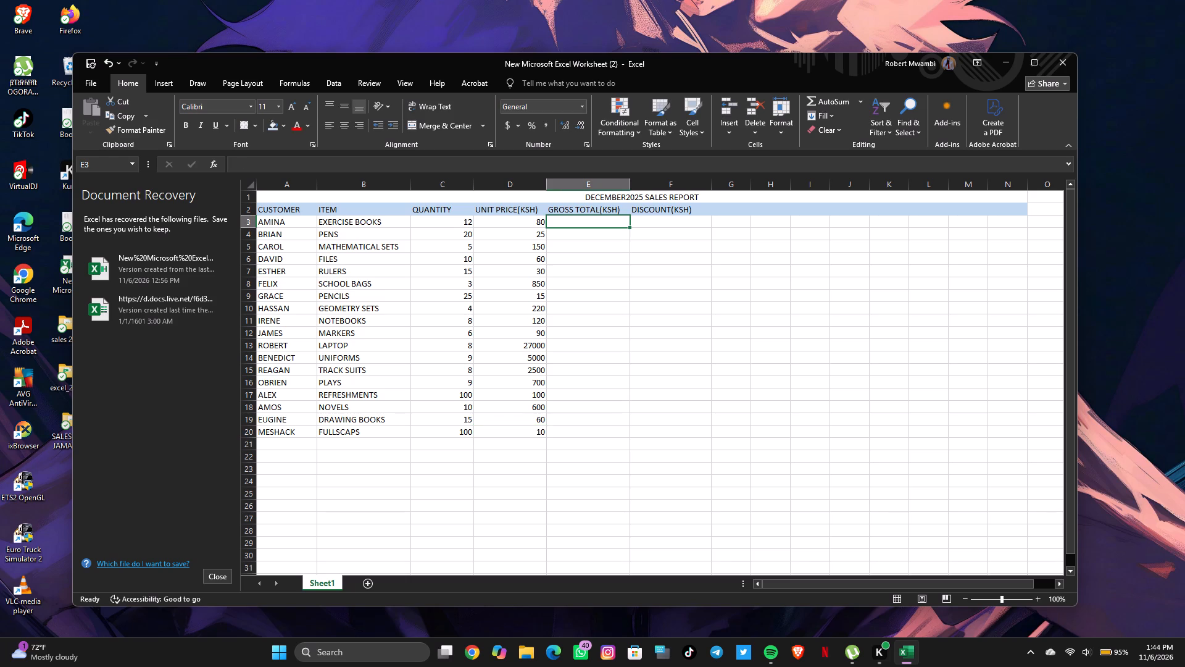
key("equal")
type("SUM")
double_click(571, 235)
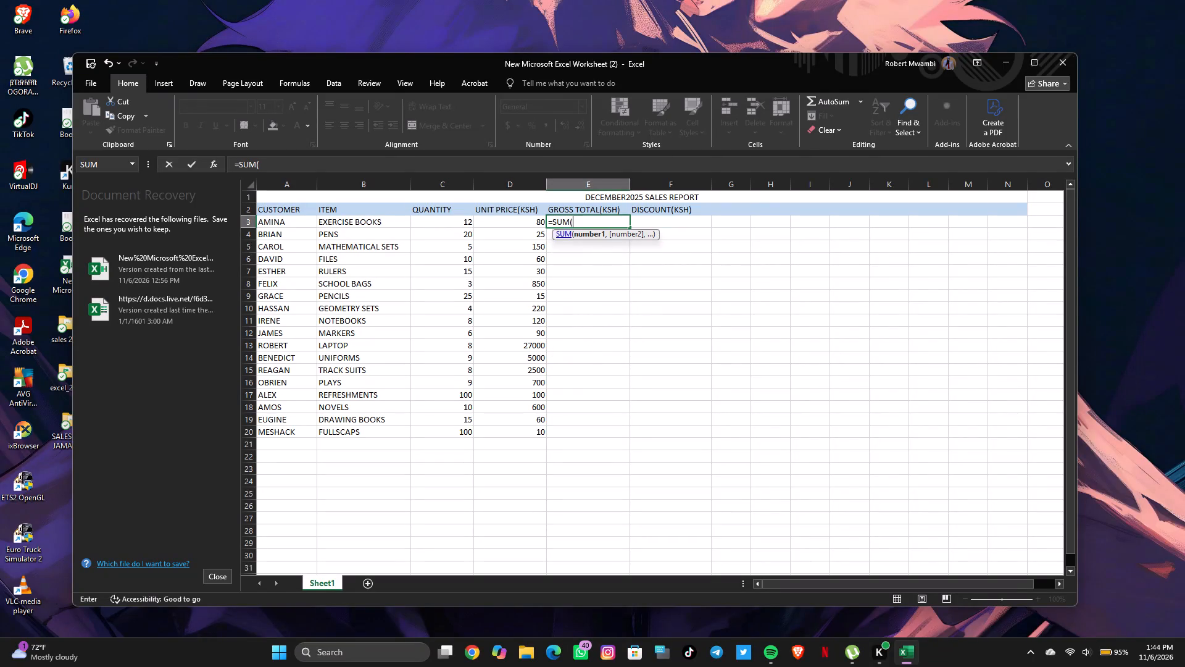
left_click(466, 224)
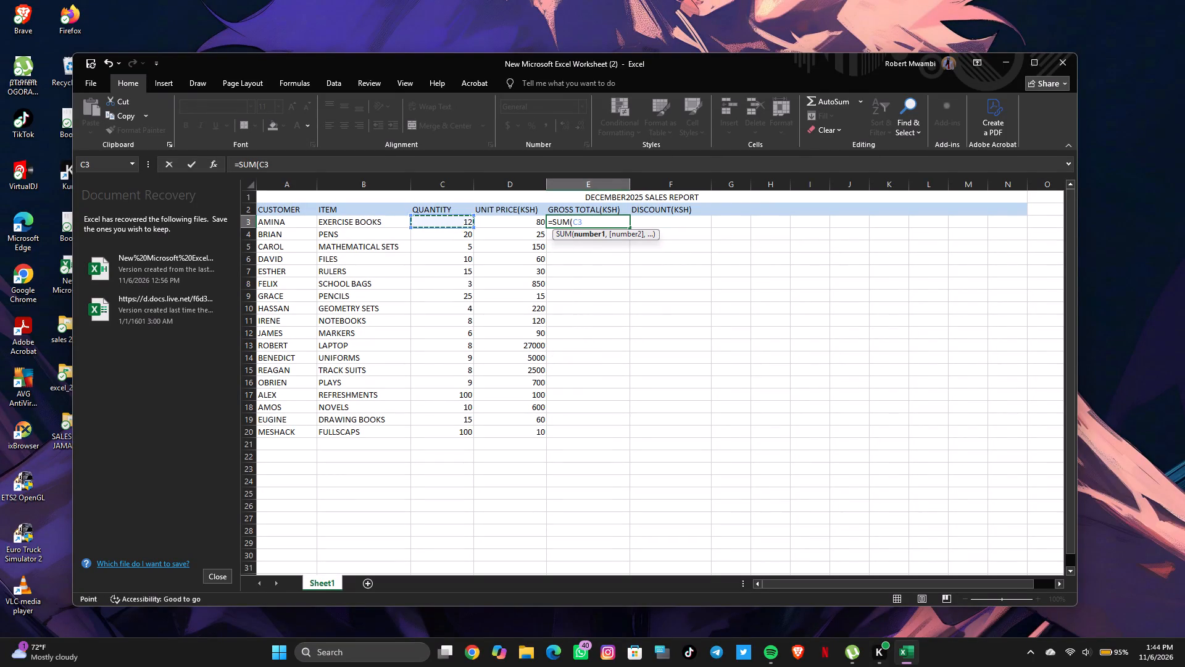
key("shift+asterisk")
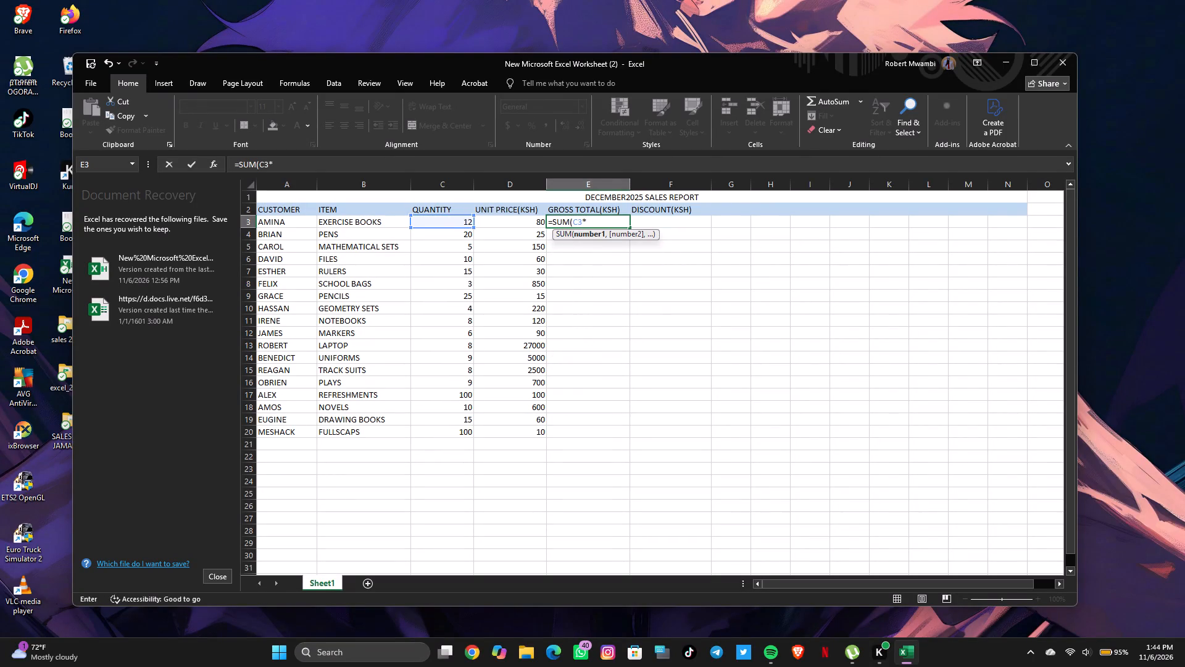
left_click(520, 220)
key("Return")
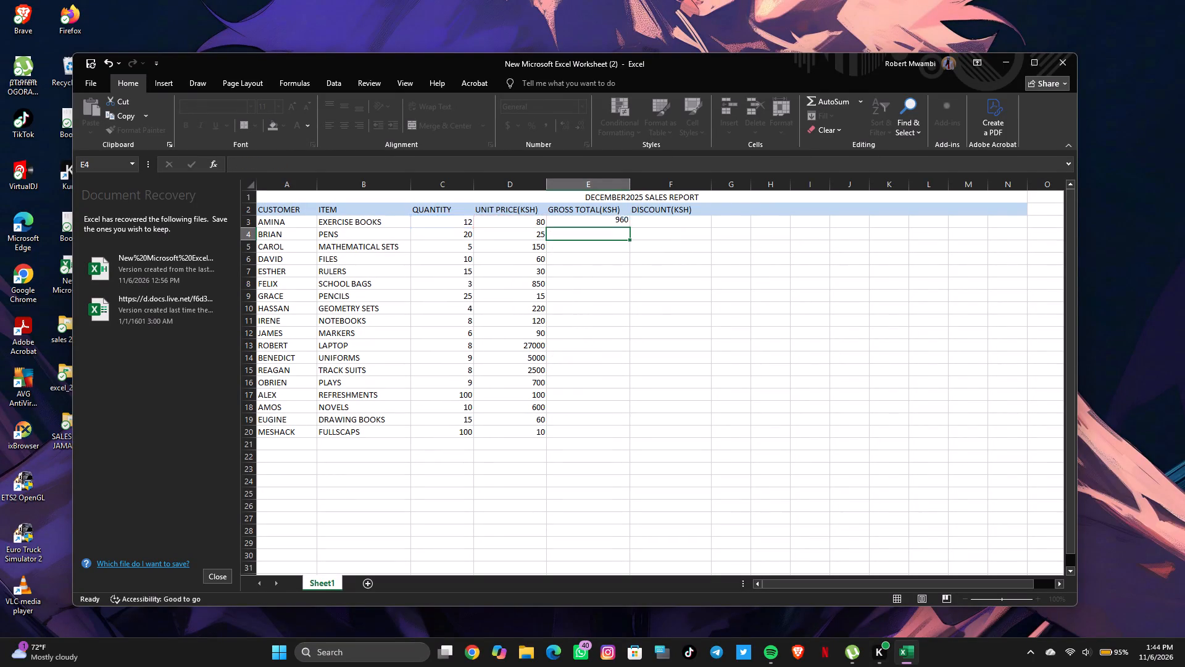
Fill the gross total formula from E3 down through E20.
left_click(610, 224)
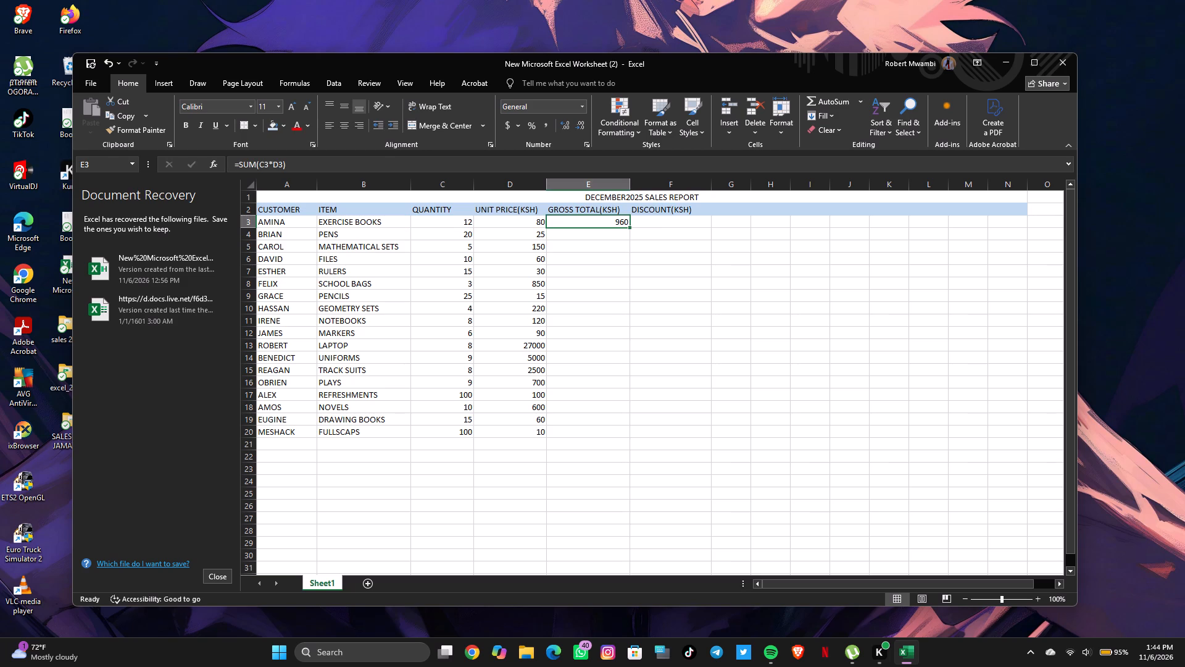
left_click_drag(628, 229, 623, 399)
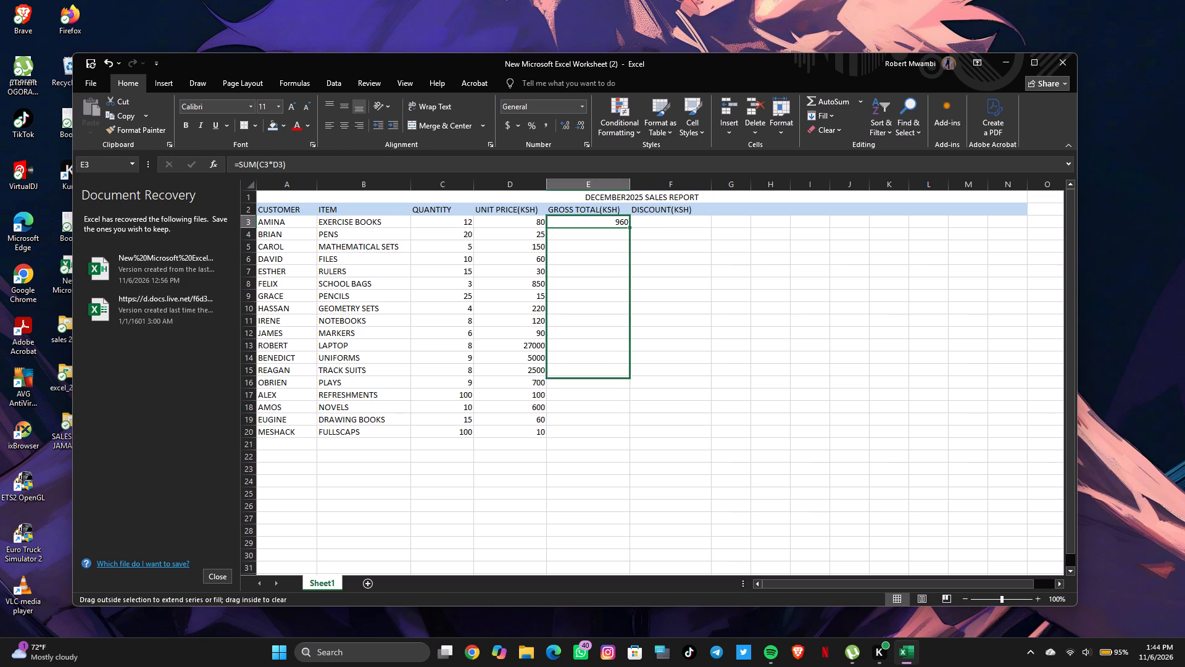
left_click_drag(623, 399, 626, 435)
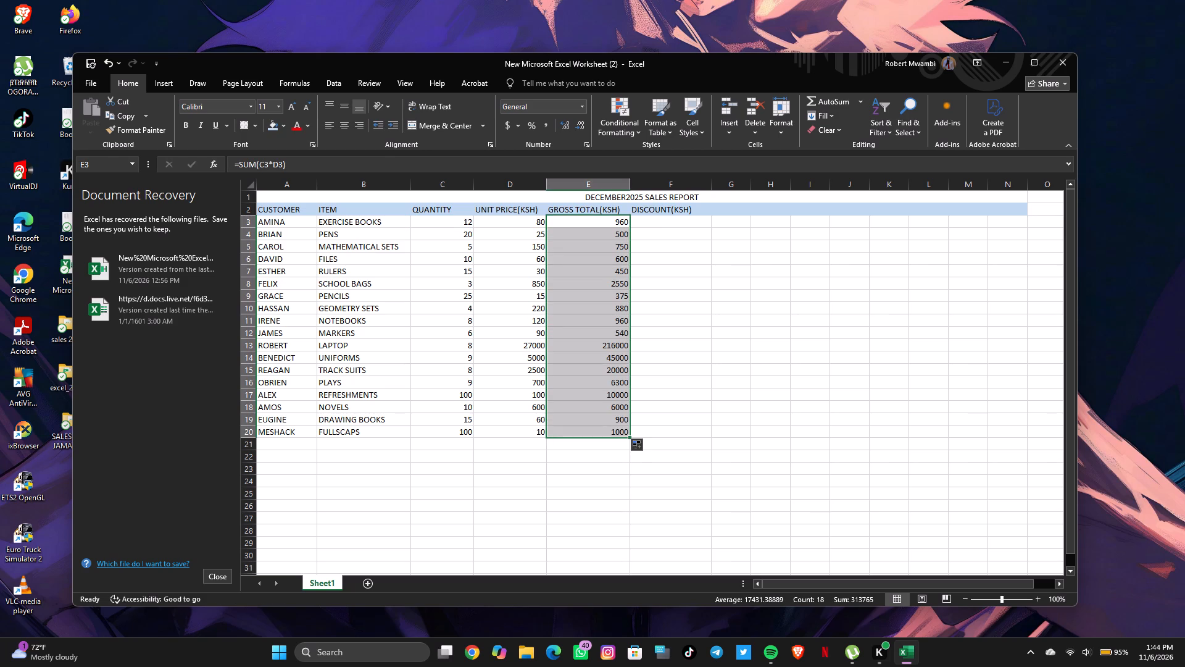
Format the gross totals in E3 through E20 with two decimal places and comma thousands separators.
left_click(567, 126)
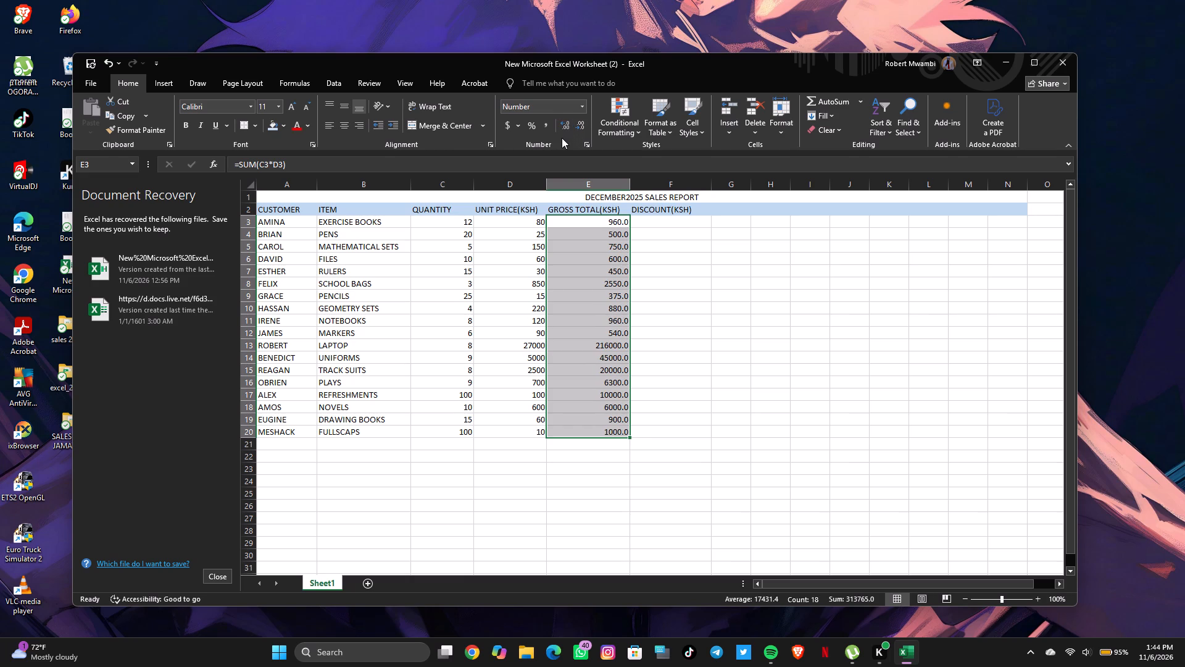
left_click(565, 122)
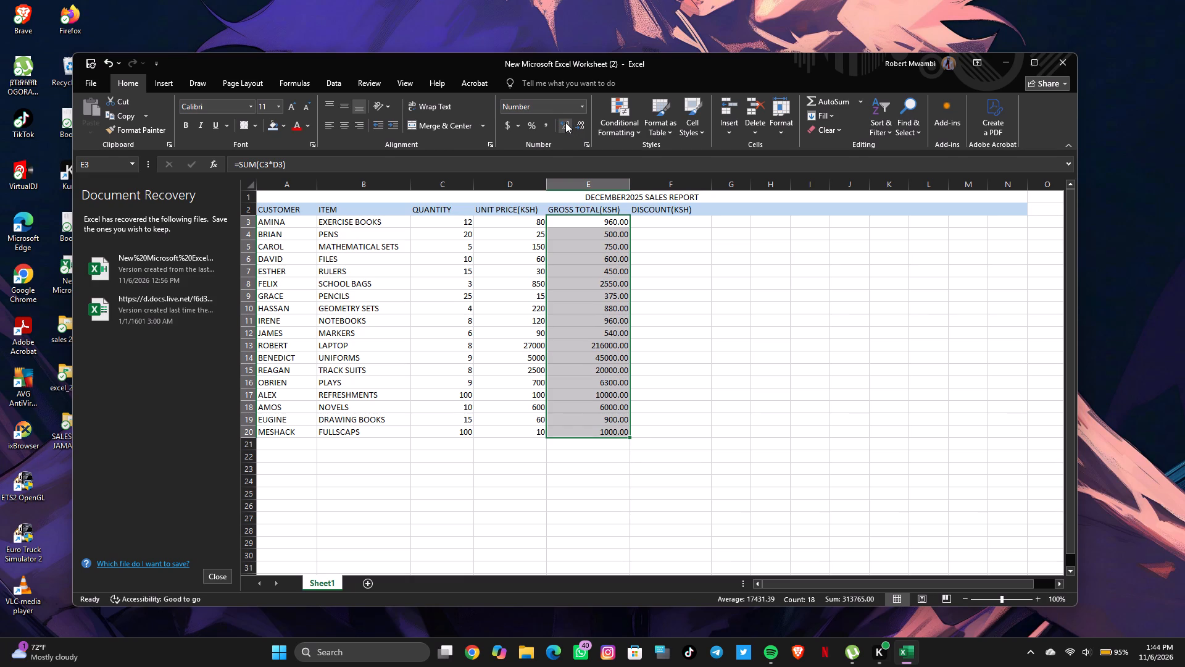
left_click(543, 120)
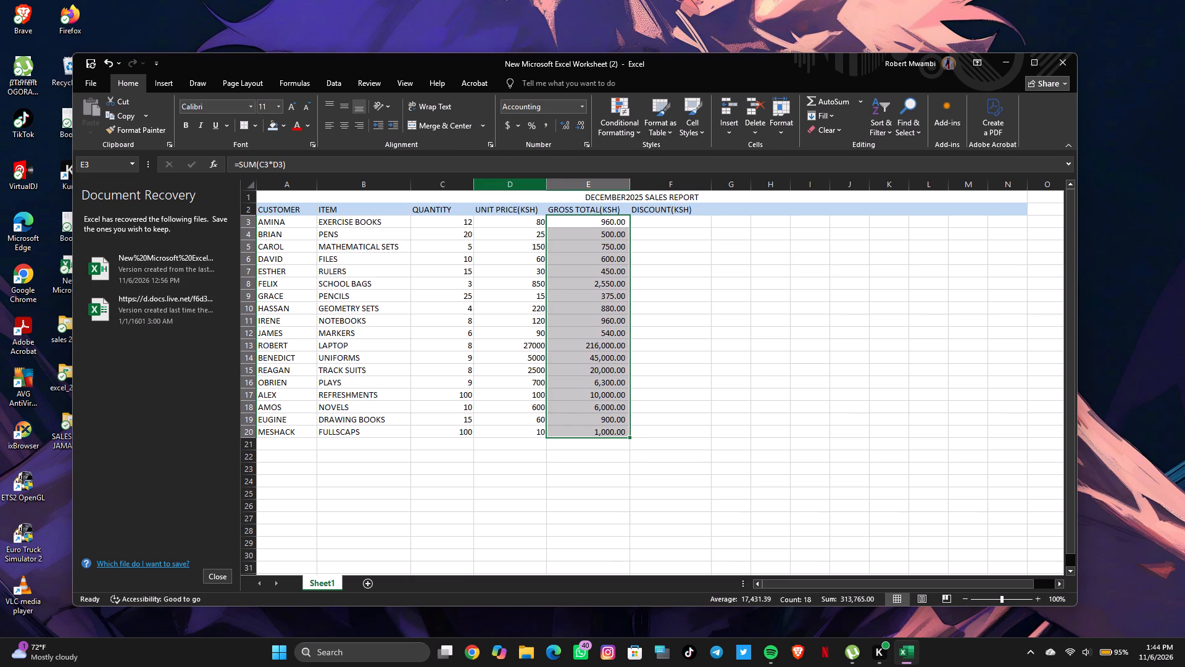
Format the unit prices in D3 through D20 with two decimal places and comma thousands separators.
left_click(518, 245)
left_click(524, 225)
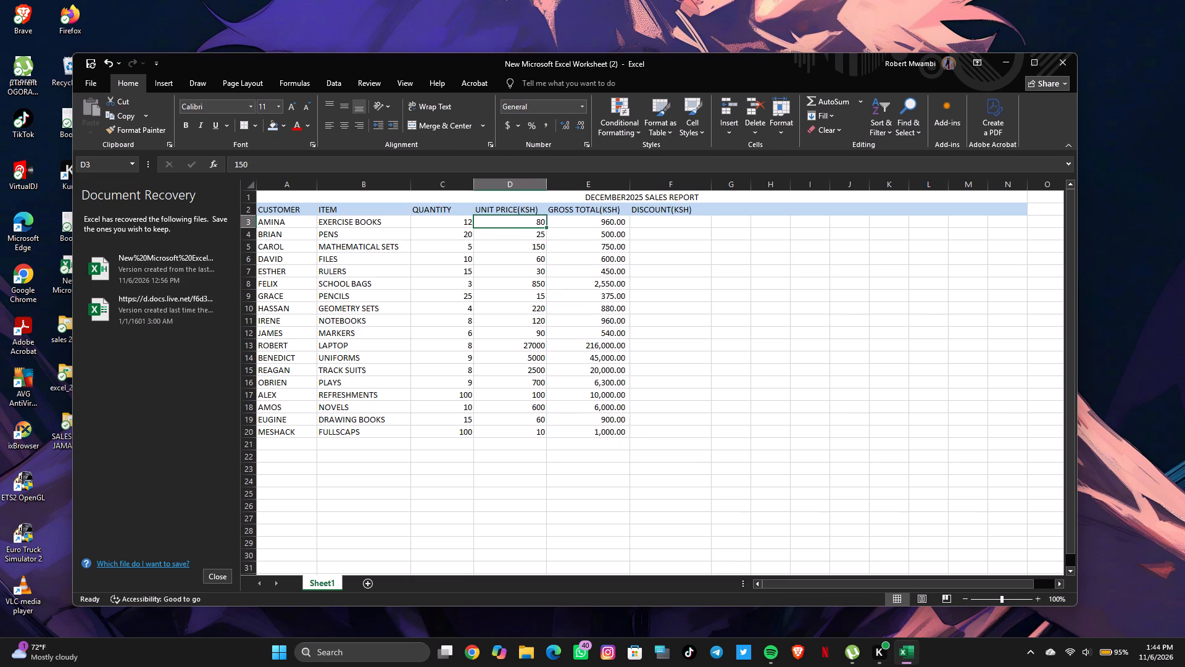
left_click(524, 225)
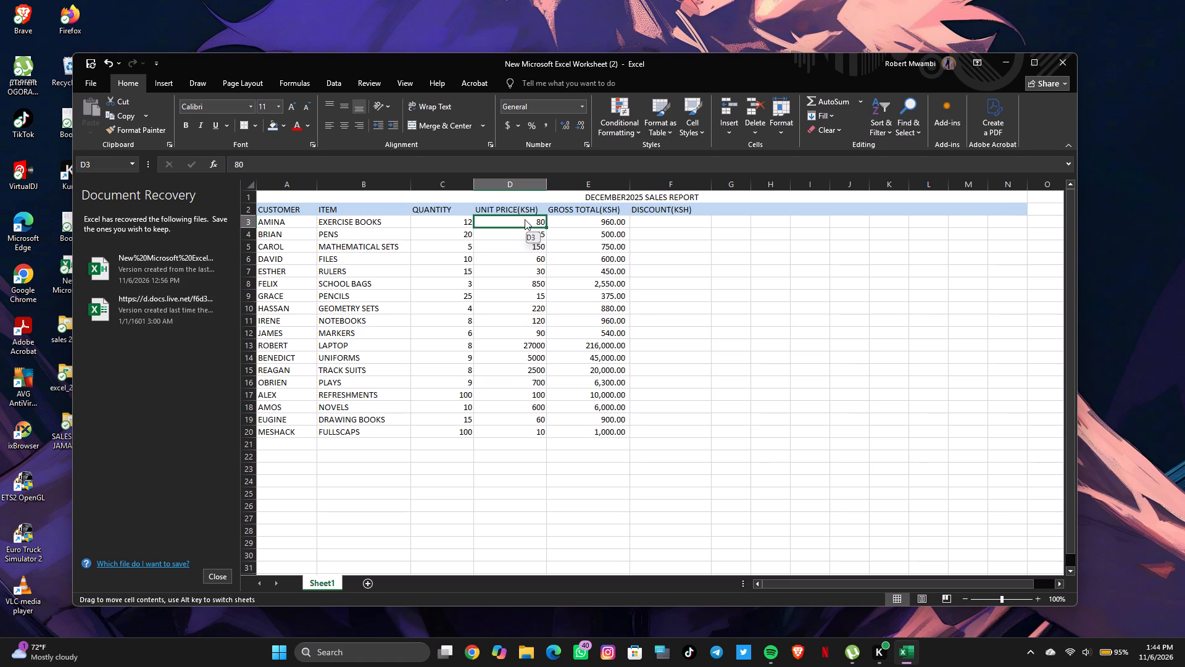
left_click_drag(537, 222, 534, 426)
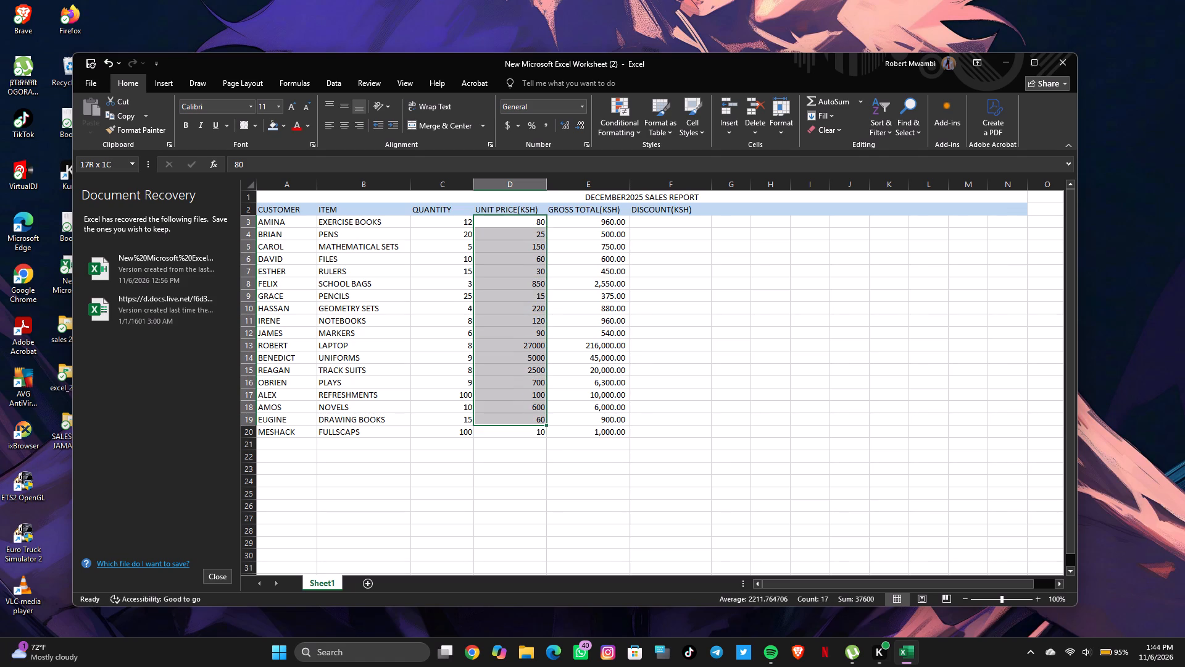
left_click_drag(534, 426, 534, 433)
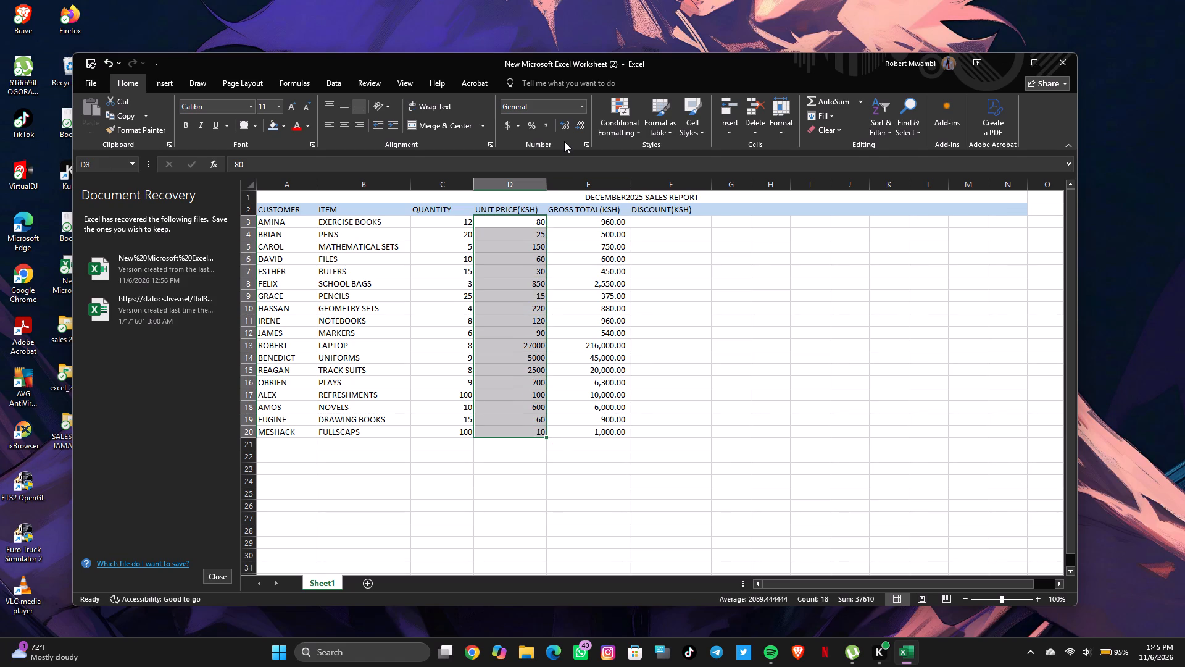
left_click(565, 130)
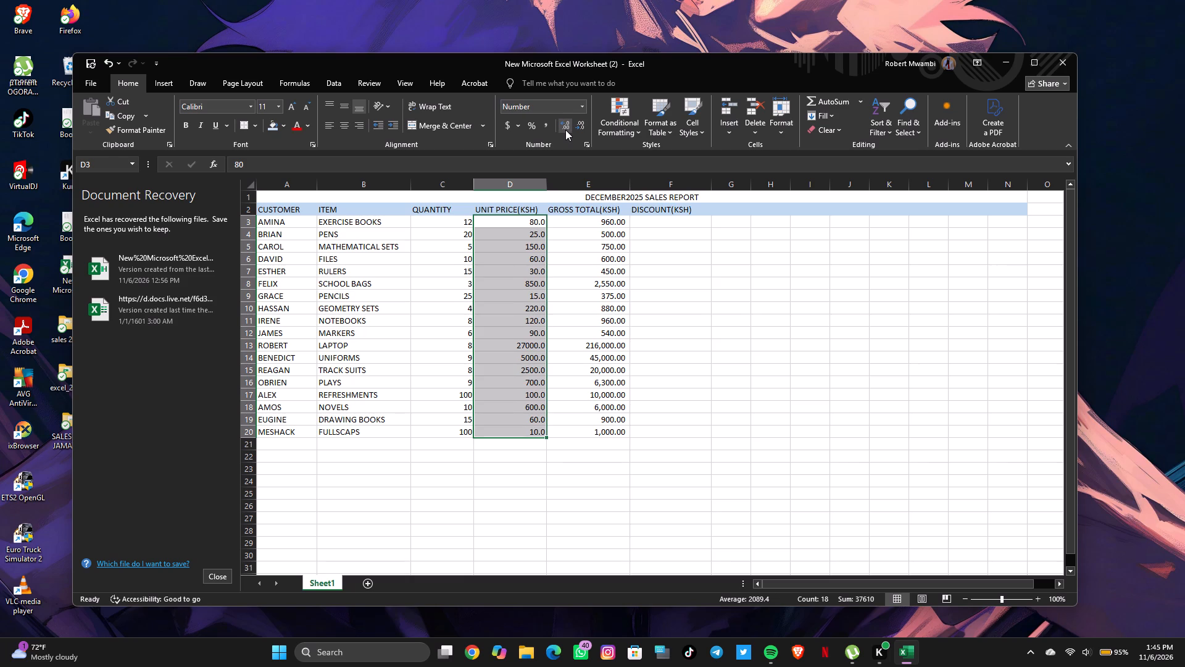
left_click(565, 130)
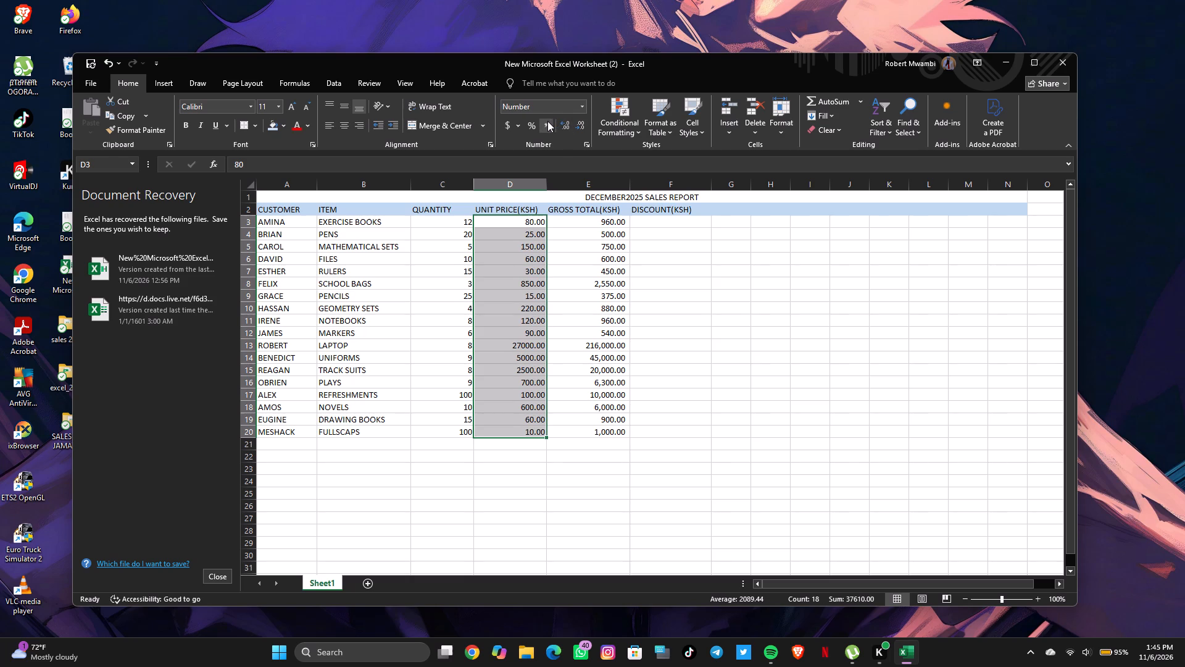
left_click(547, 122)
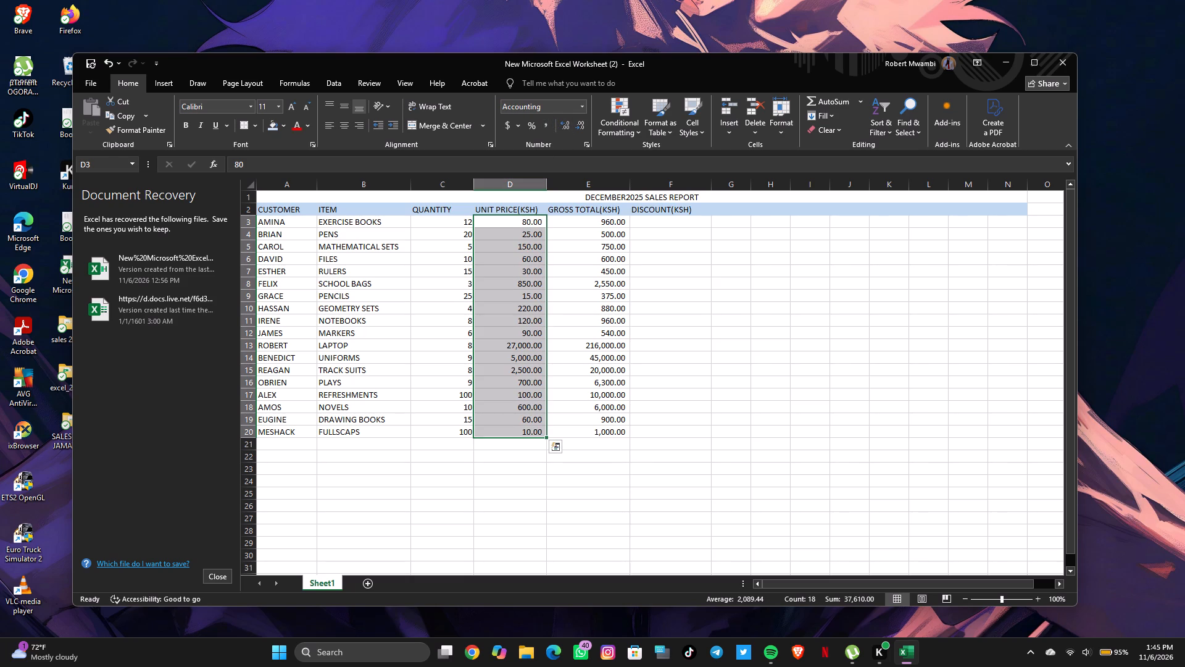
left_click(599, 464)
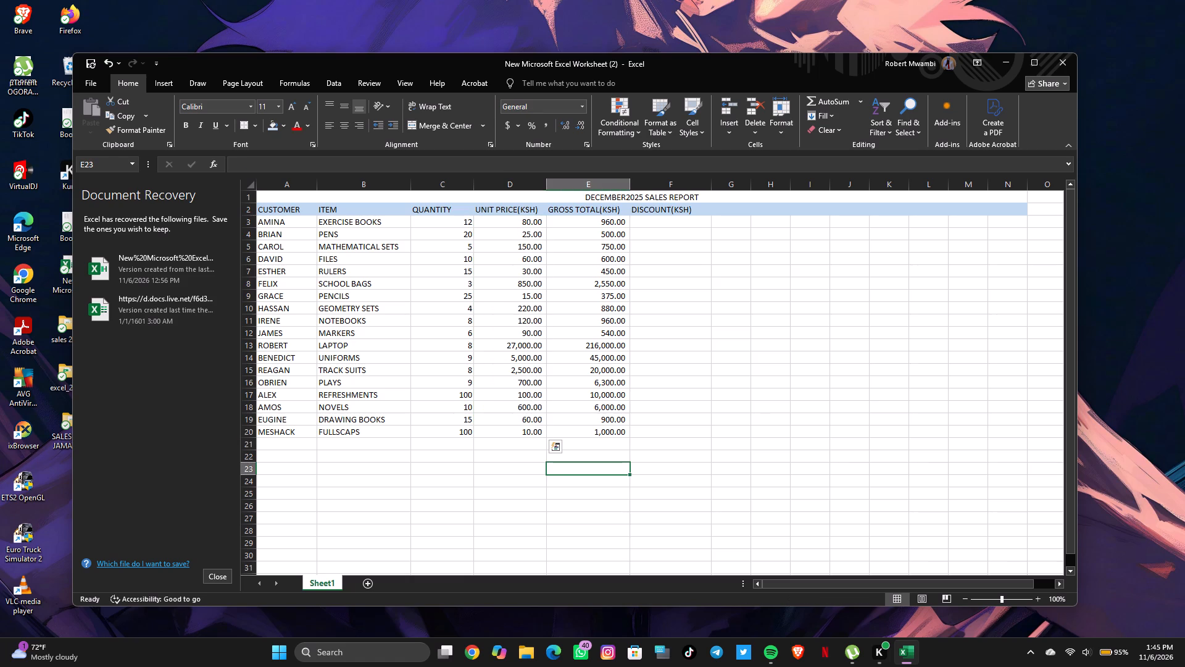
Enter the formula =SUM(E3*10%) in F3 to calculate the first discount as 10% of the gross total.
left_click(668, 224)
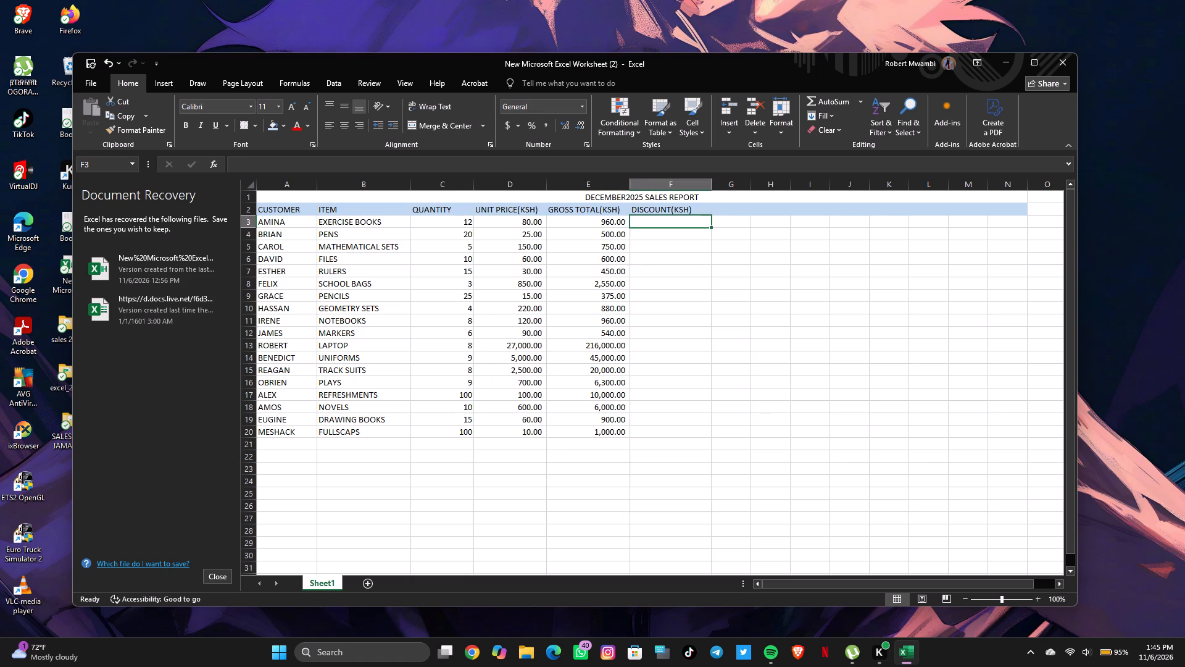
key("equal")
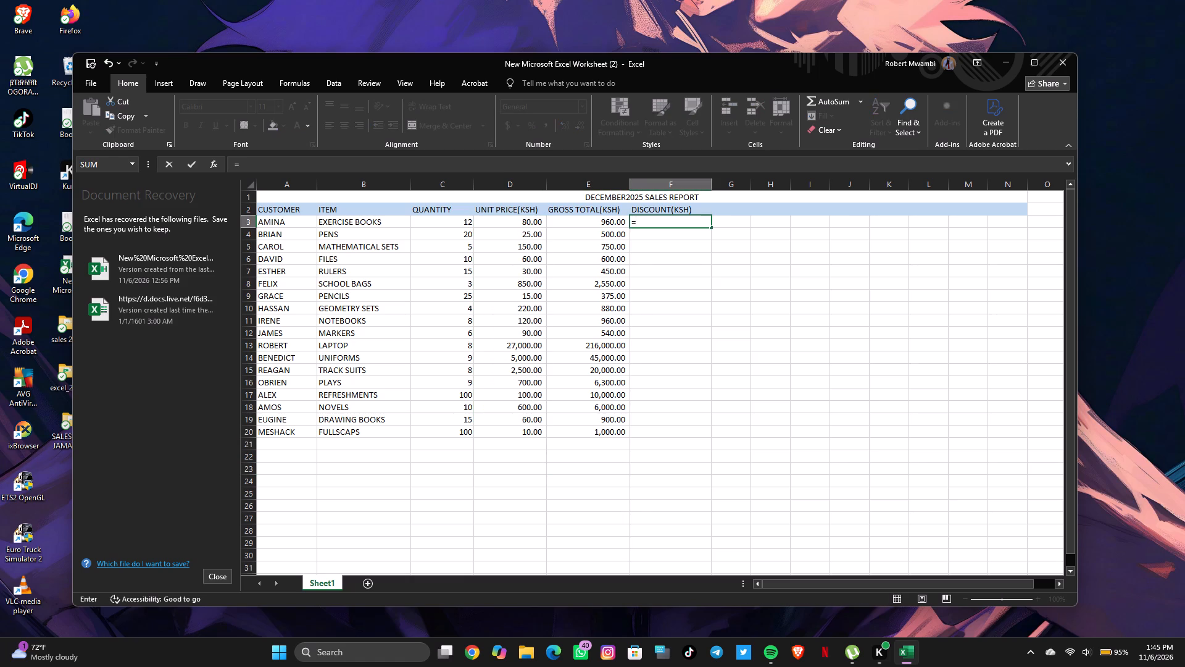
type("SUM")
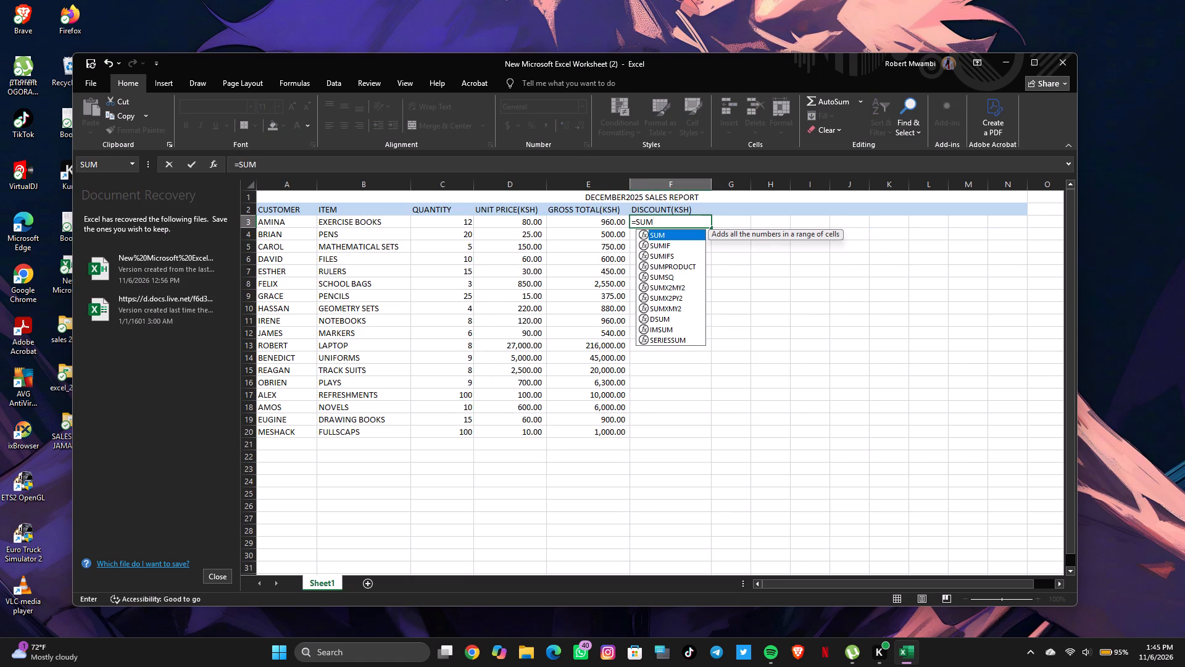
double_click(662, 232)
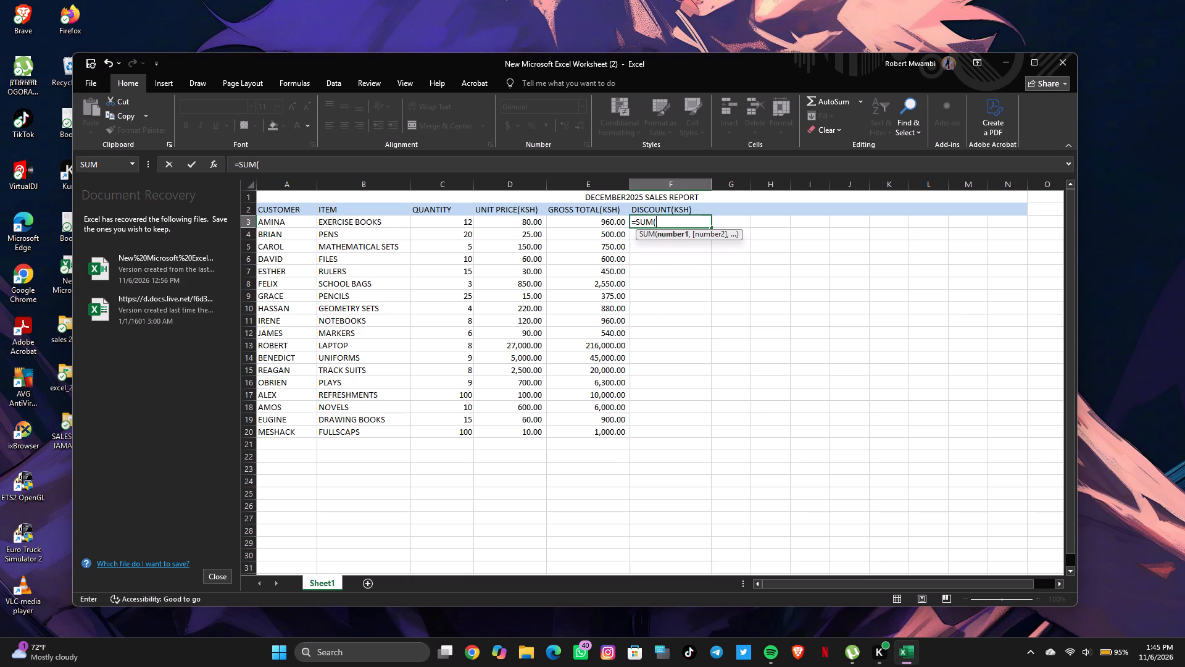
left_click(598, 223)
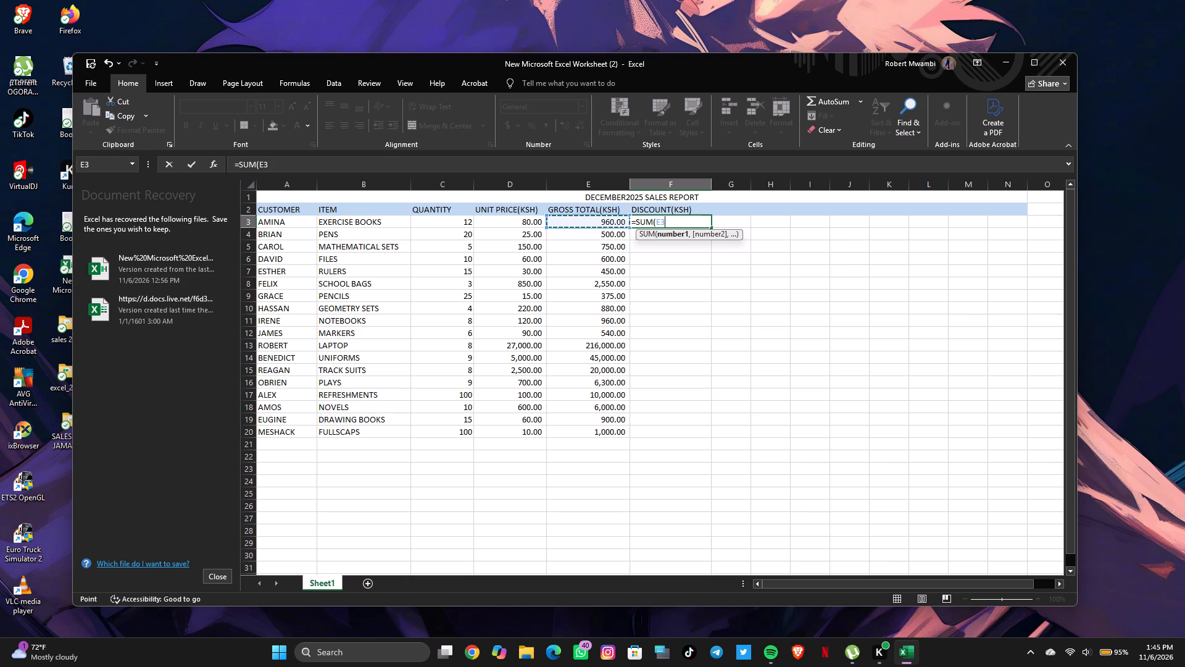
key("shift+asterisk")
key("1")
key("0")
key("shift+percent")
key("Return")
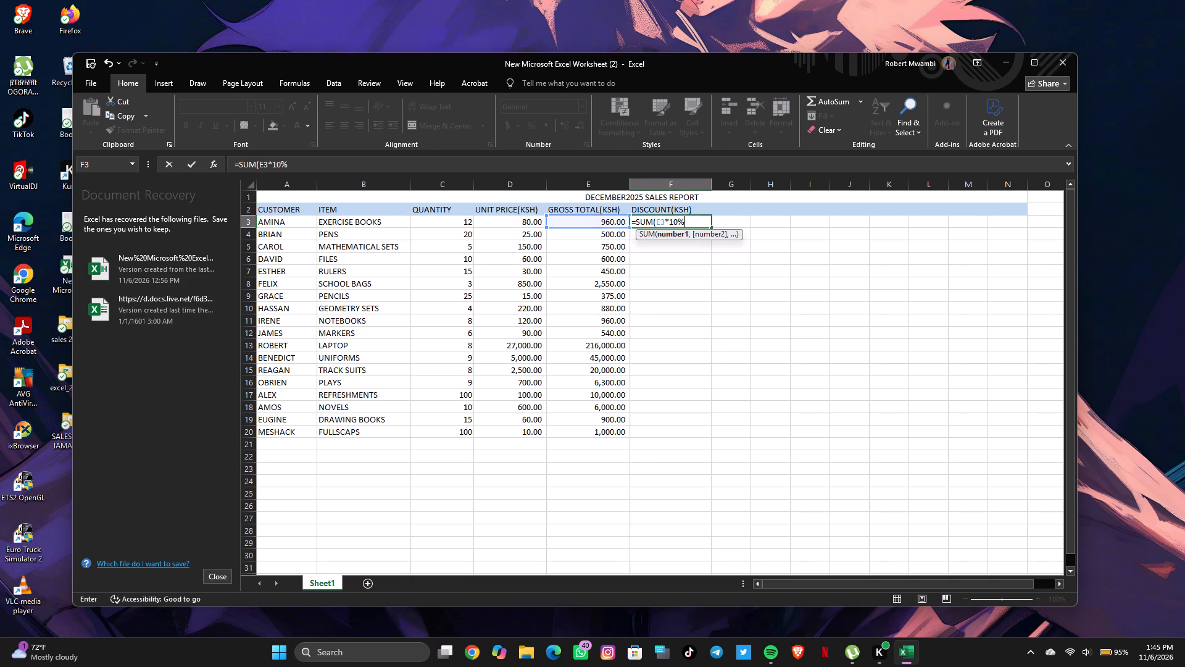
left_click(679, 223)
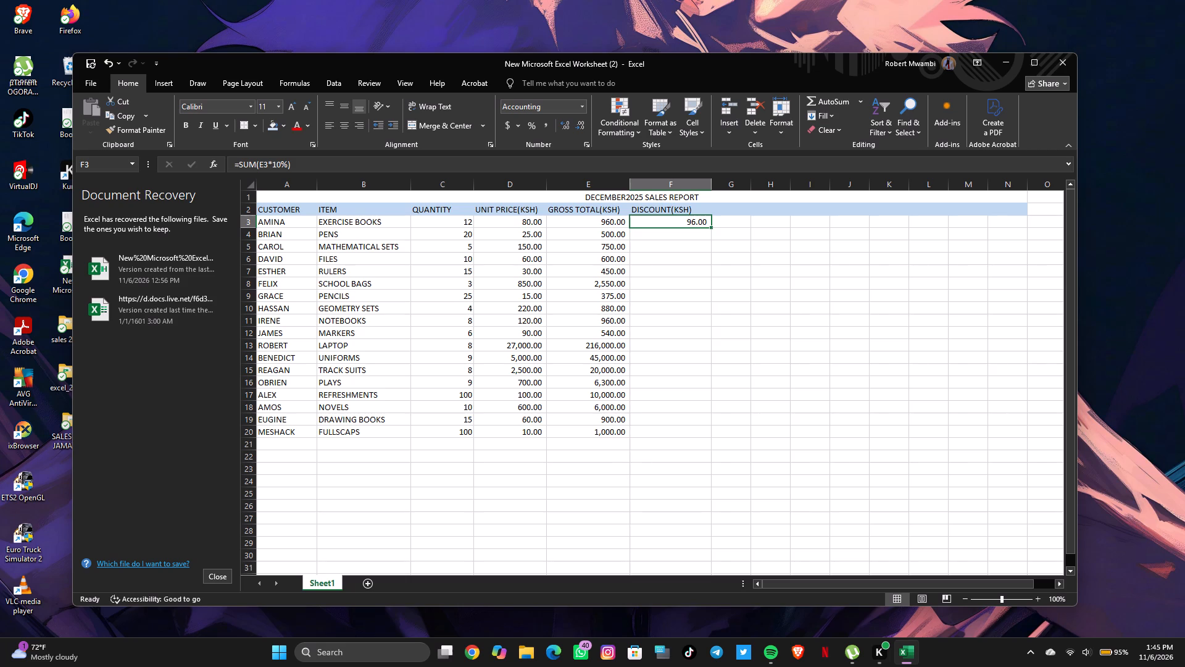
Fill the 10% discount formula from F3 down through F20.
left_click_drag(711, 229, 702, 296)
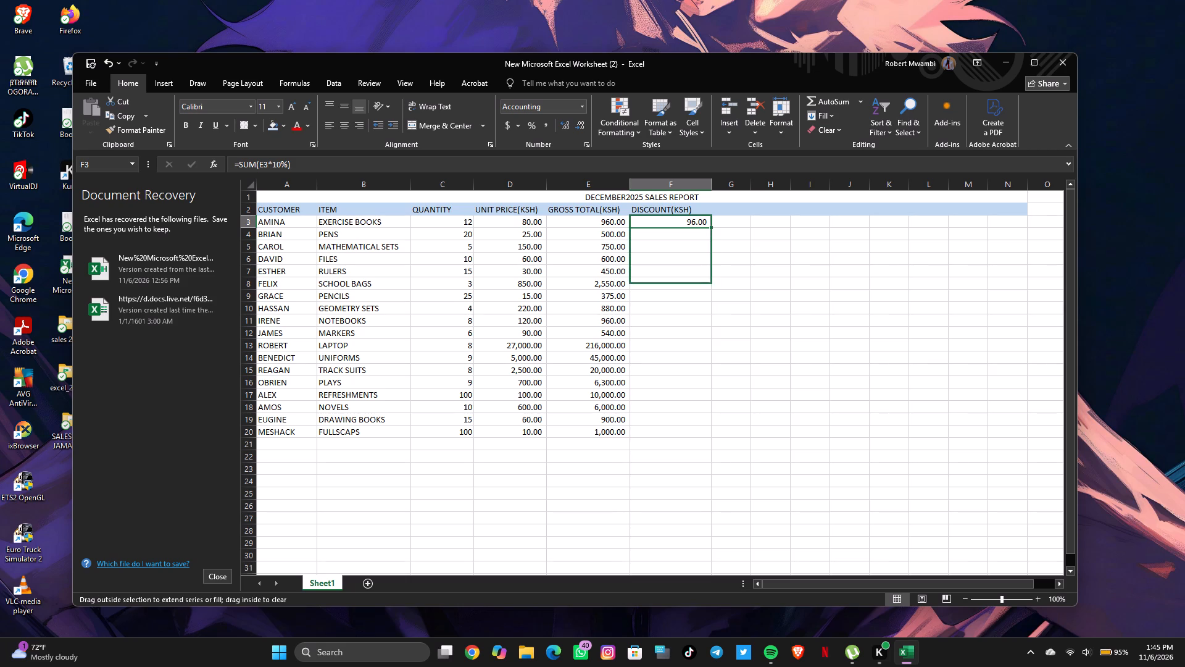
left_click_drag(702, 296, 705, 432)
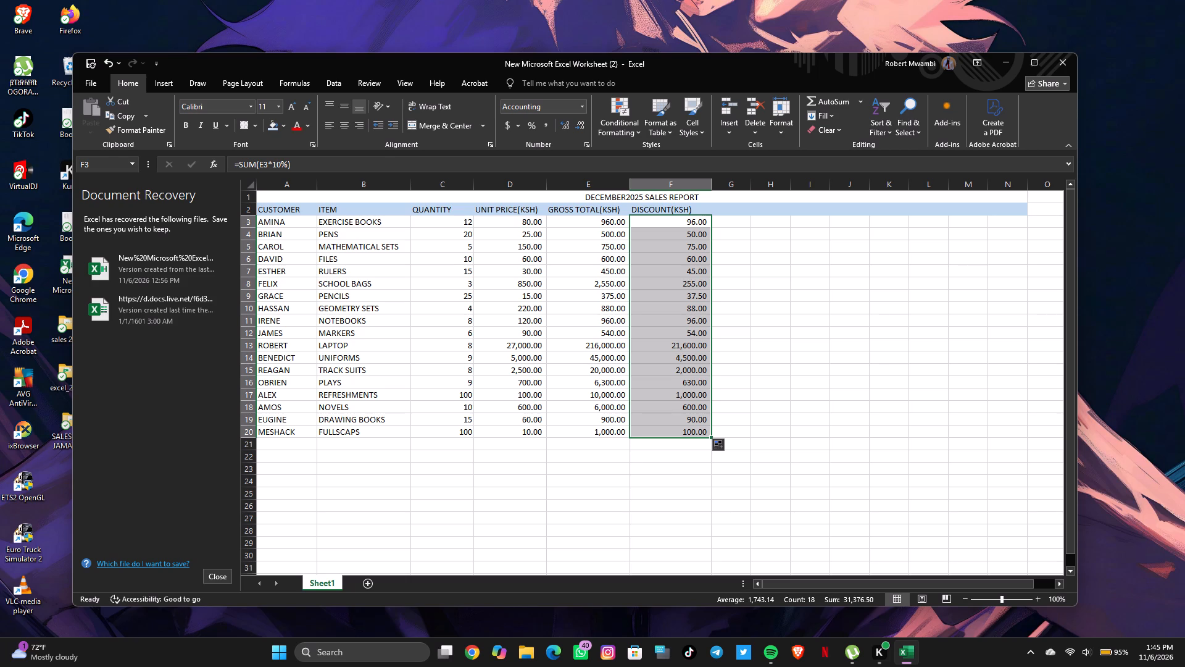
left_click(673, 457)
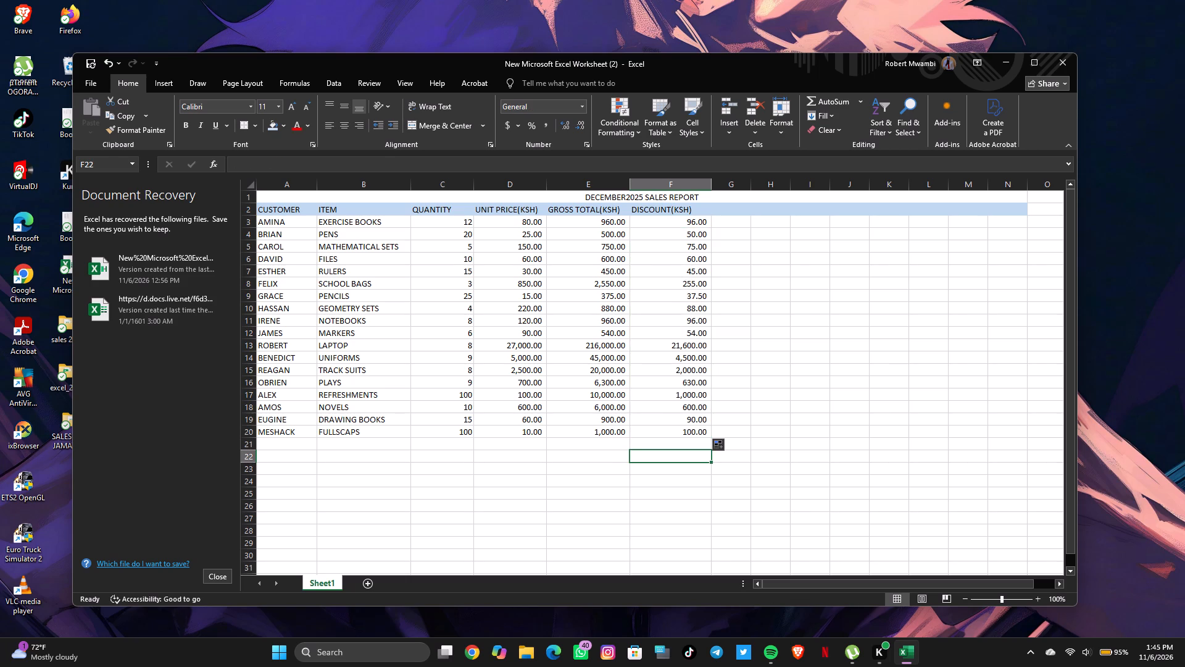
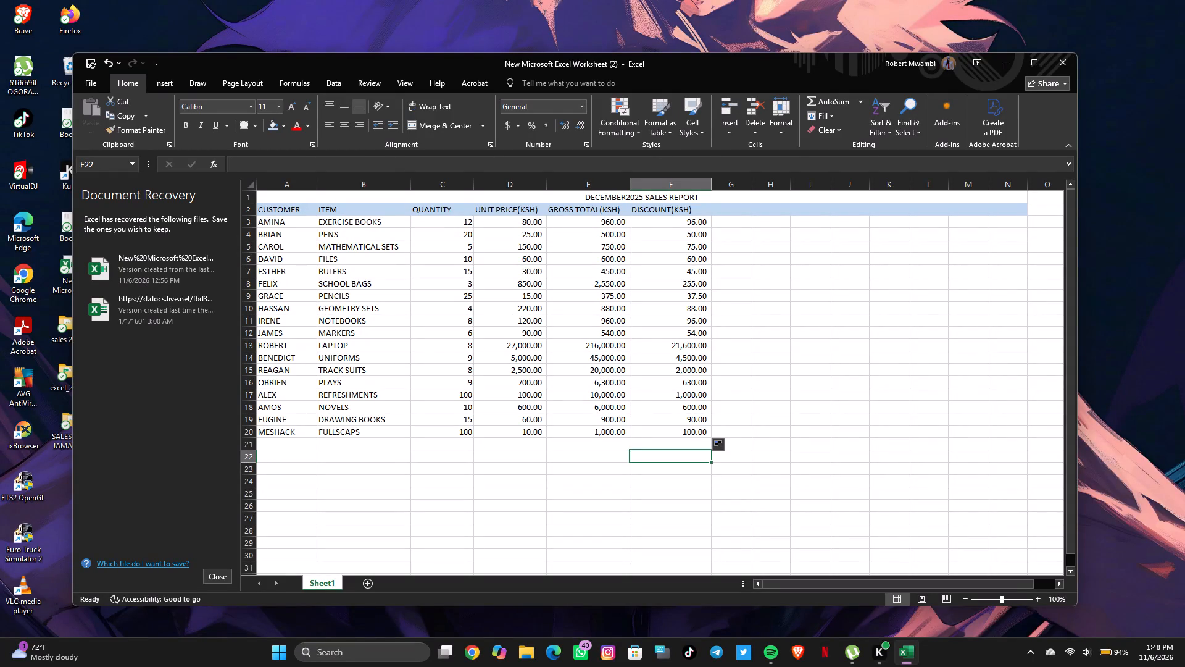
Widen the empty column G beside the discounts and select its header cell G2.
left_click_drag(749, 179, 776, 186)
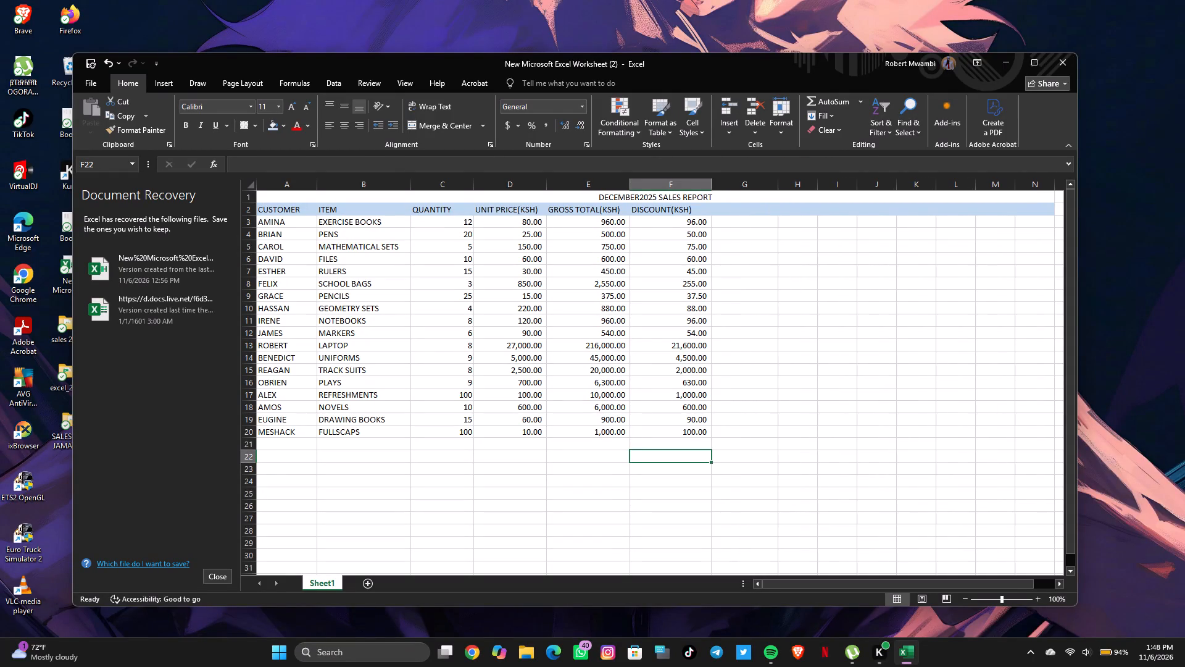
left_click(733, 209)
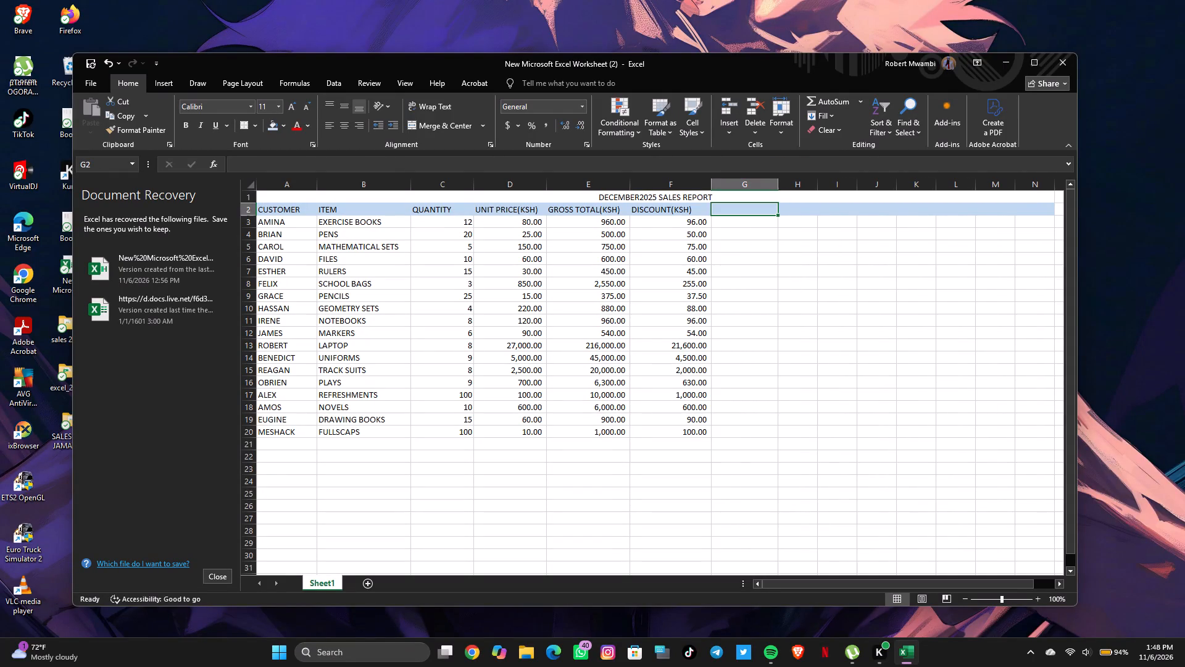
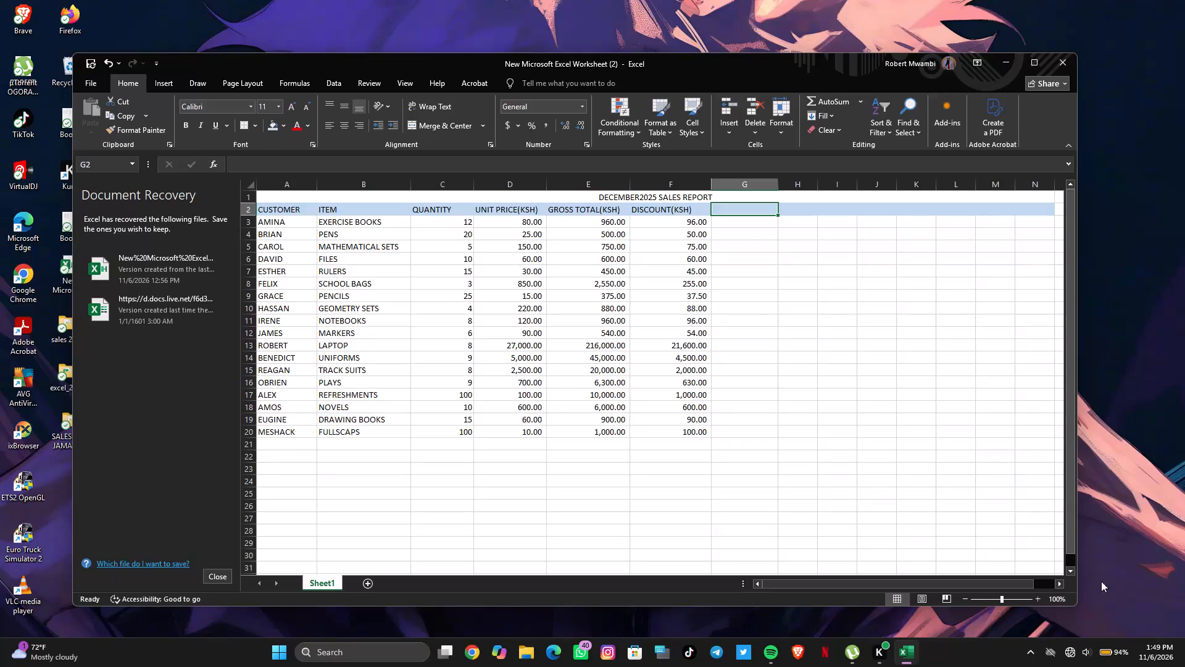
Connect the computer to the STARJAMAICA Wi-Fi network, leaving automatic connection off.
left_click(1101, 663)
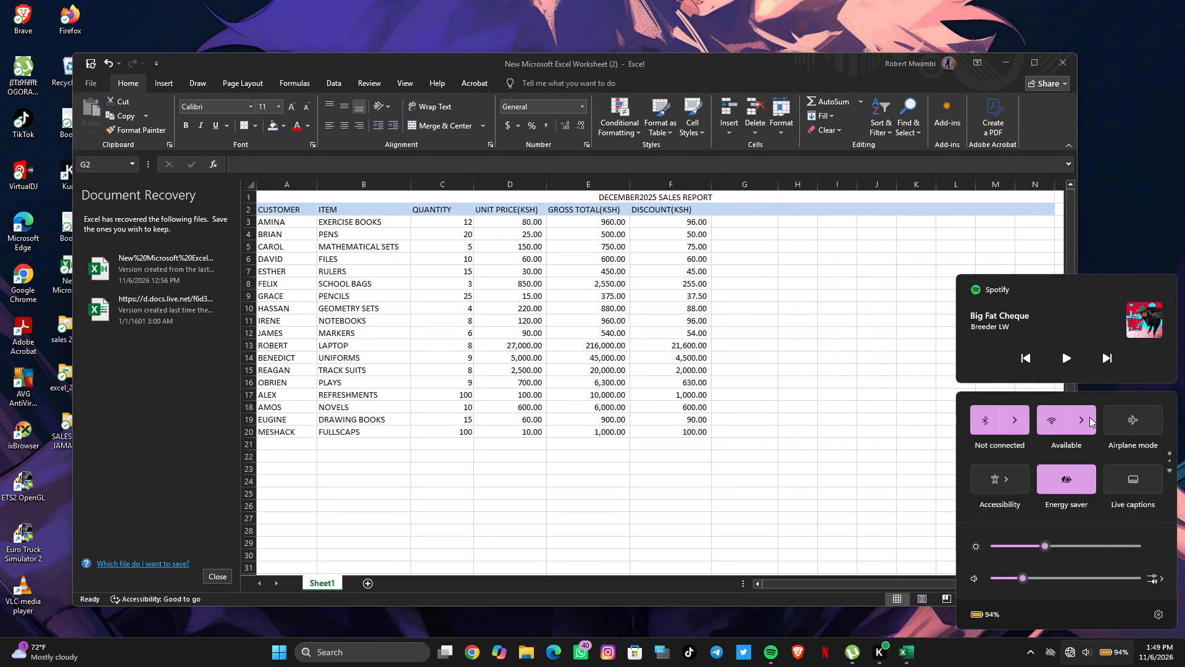
left_click(1089, 417)
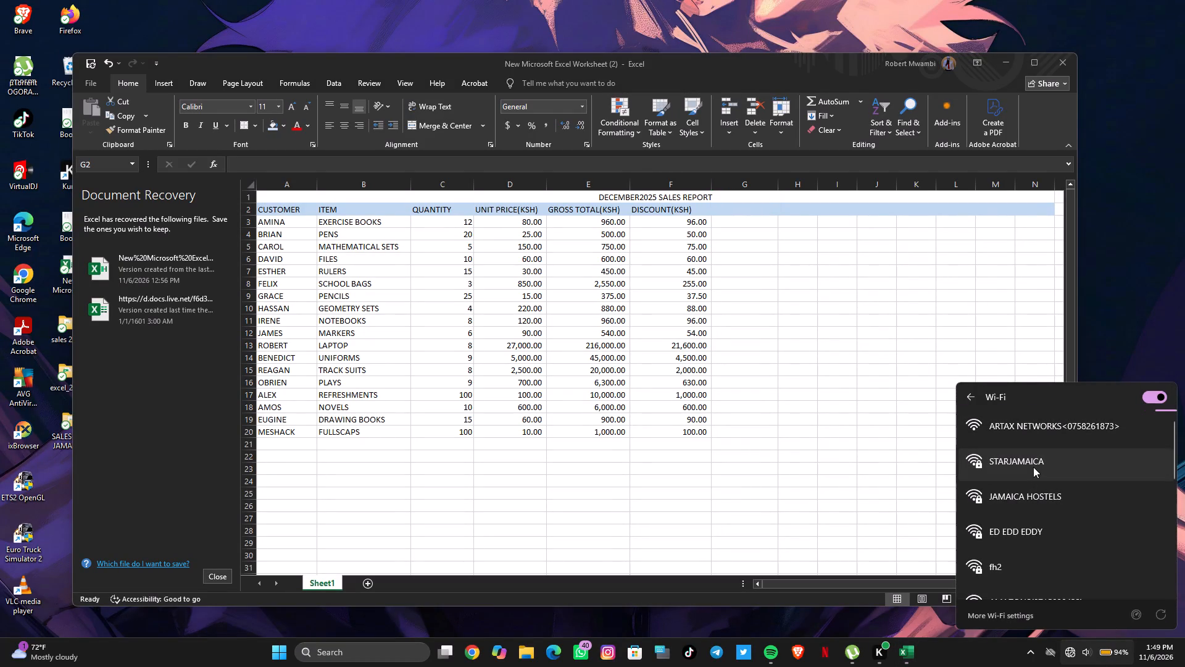
left_click(1033, 467)
left_click(1098, 520)
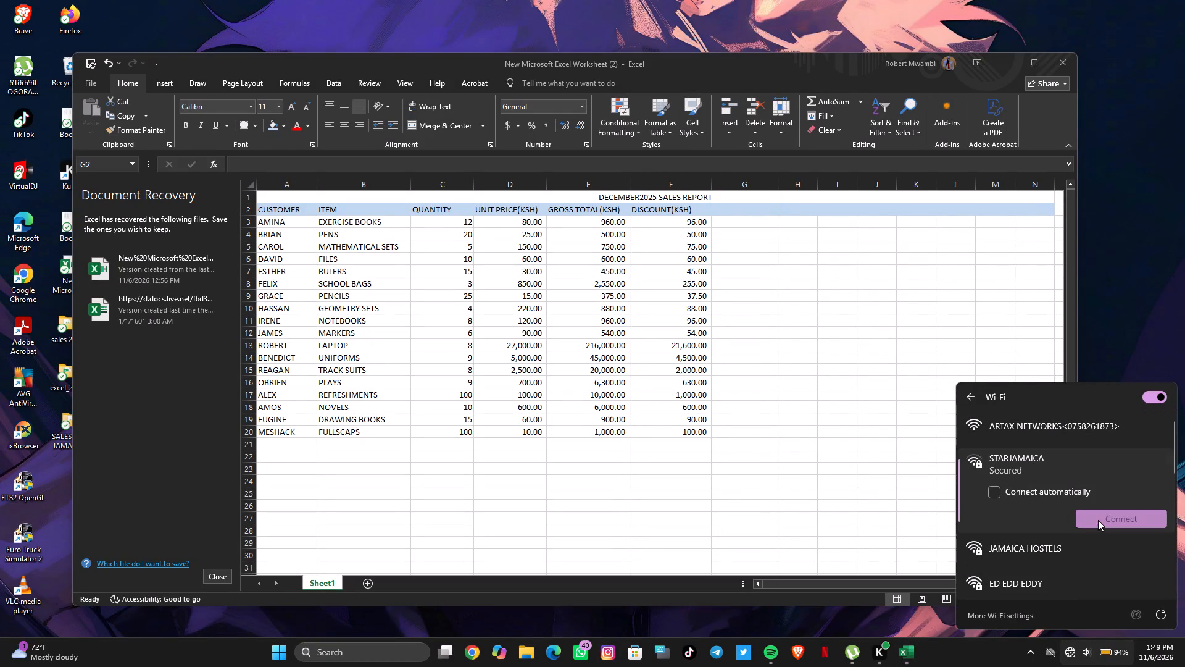
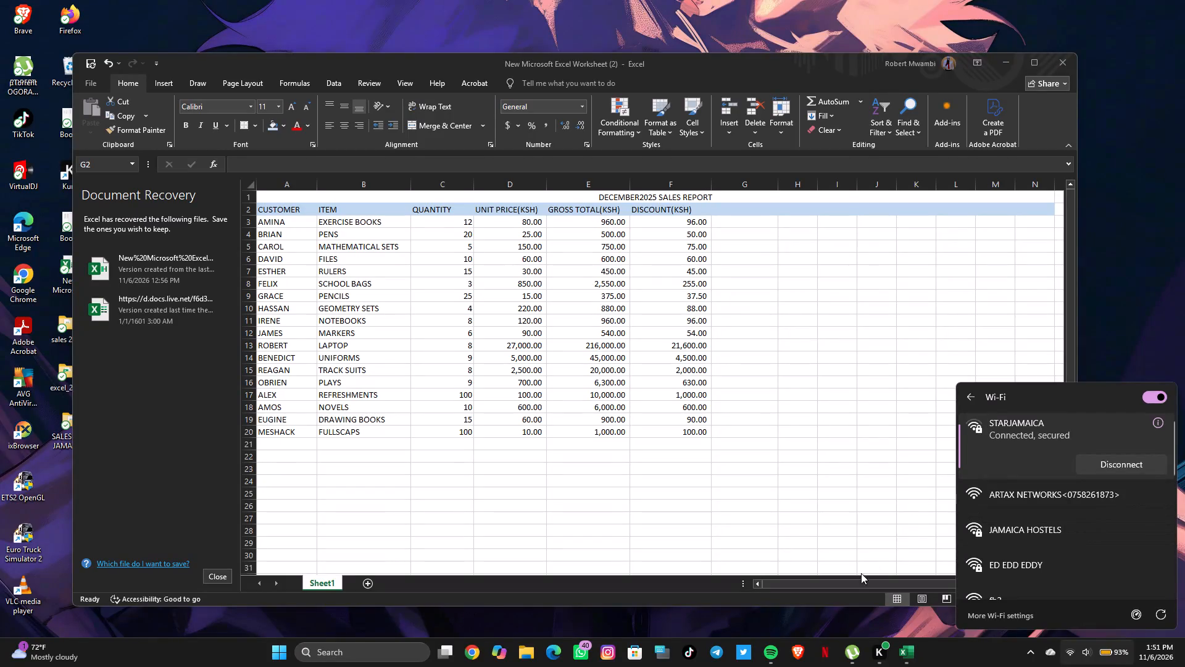
Dismiss the open Wi-Fi network list to uncover the sales report worksheet.
left_click(800, 616)
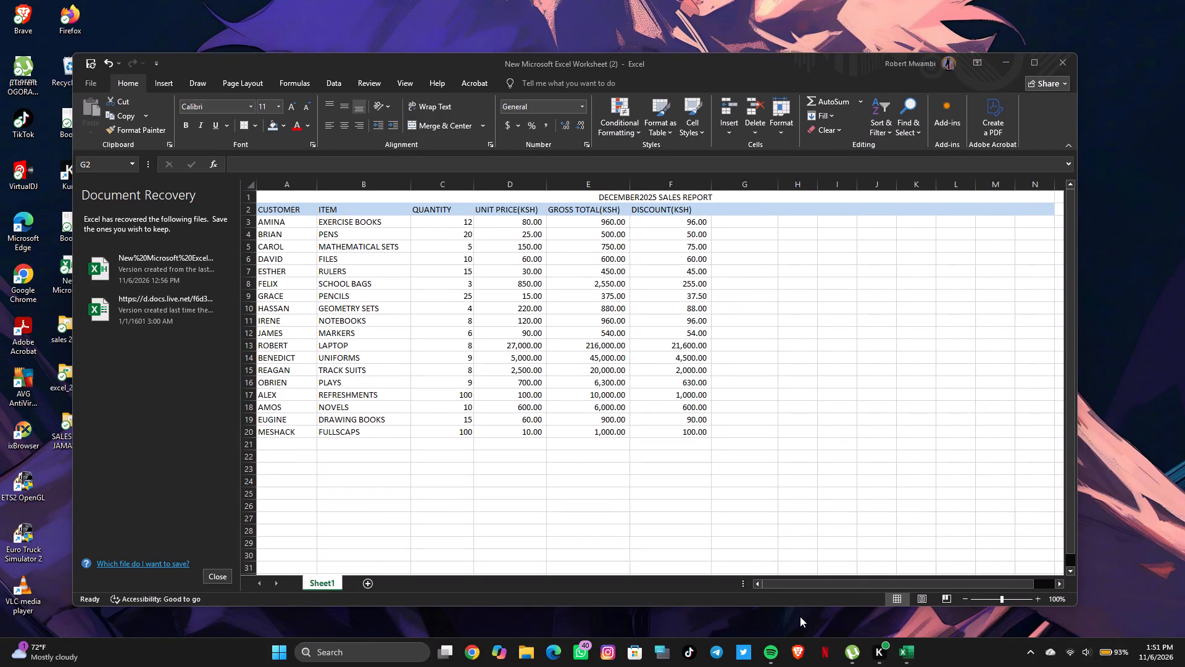
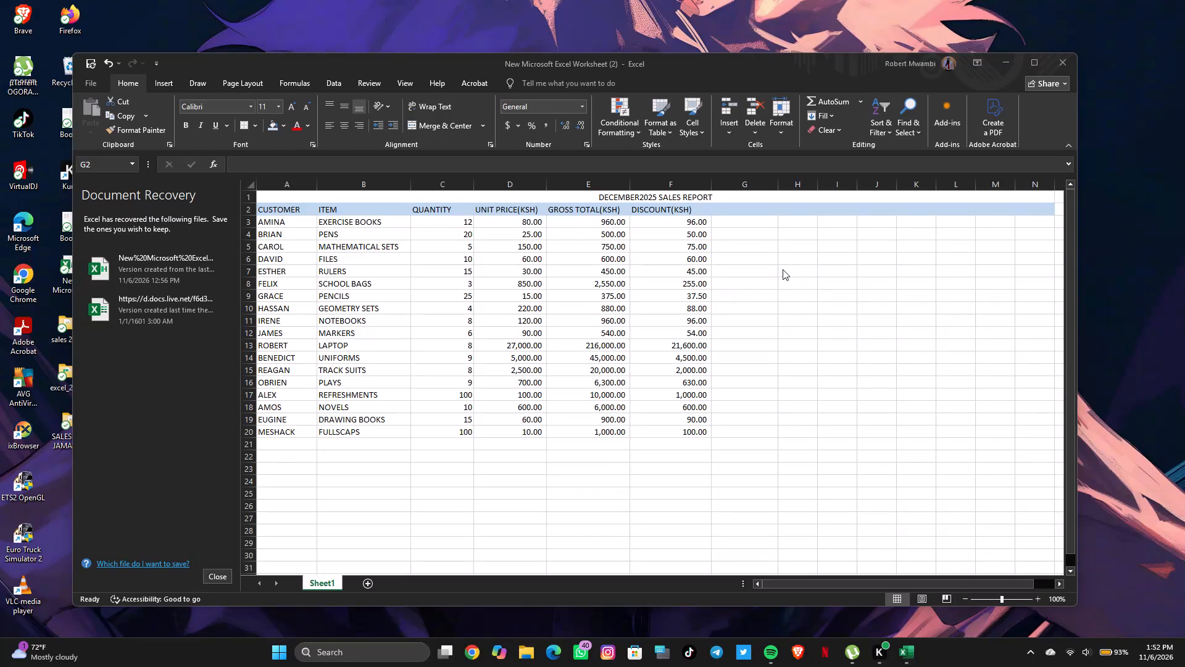
Enter the column header FINAL TOTAL GROSS in cell G2, beside the discount header.
left_click(742, 208)
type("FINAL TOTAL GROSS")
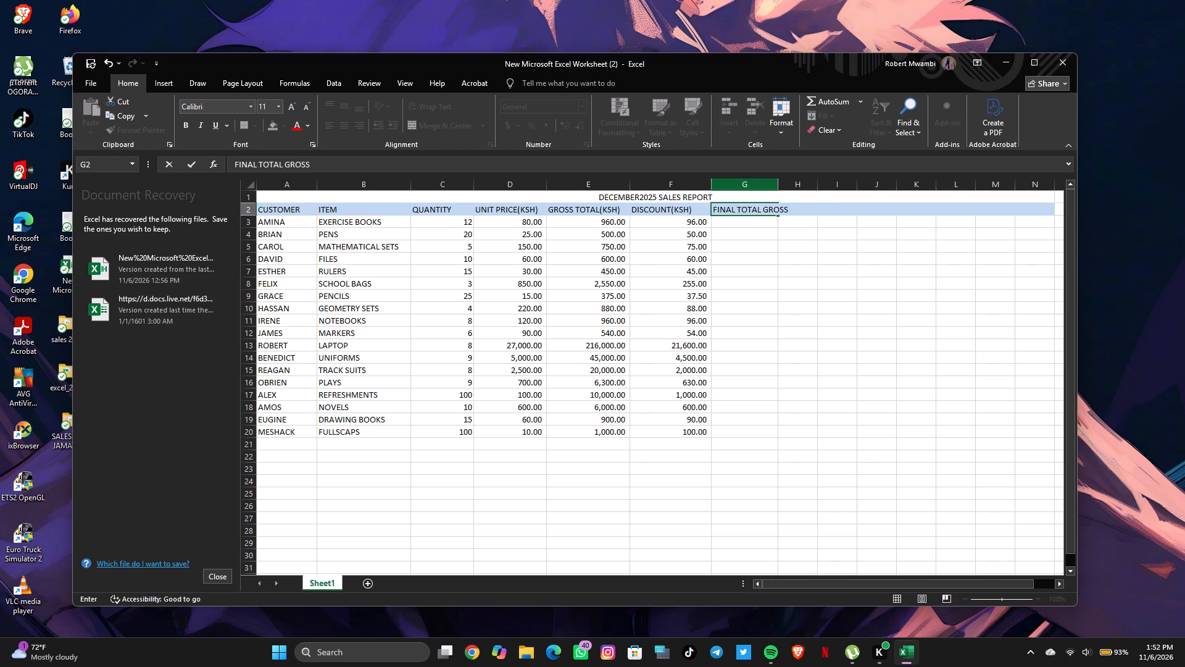
Complete the FINAL TOTAL GROSS header entry in G2 and widen column G to fit it.
left_click(762, 222)
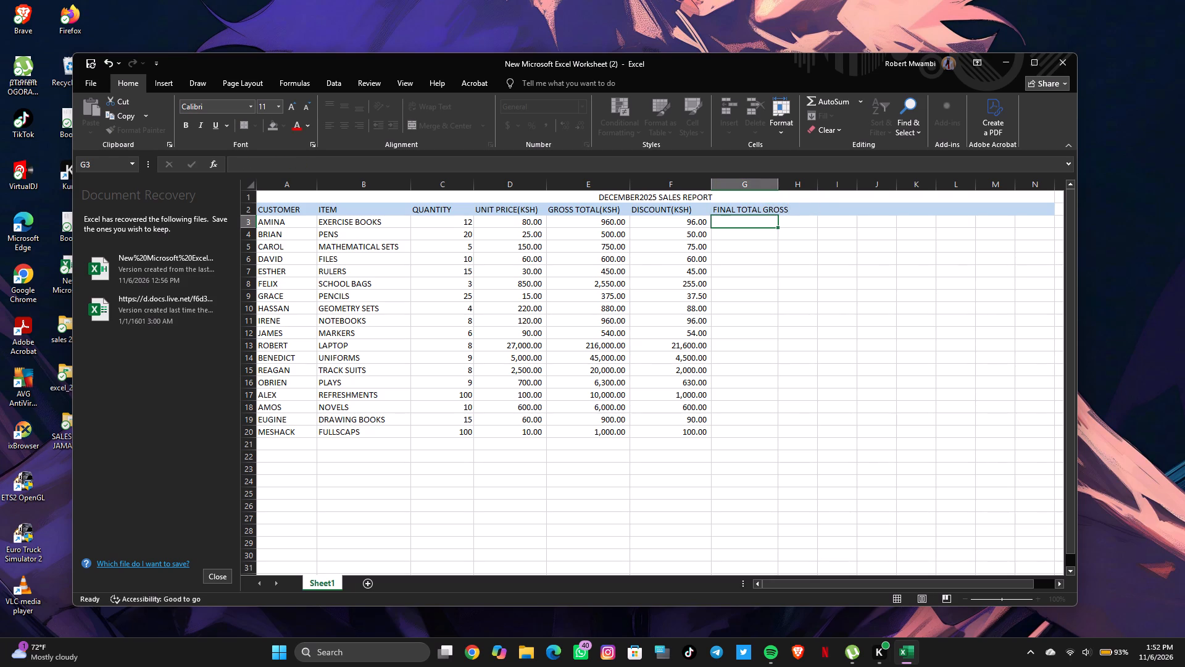
left_click_drag(776, 183, 796, 191)
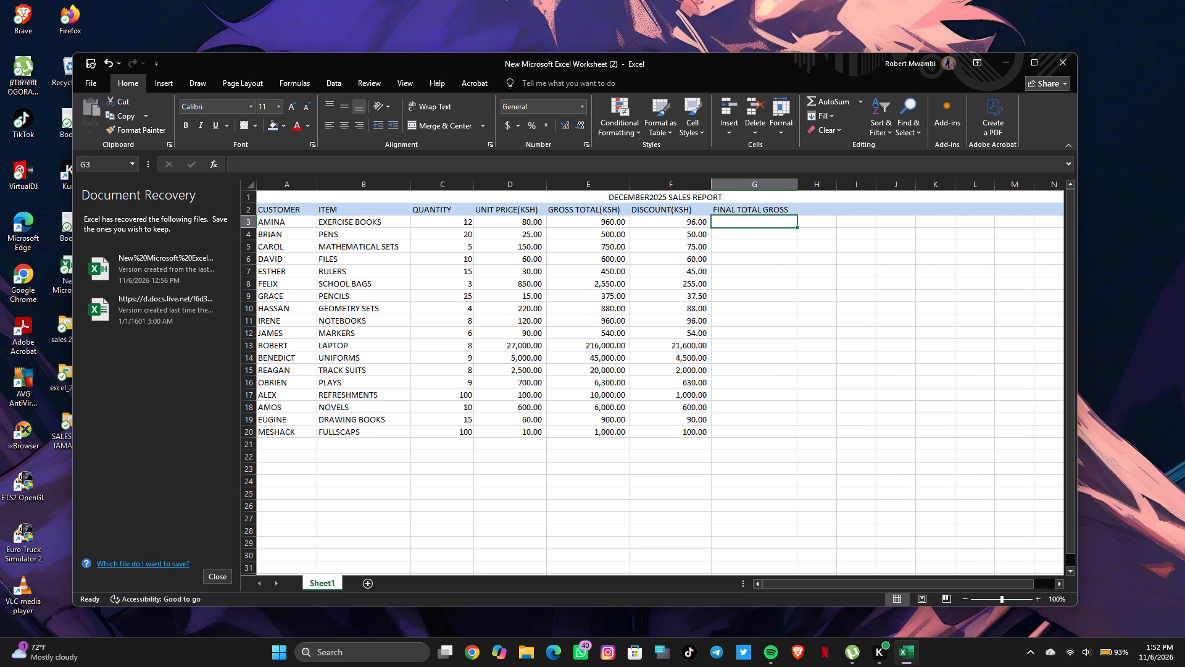
Enter the formula =SUM(E3-F3) in G3 to subtract the first customer's discount from the gross total.
left_click(743, 237)
double_click(739, 216)
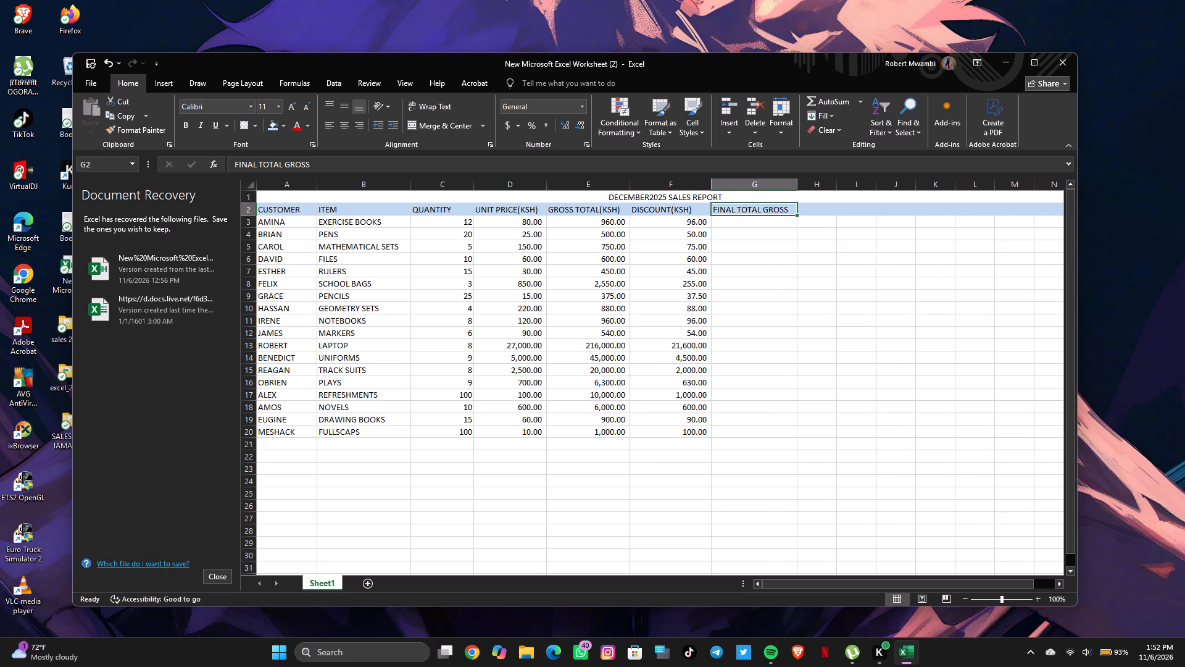
left_click(739, 220)
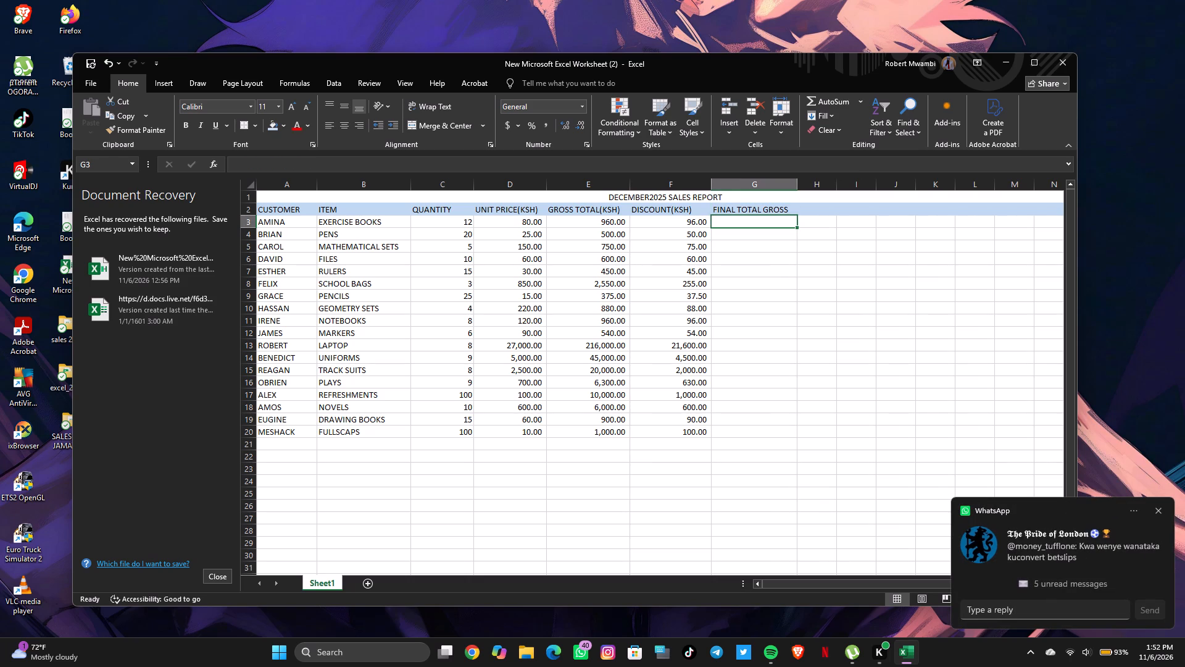
type("=SUMM")
key("BackSpace")
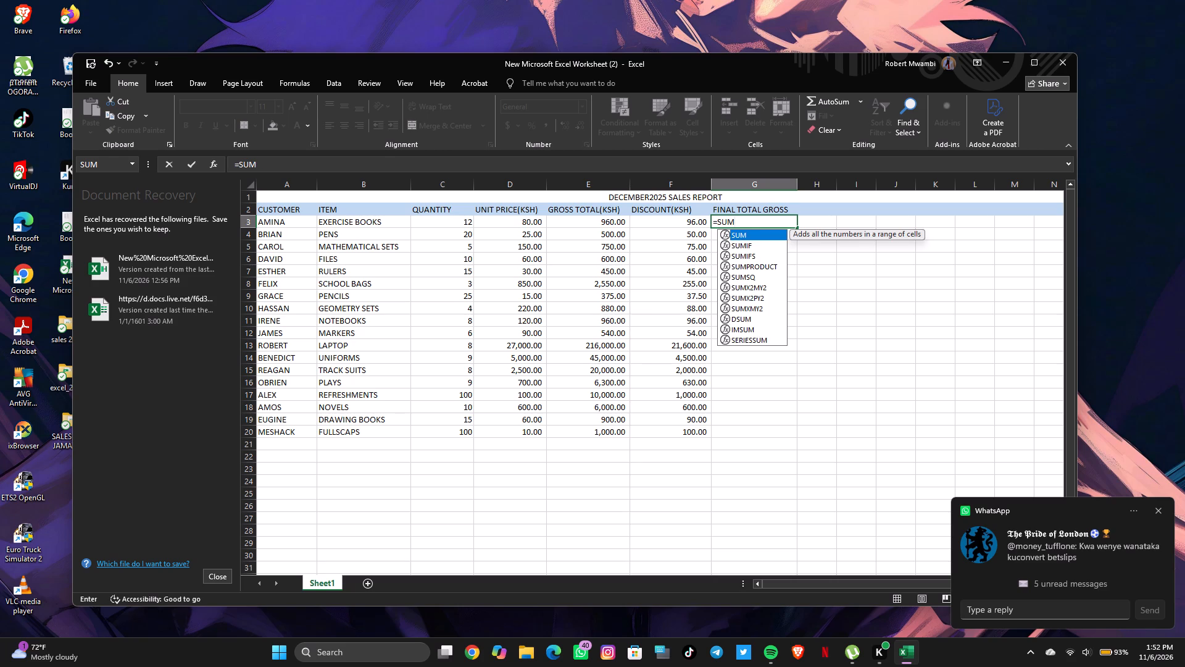
double_click(739, 230)
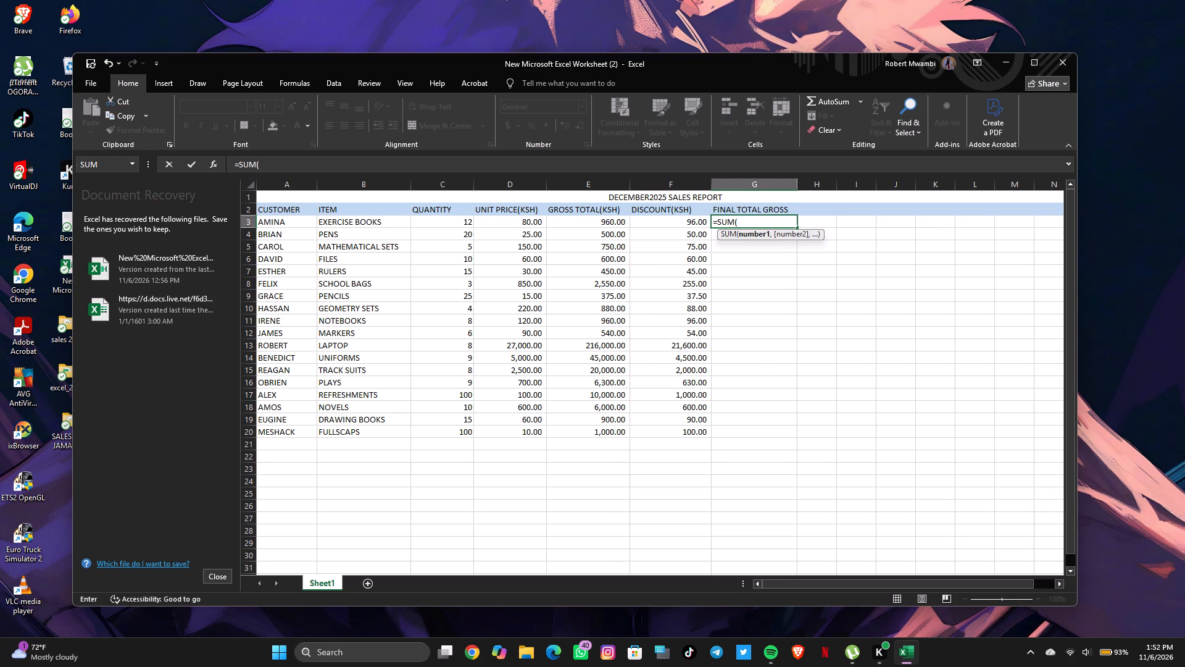
left_click(591, 225)
key("minus")
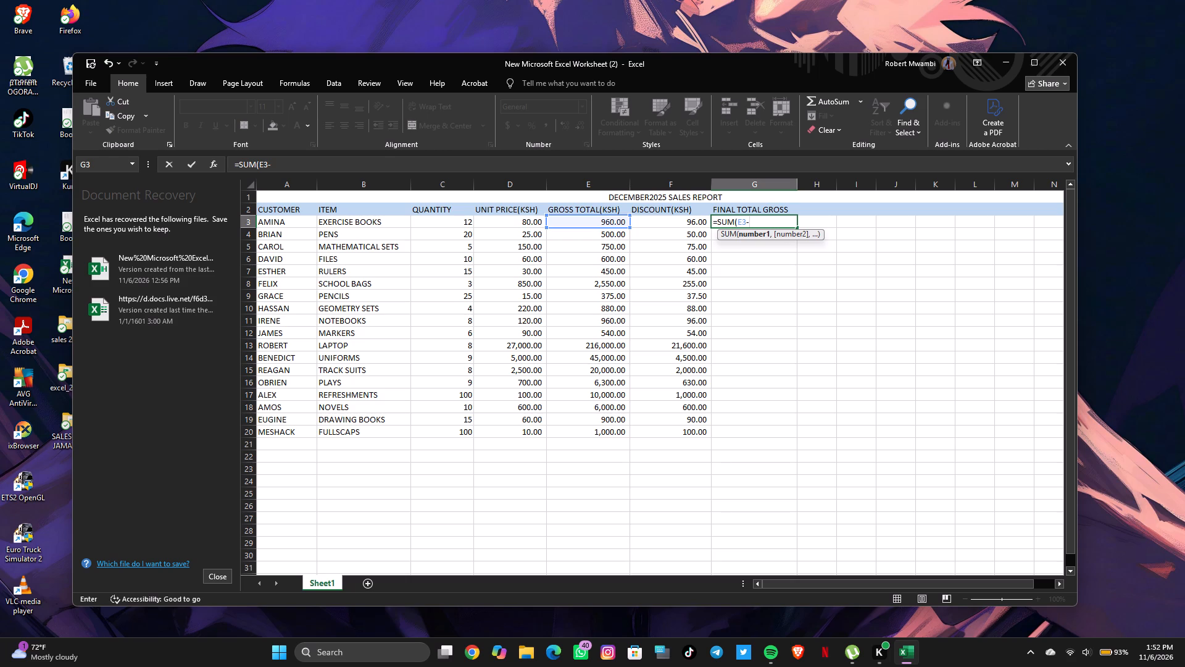
left_click(676, 224)
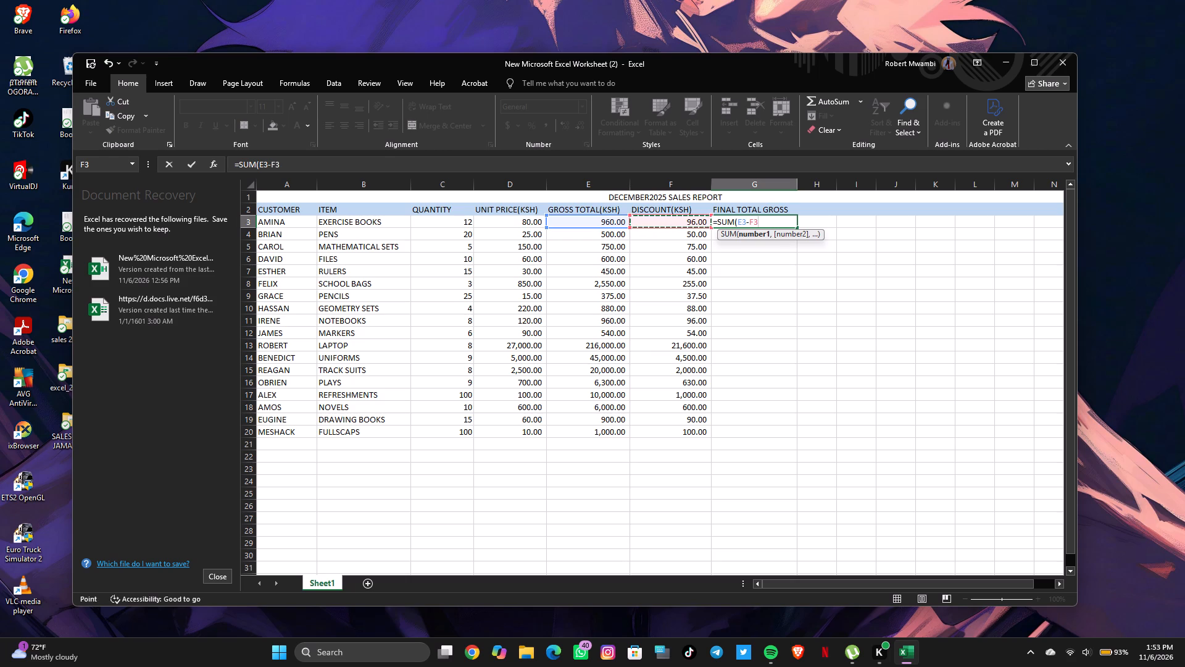
key("Return")
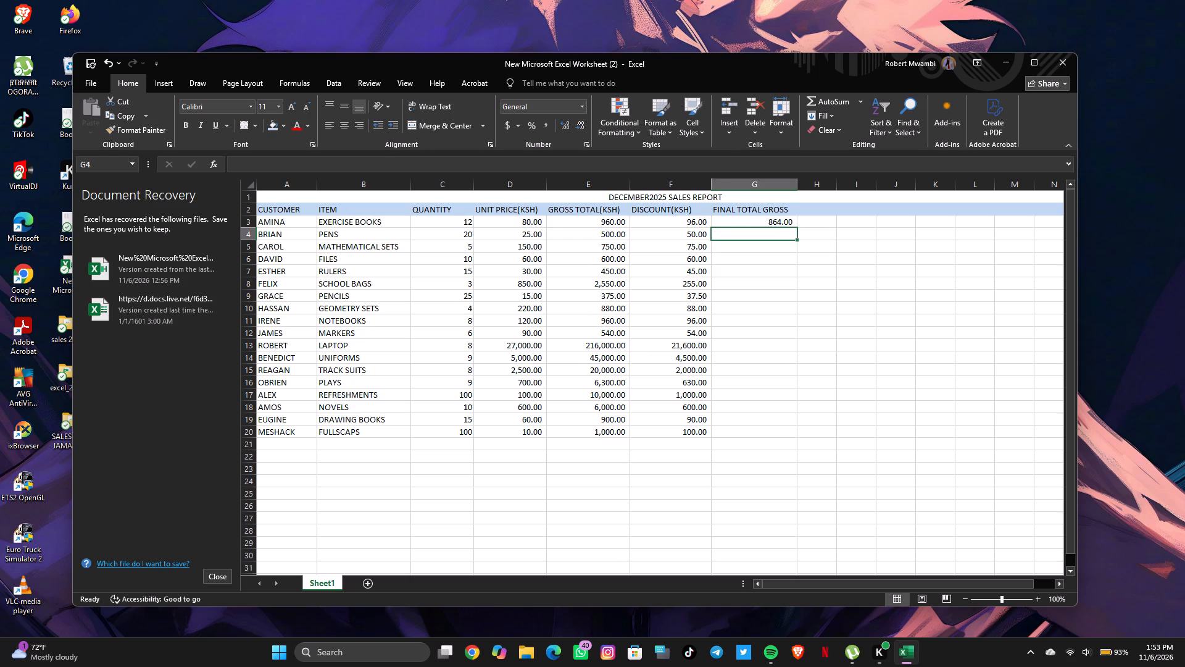
Fill the G3 formula down through G20 for all the remaining customers.
left_click(784, 220)
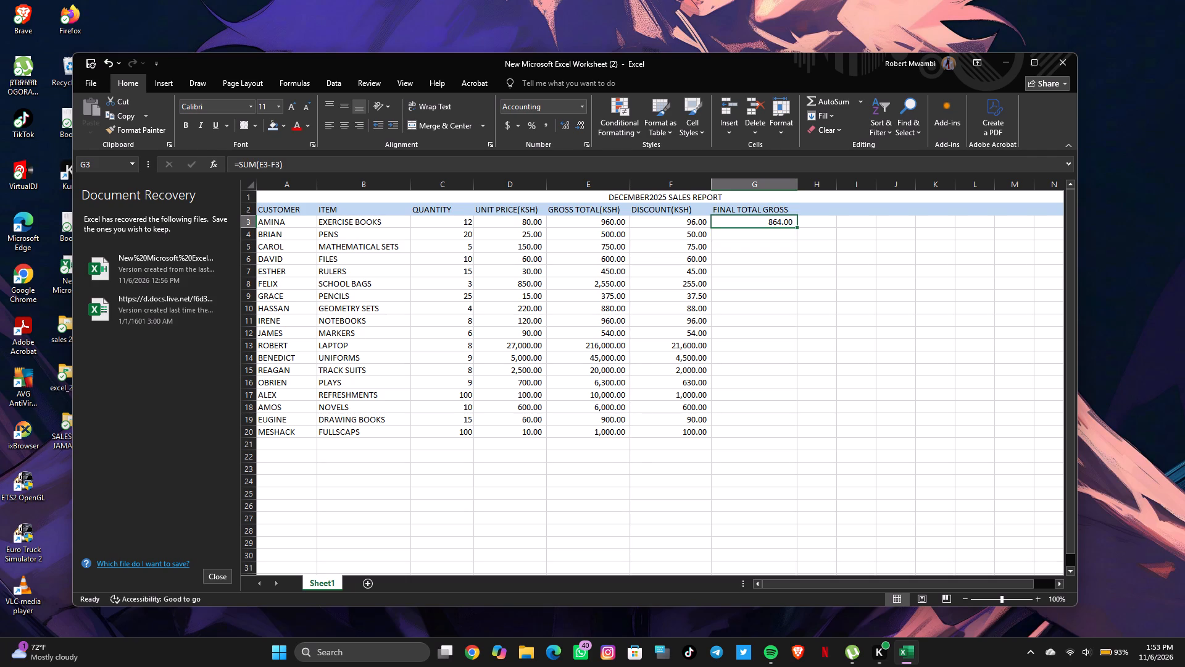
left_click_drag(796, 225, 782, 425)
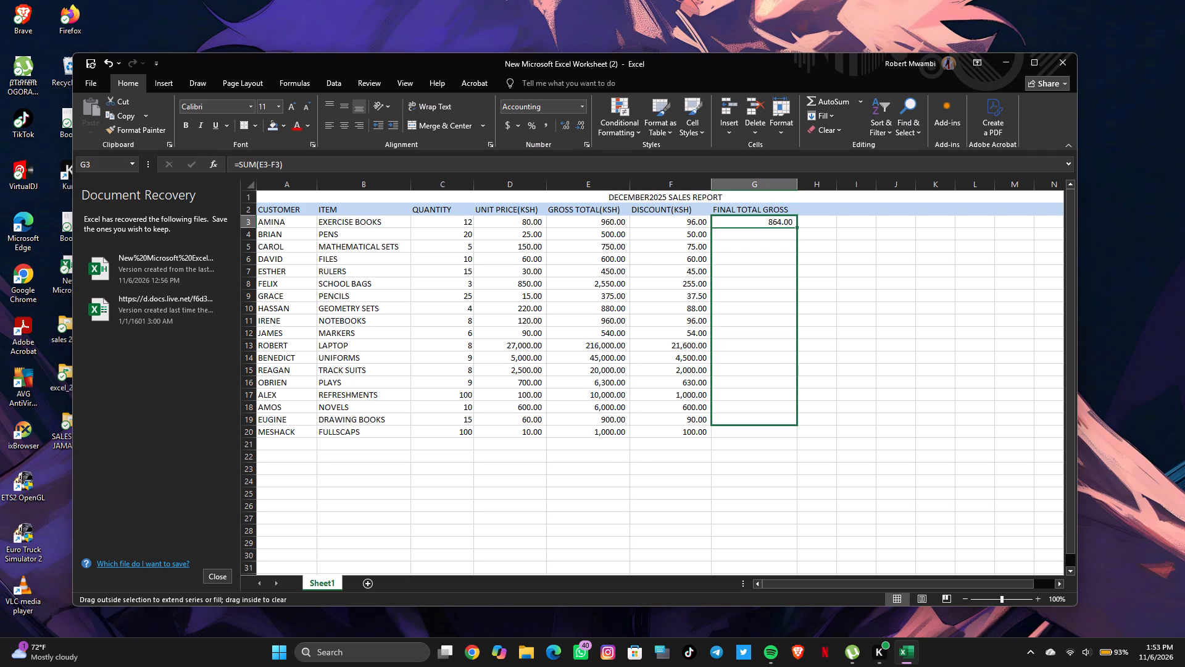
left_click_drag(782, 425, 782, 437)
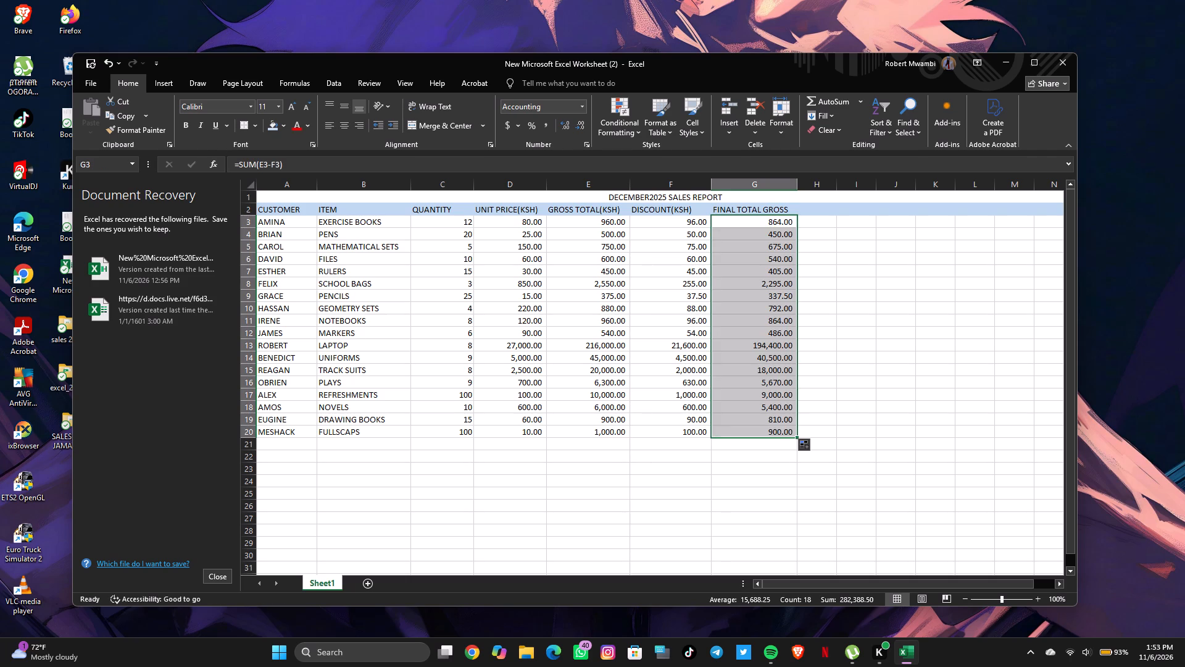
Widen column H and enter the header PAYMENT STATUS in H2.
left_click(817, 215)
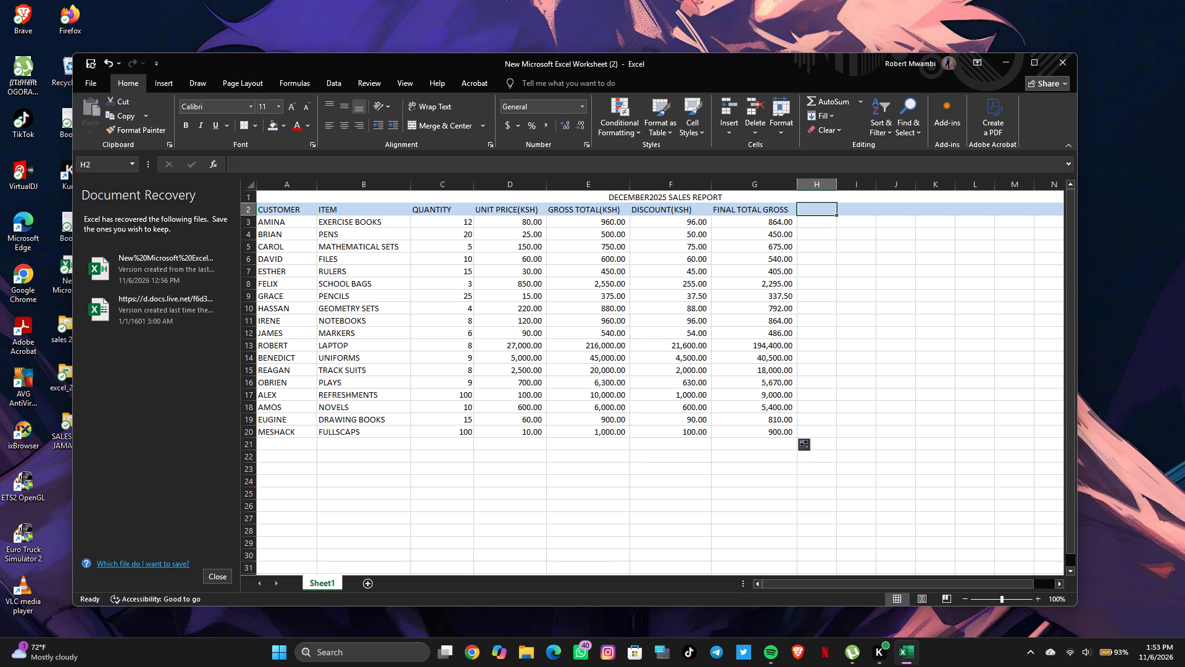
left_click_drag(836, 181, 889, 172)
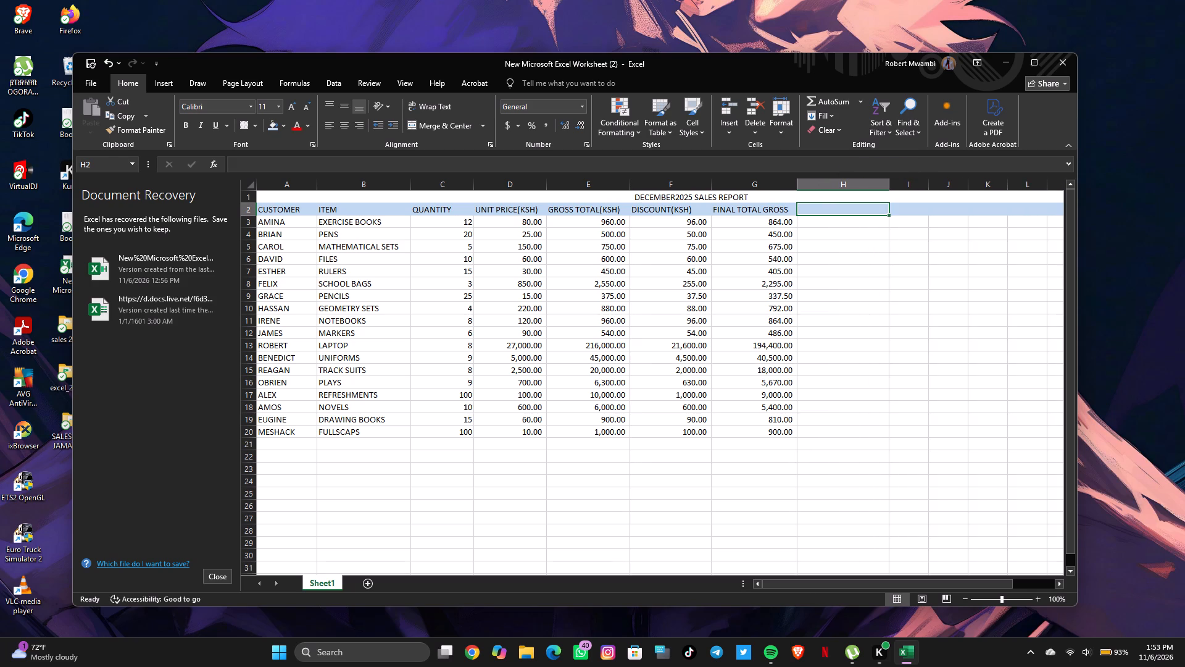
left_click(813, 211)
type("PAYMENT")
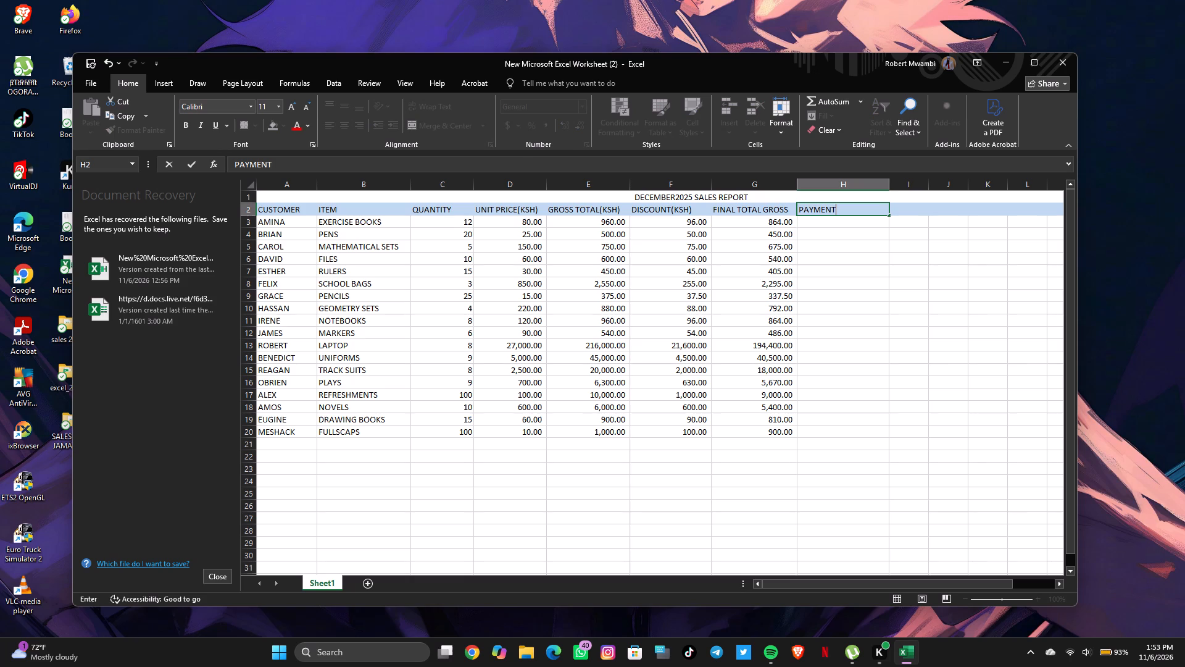
key("space")
type("STATUS")
Switch to WhatsApp.
left_click(580, 653)
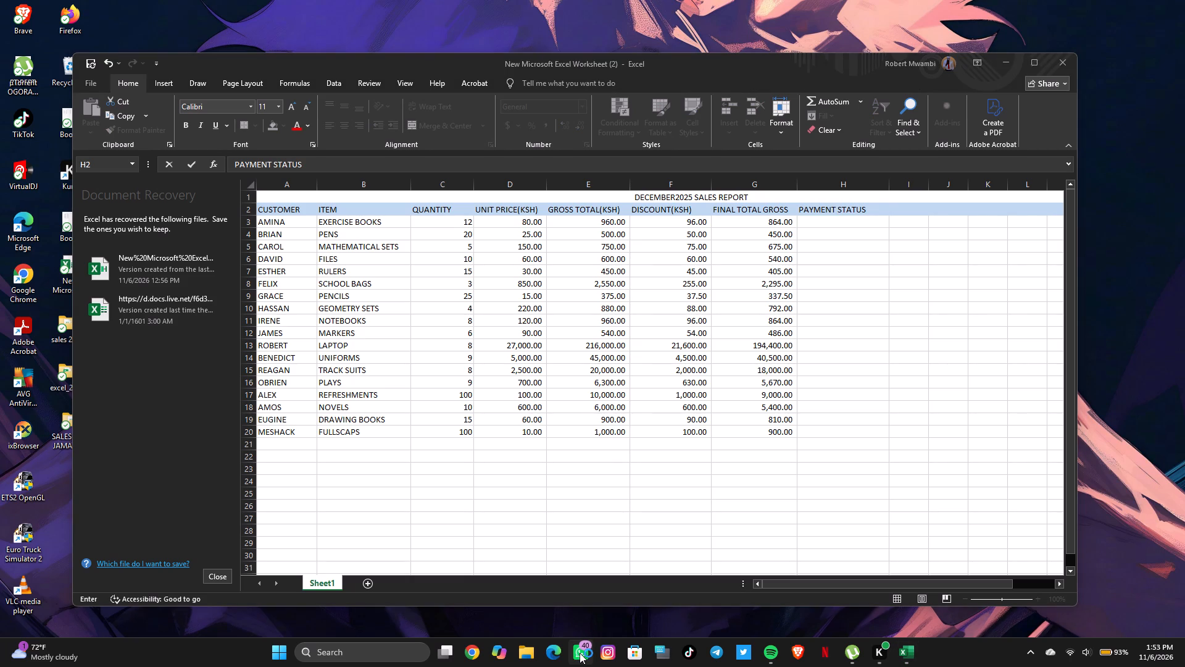
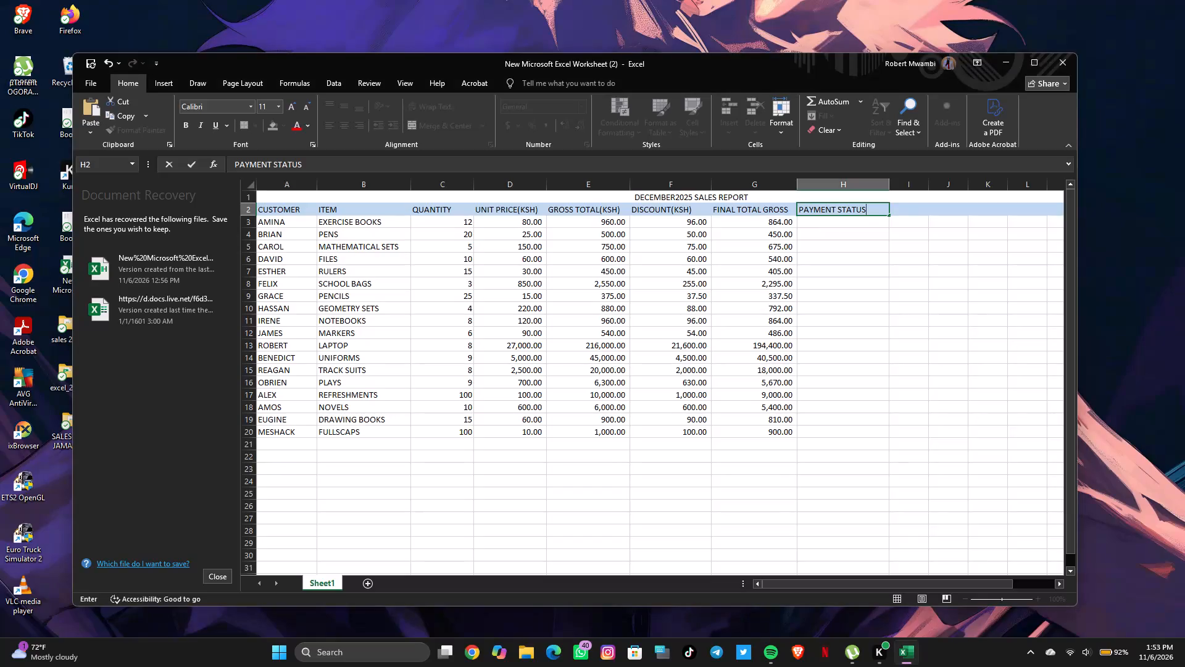
Enter the formula =IF(G3>=194400,"Review","Normal") in H3 to give the first customer's payment status.
double_click(814, 222)
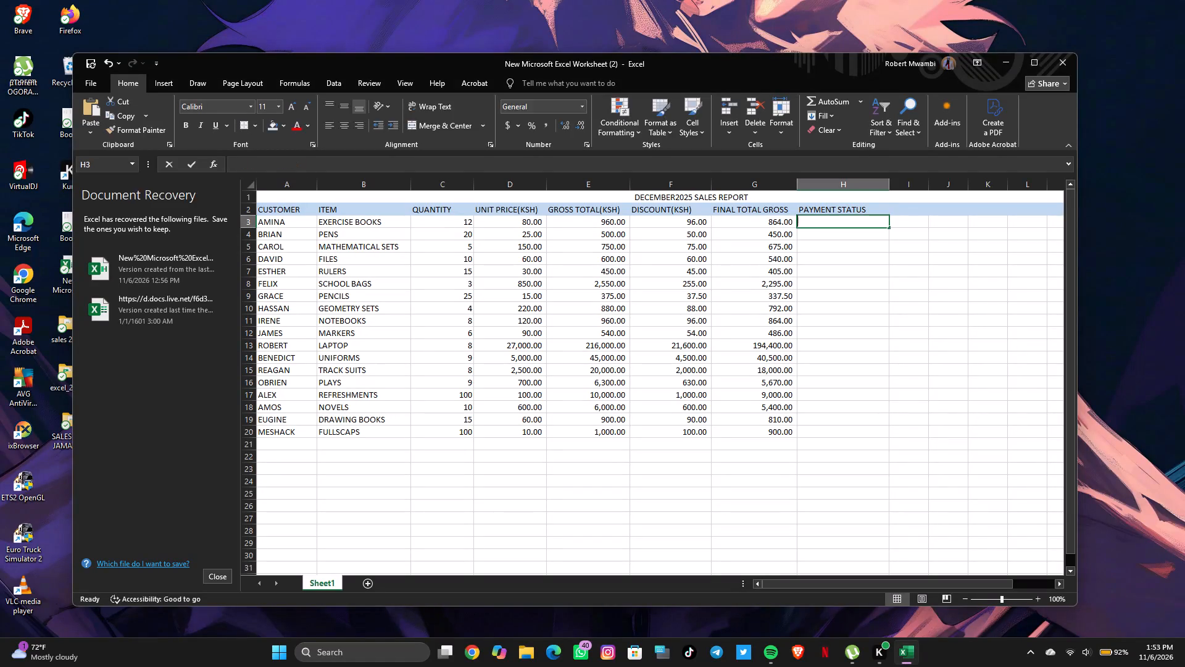
right_click(814, 222)
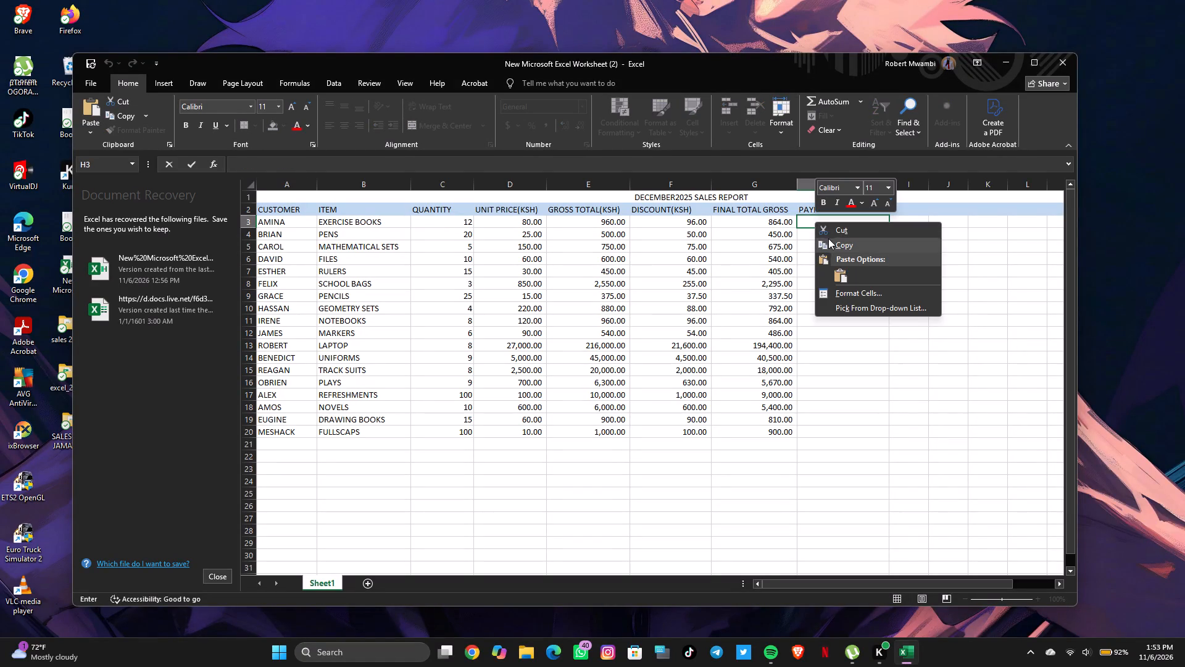
left_click(839, 268)
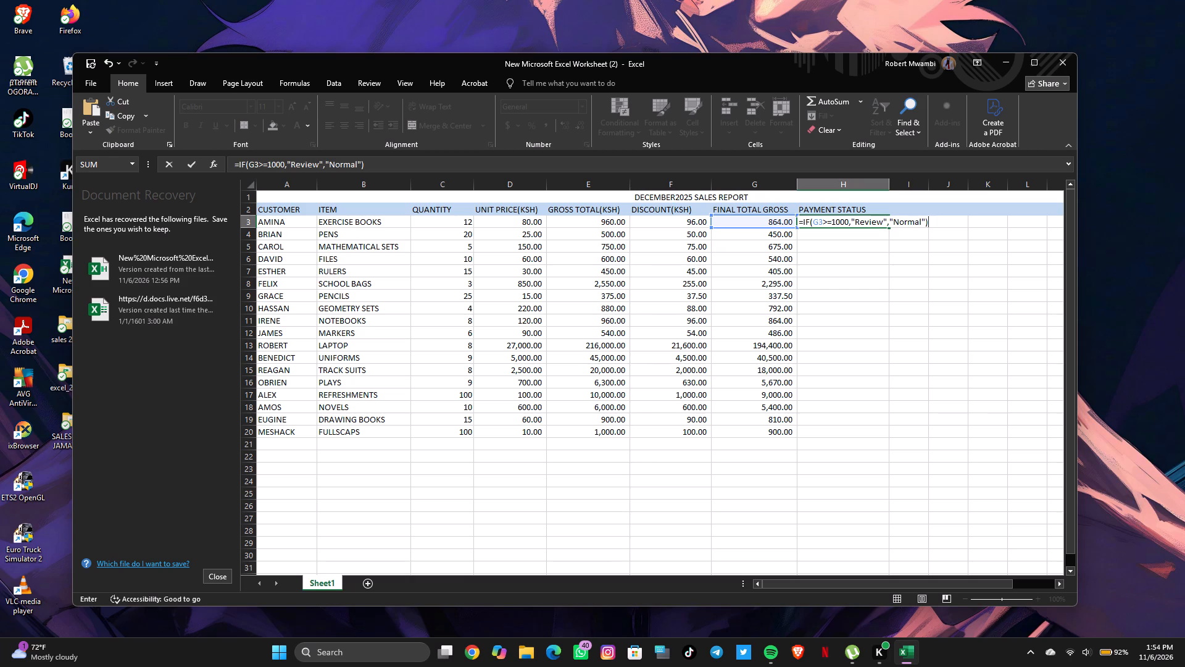
left_click(840, 222)
key("BackSpace")
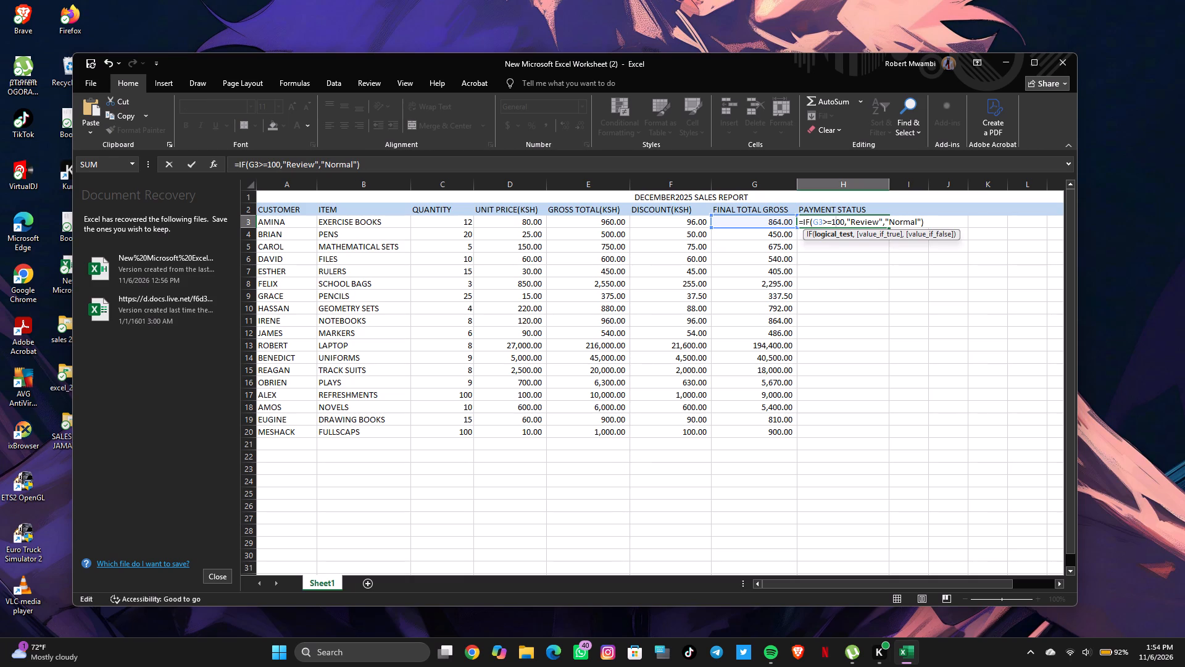
key("9")
key("4")
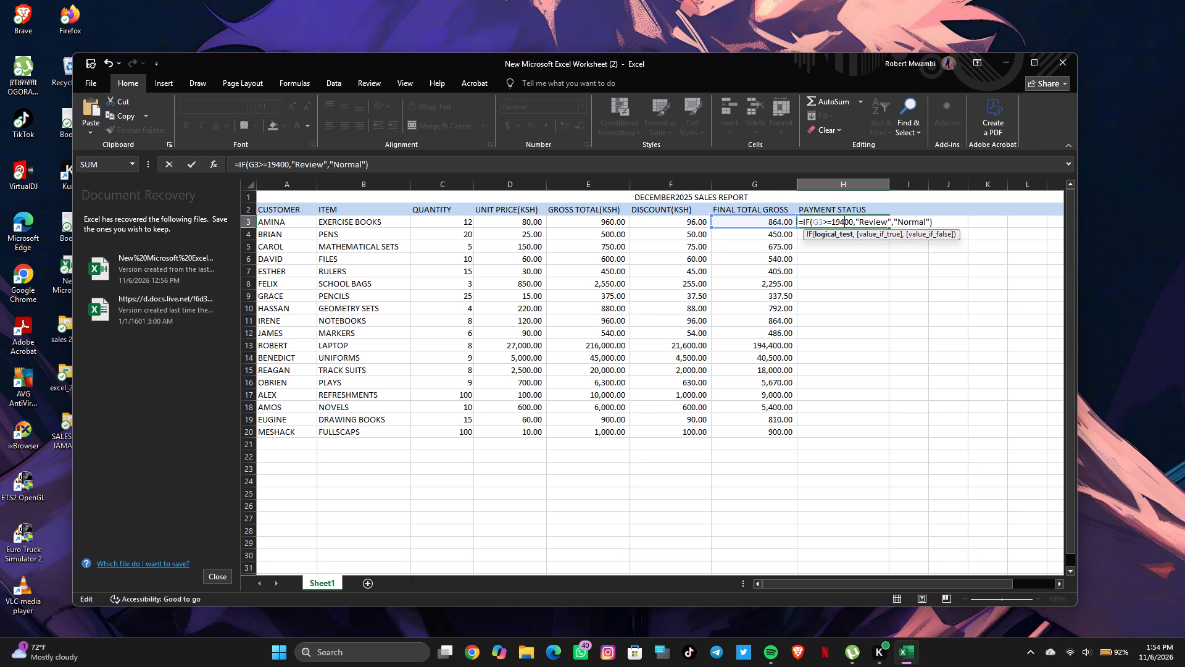
key("4")
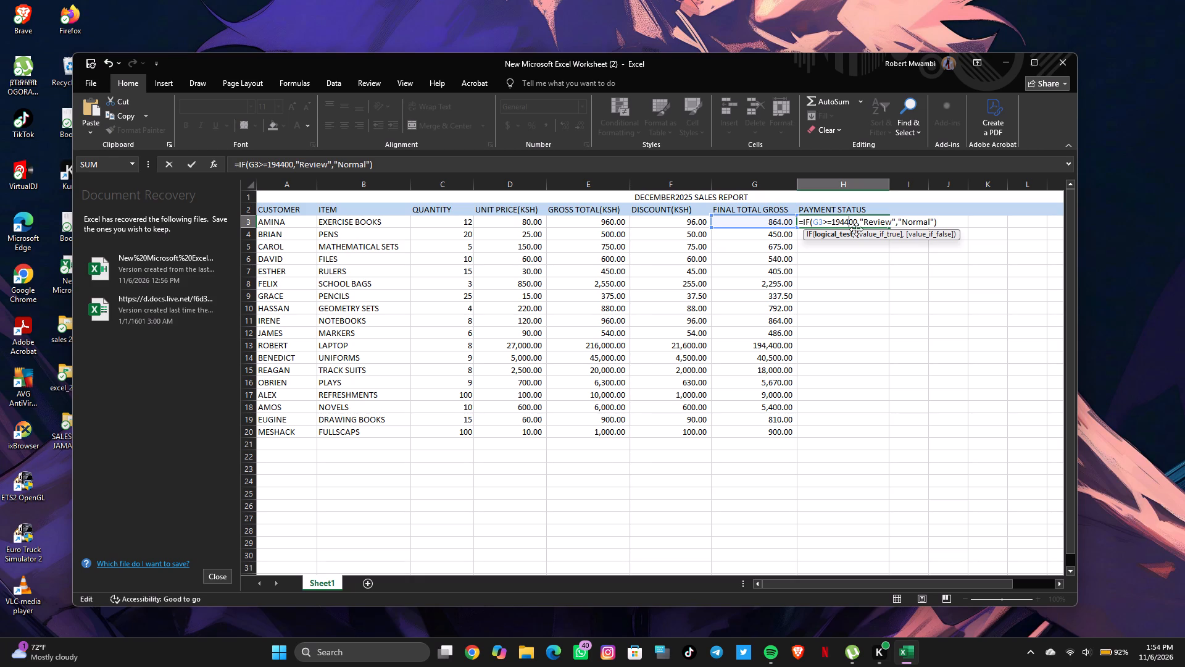
key("Return")
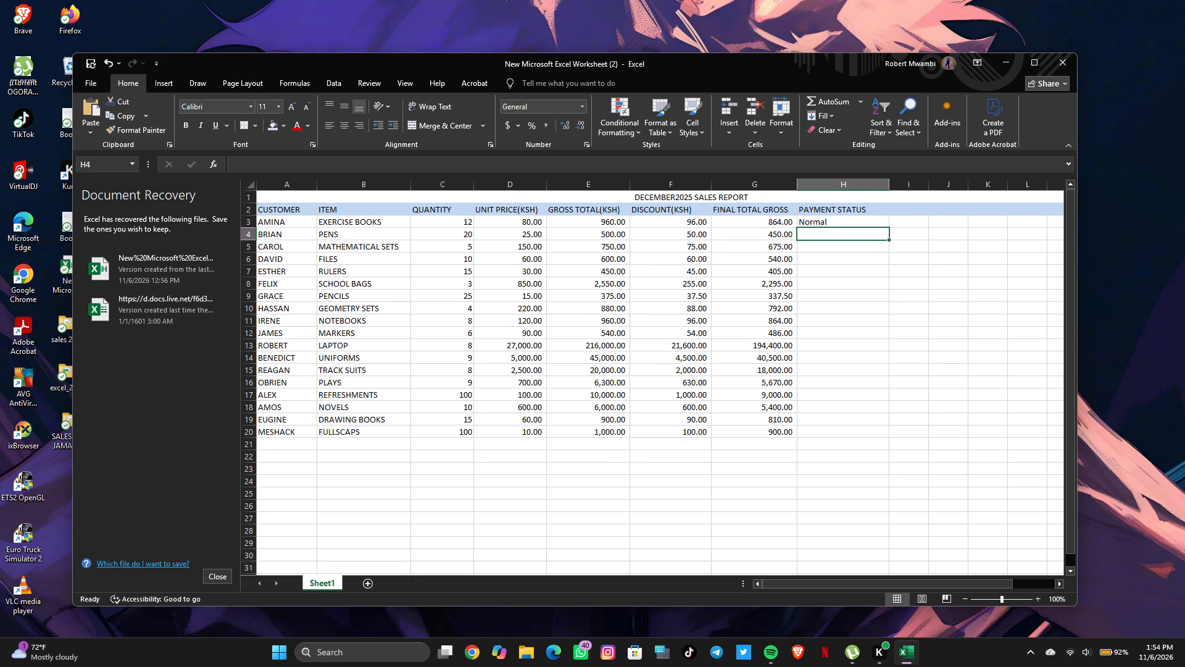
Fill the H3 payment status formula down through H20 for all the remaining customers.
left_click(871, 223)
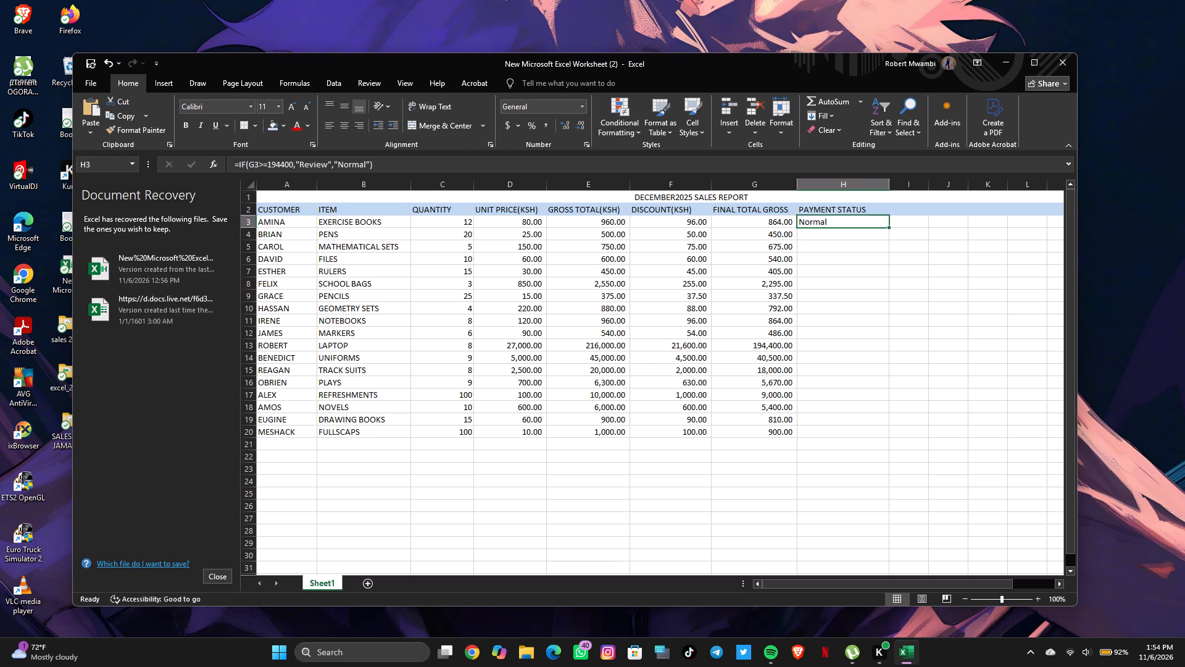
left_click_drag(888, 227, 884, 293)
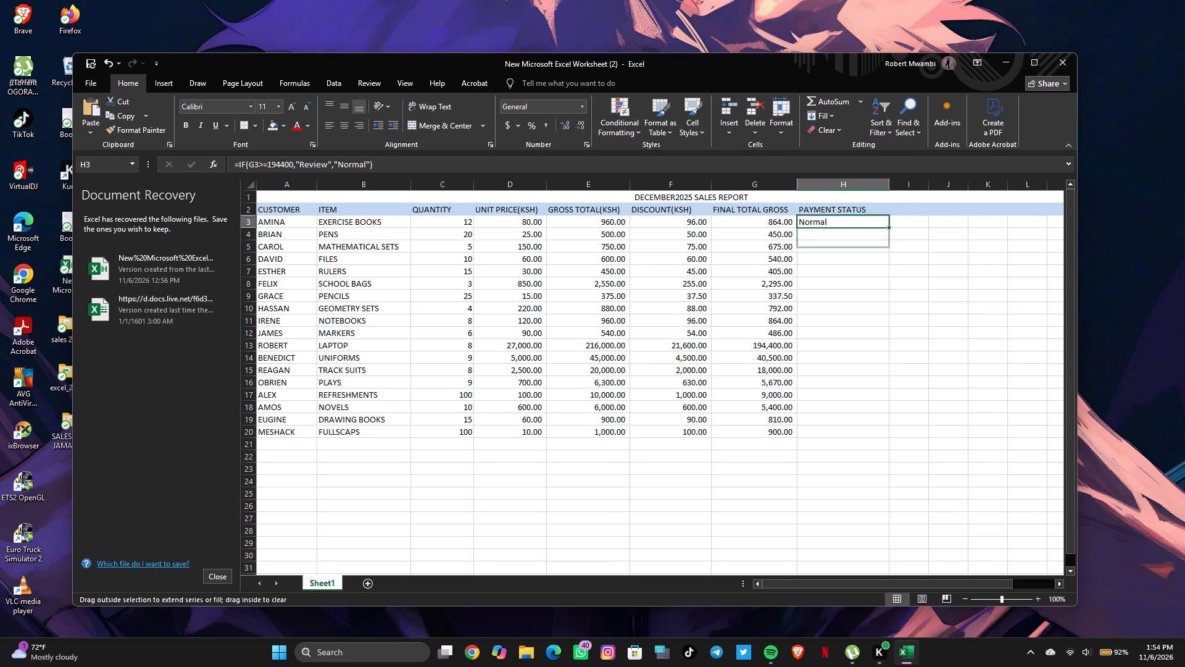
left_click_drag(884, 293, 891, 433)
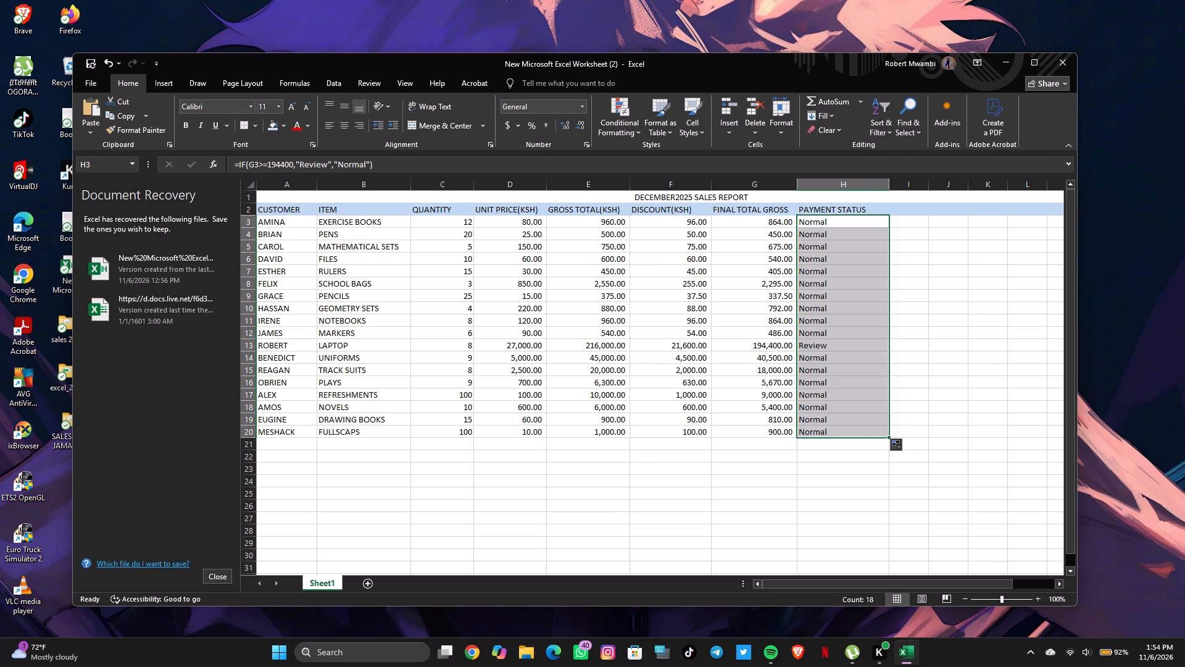
Set the threshold in the H3 payment status formula to 2295, making it =IF(G3>=2295,"Review","Normal").
left_click(852, 222)
left_click(852, 222)
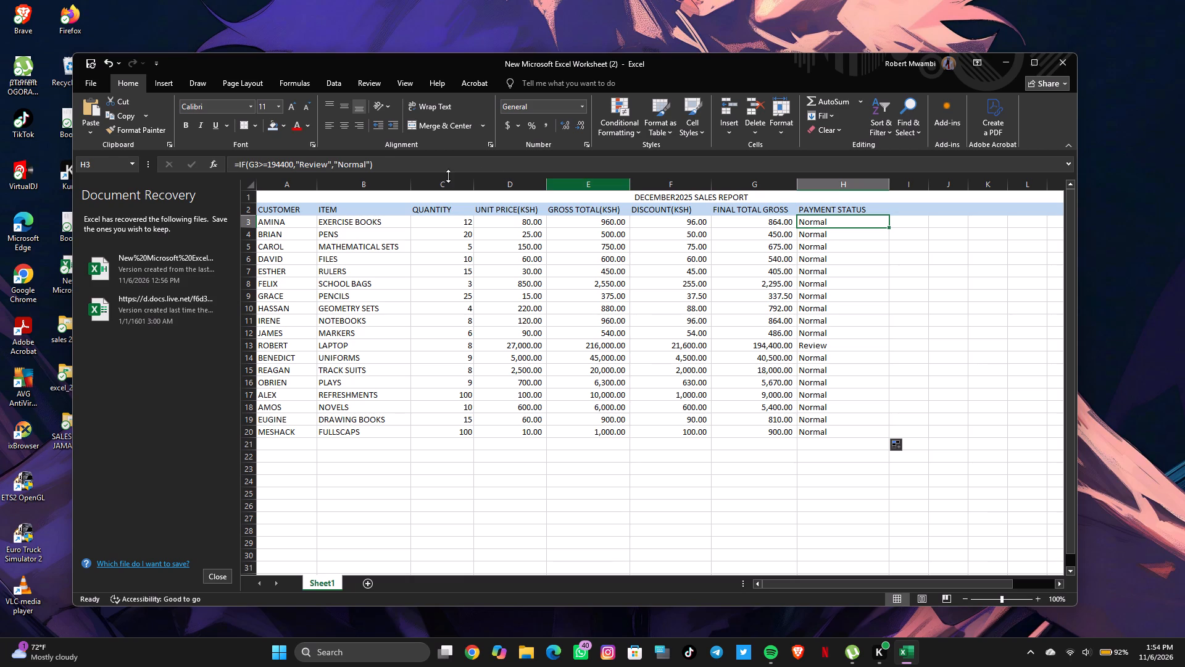
left_click(287, 162)
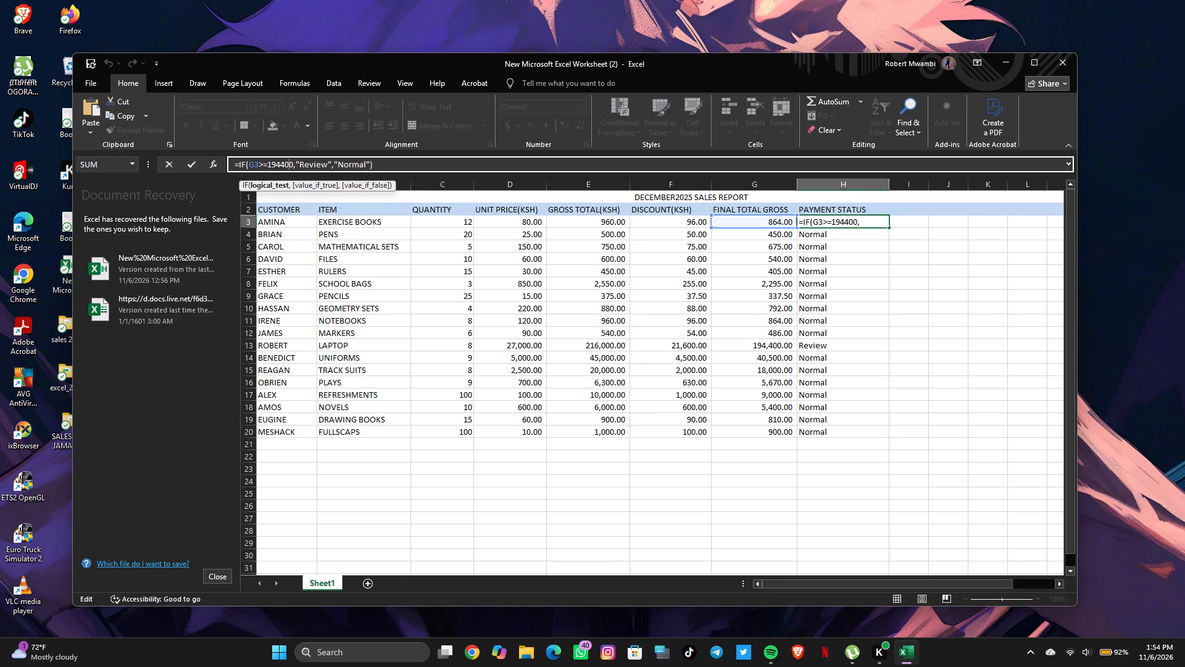
key("BackSpace")
key("BackSpace")
key("BackSpace")
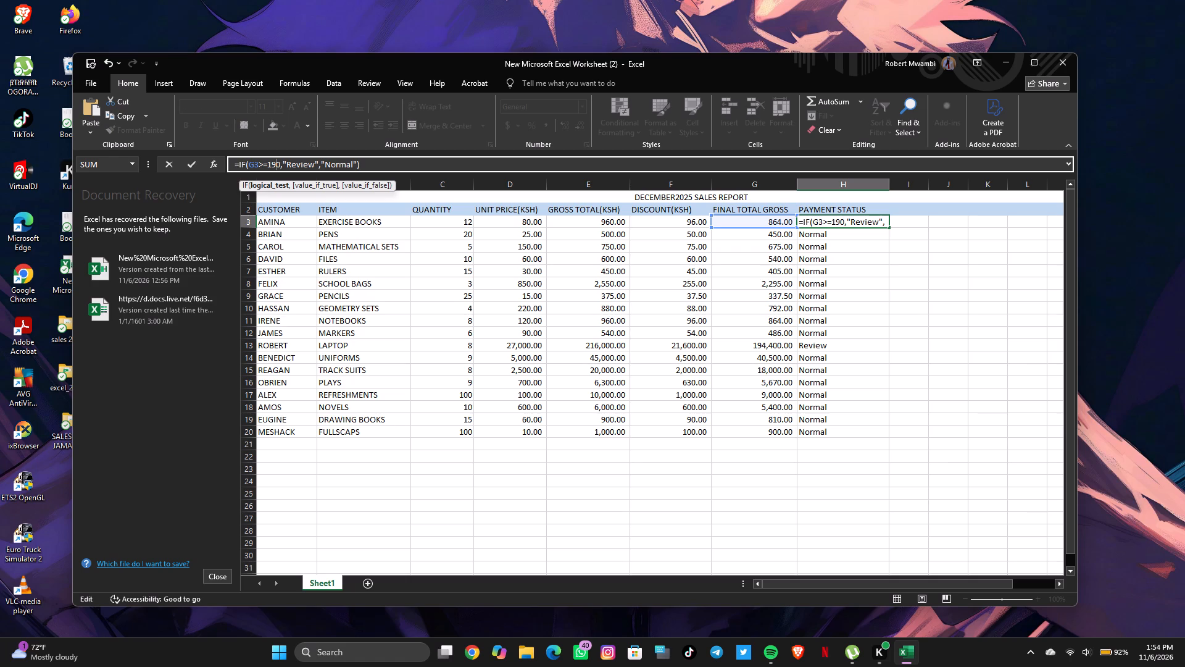
key("BackSpace")
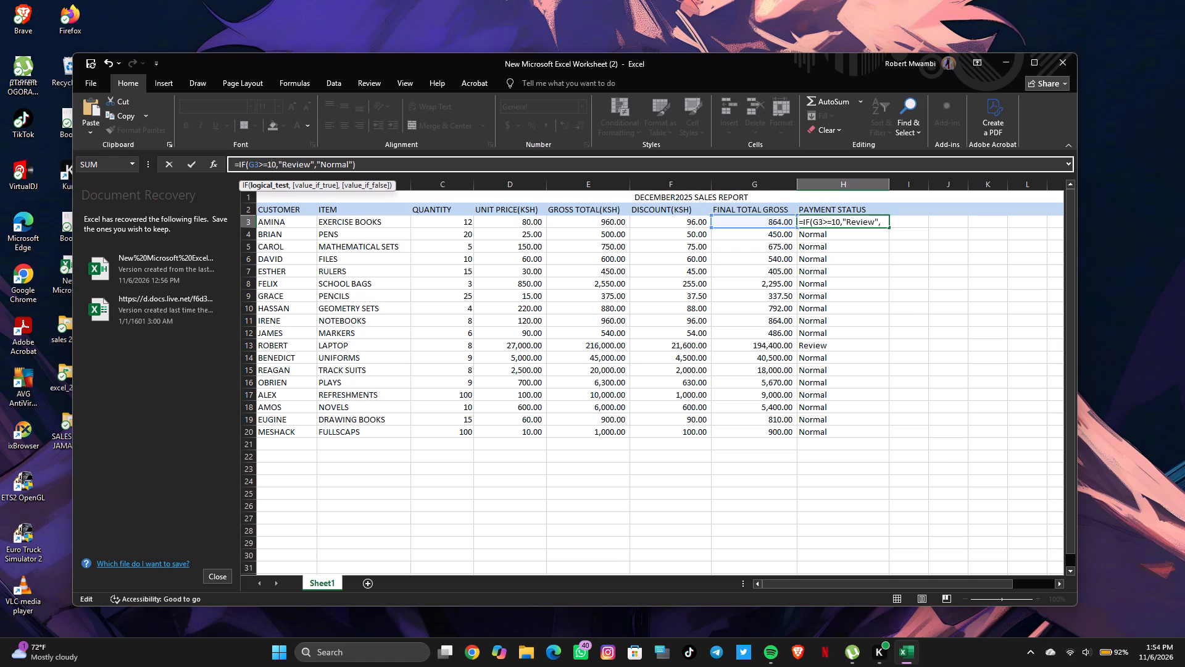
left_click(273, 162)
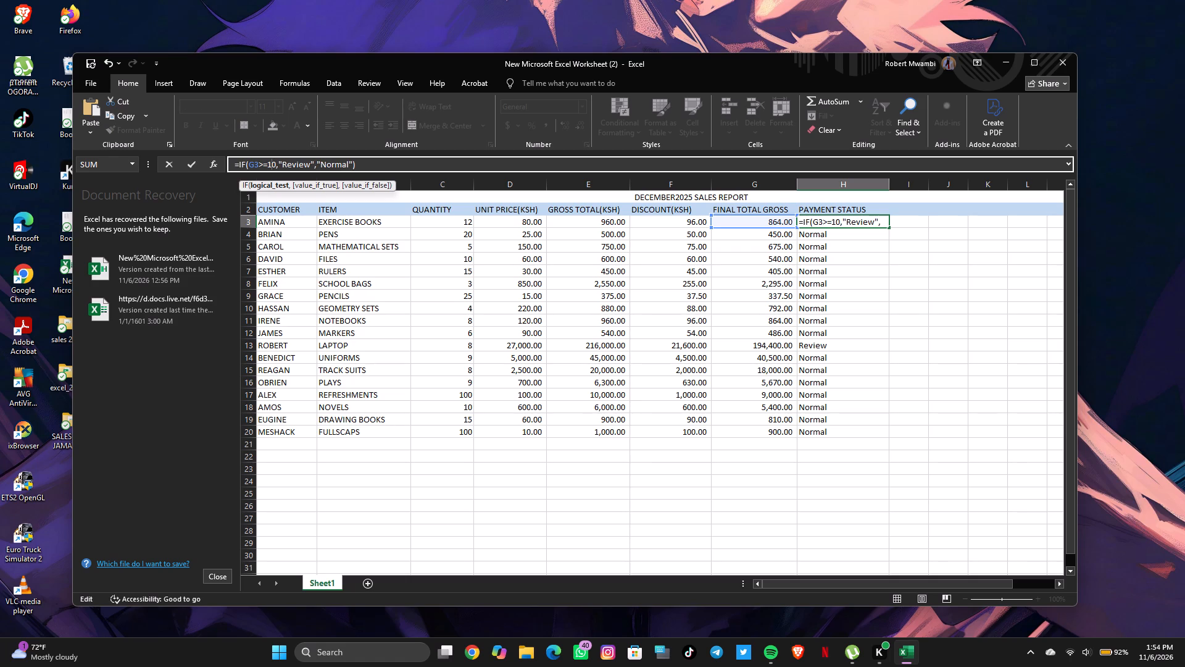
left_click(273, 162)
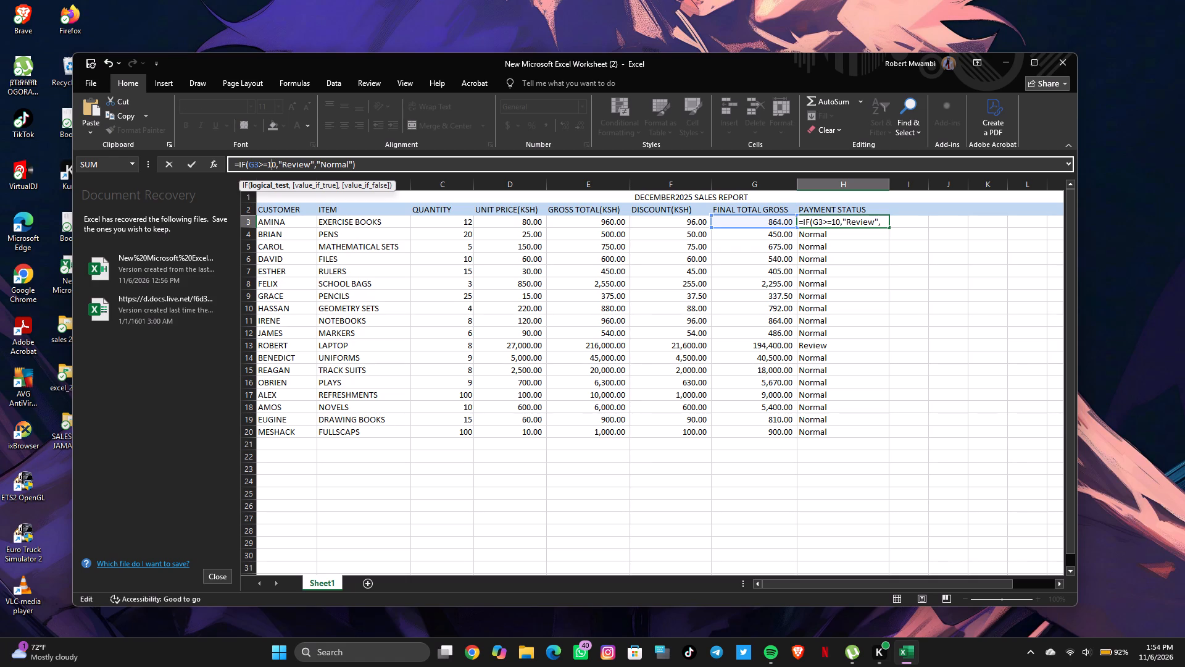
left_click(275, 164)
key("BackSpace")
key("BackSpace")
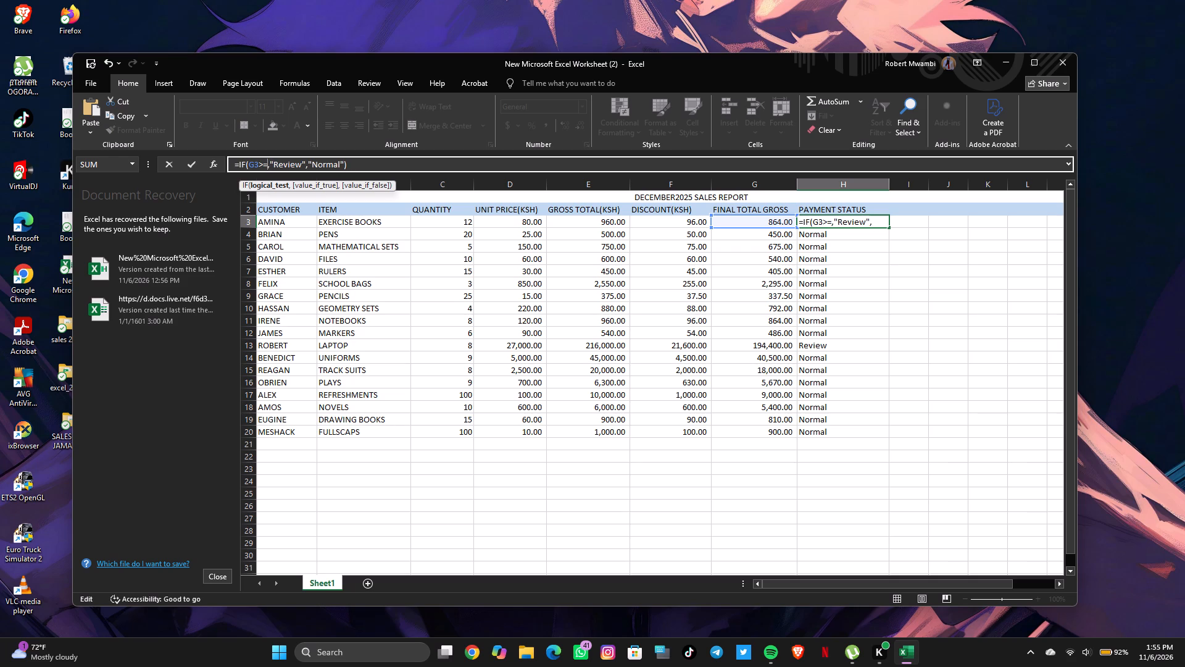
type("22")
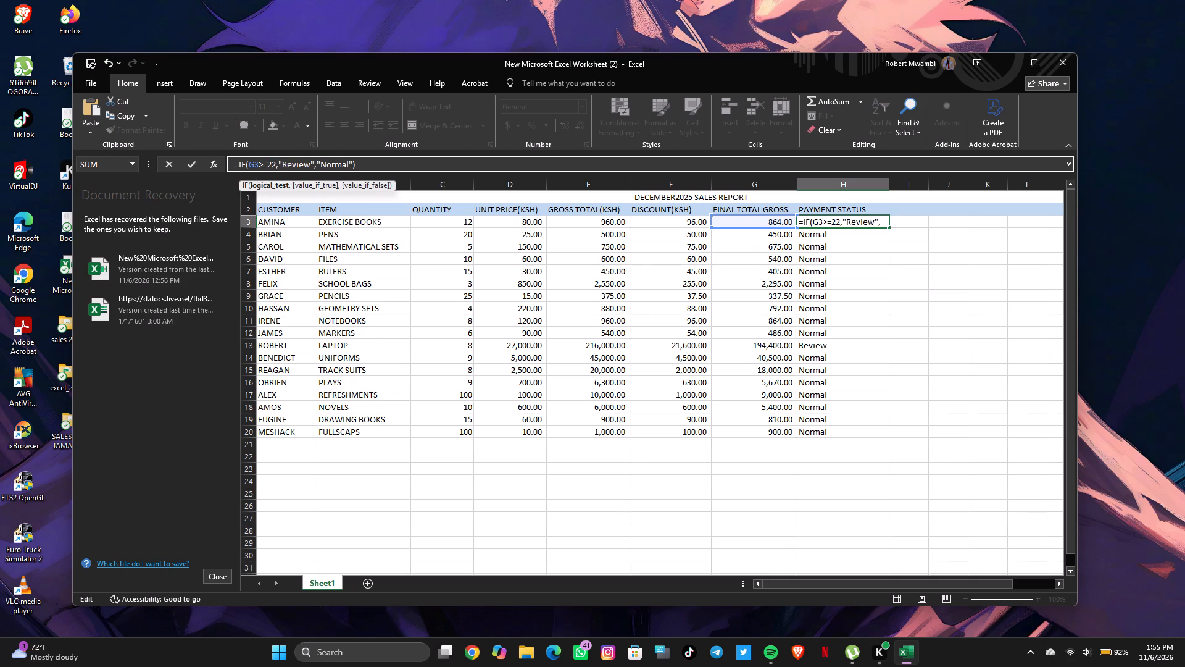
key("8")
key("BackSpace")
type("95")
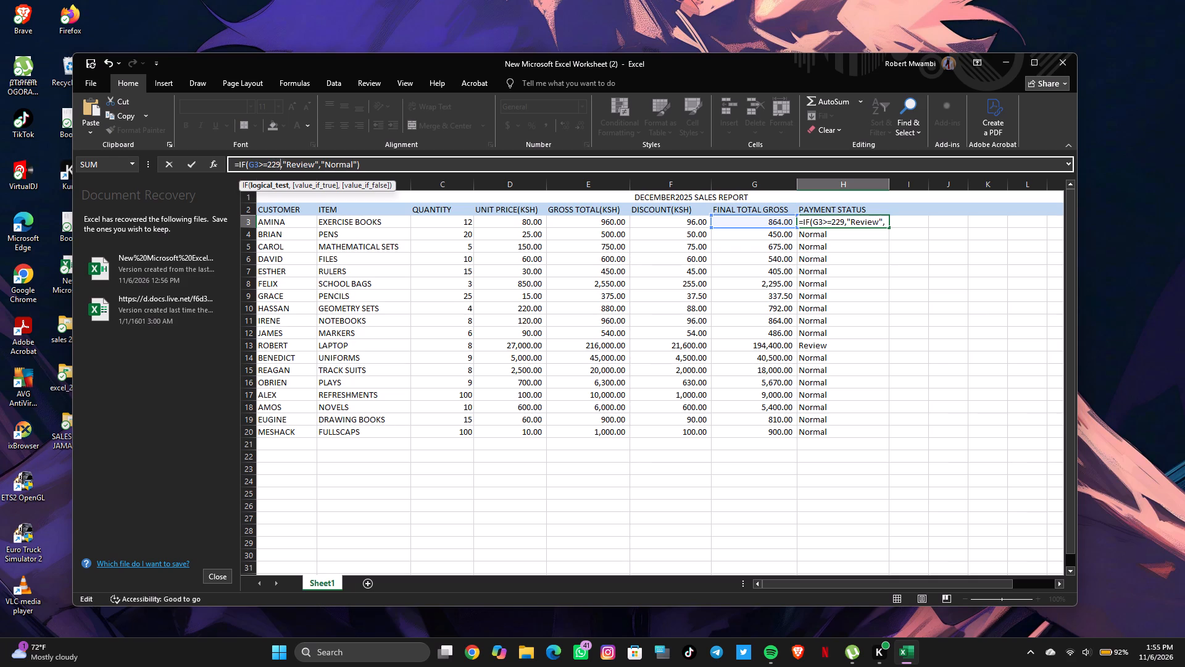
key("Return")
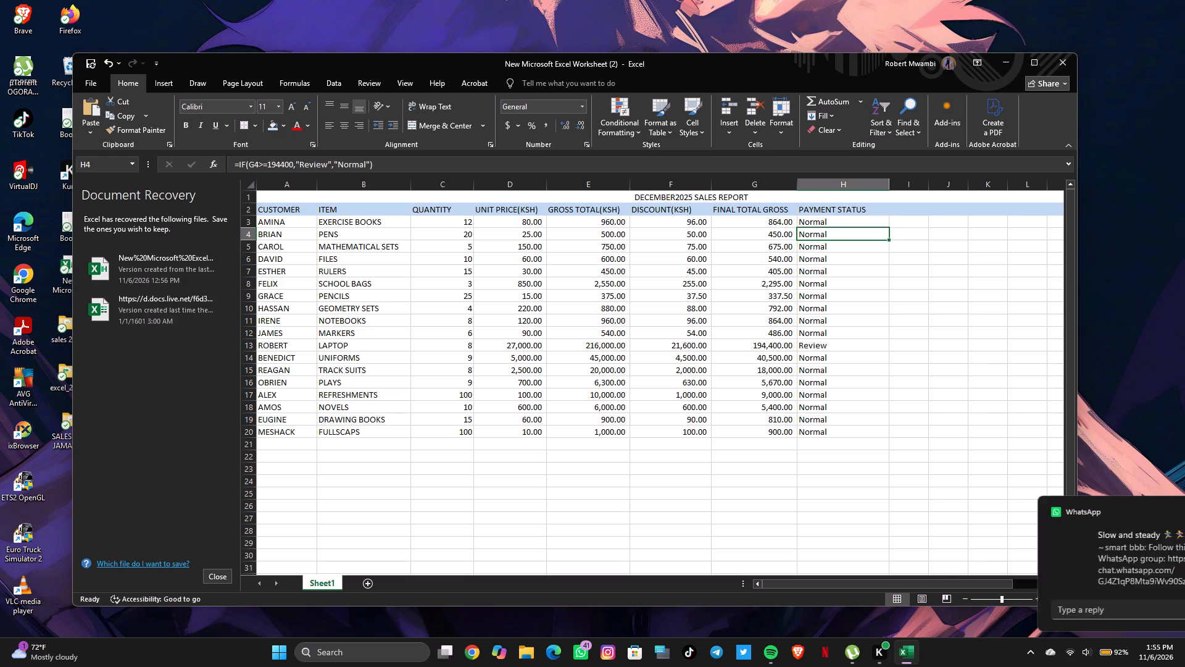
Fill the revised H3 payment status formula down through H20, replacing the earlier formulas.
left_click(867, 219)
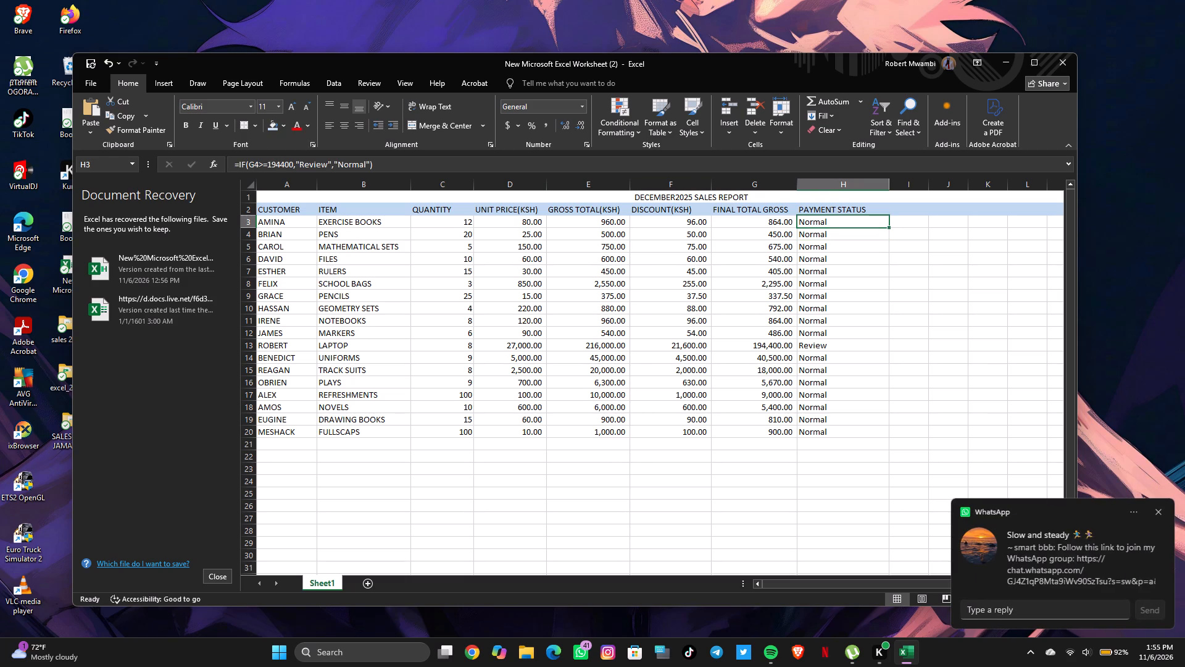
left_click_drag(888, 225, 848, 432)
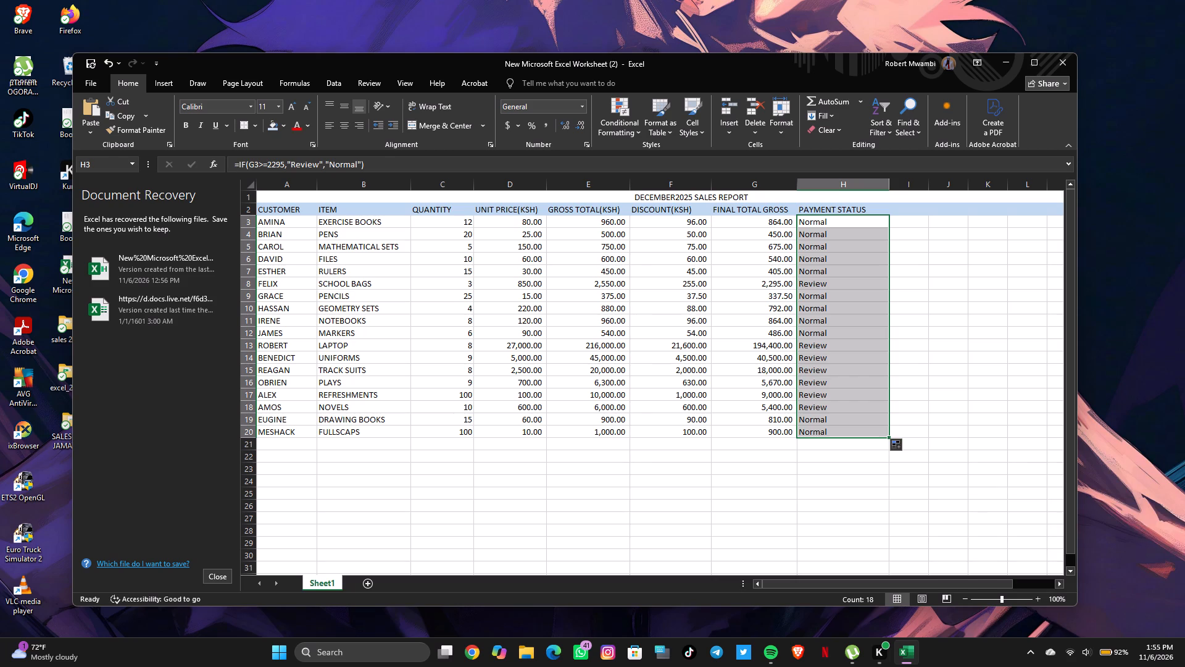
left_click(889, 498)
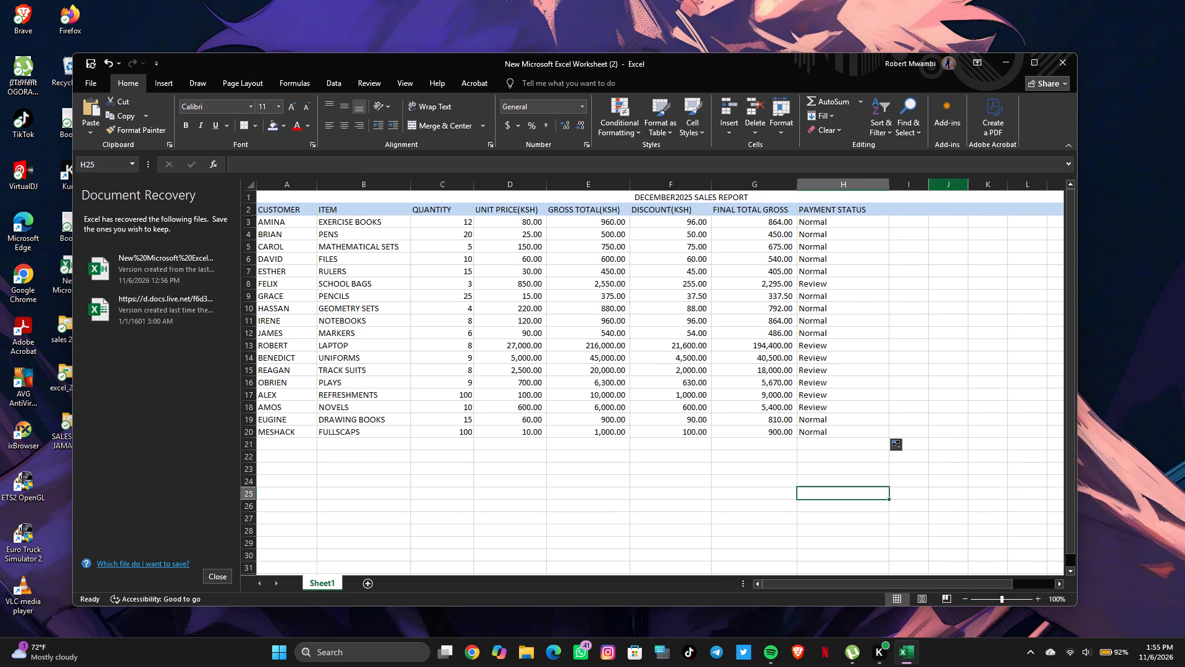
Enter the row label TOTALS in A22, below the customer list.
left_click(290, 463)
left_click(292, 456)
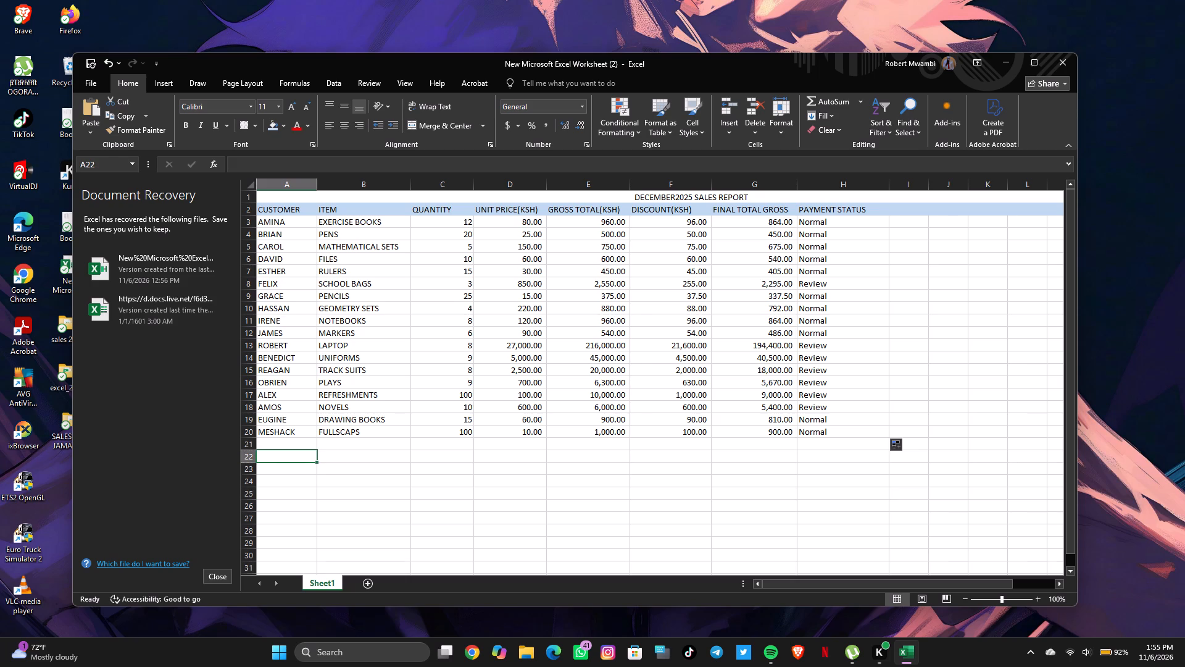
type("TOTALS")
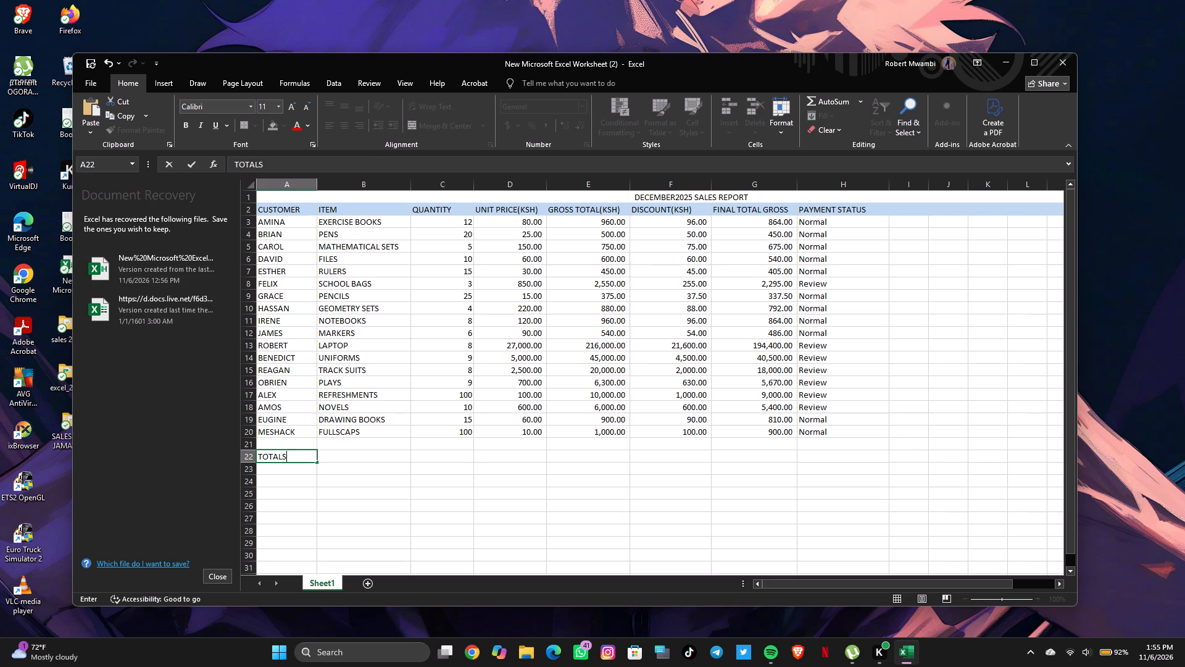
left_click(512, 455)
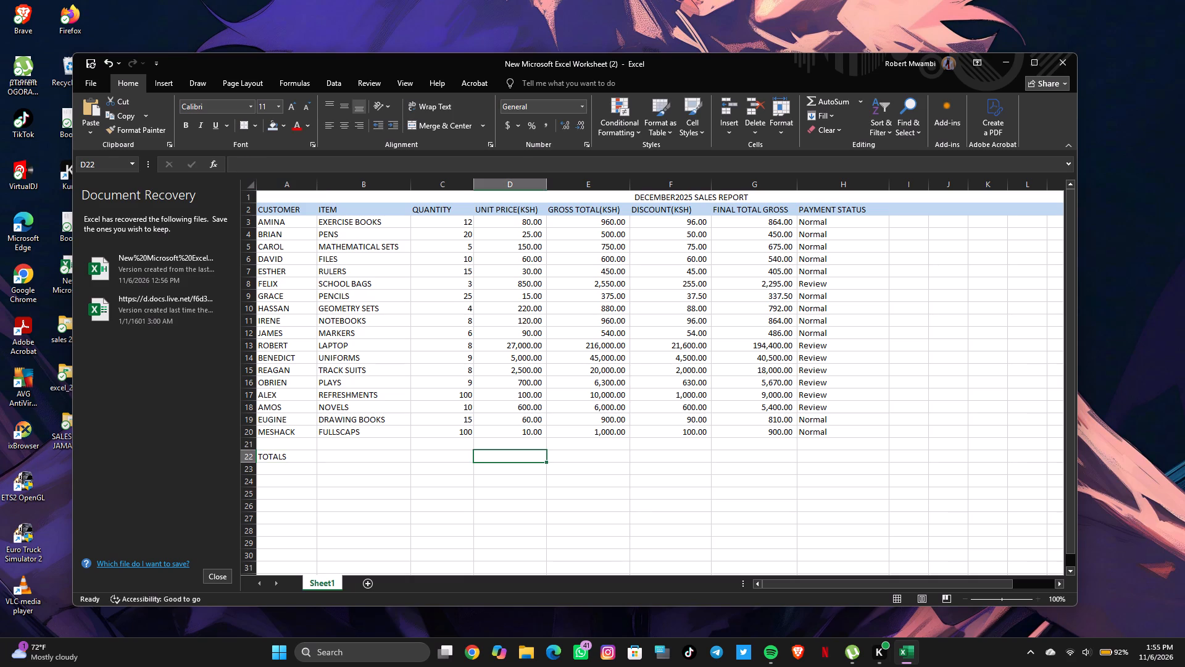
Enter a SUM formula in E22 that totals the gross amounts in E3:E20.
left_click(590, 458)
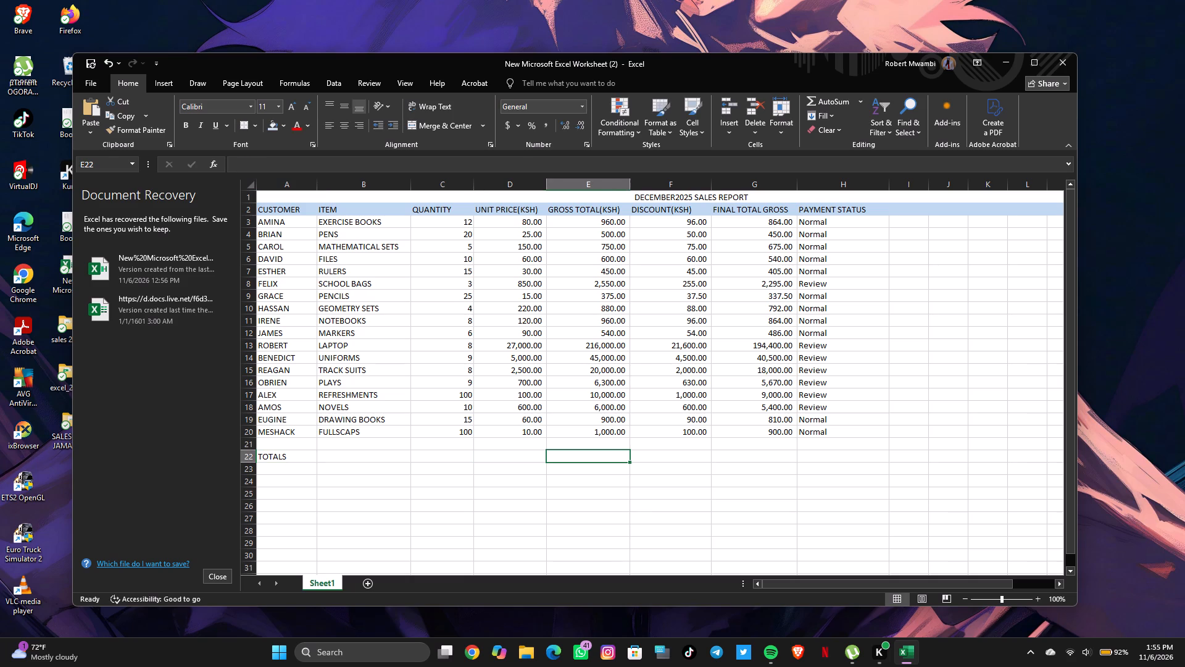
type("=SUM")
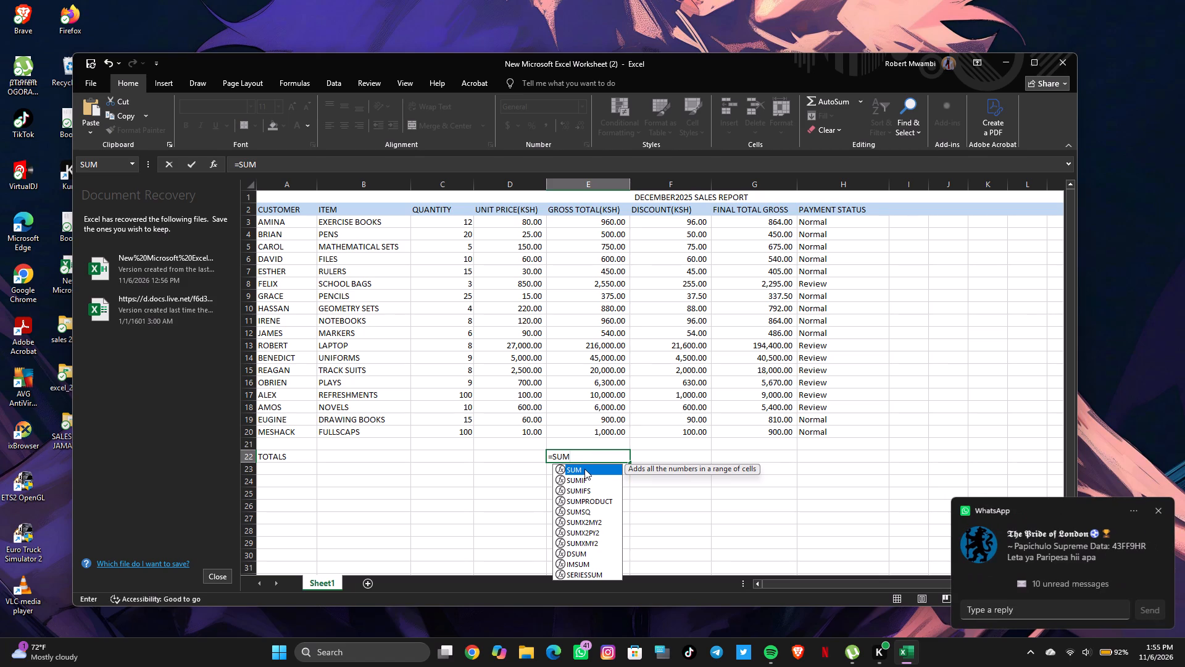
double_click(584, 469)
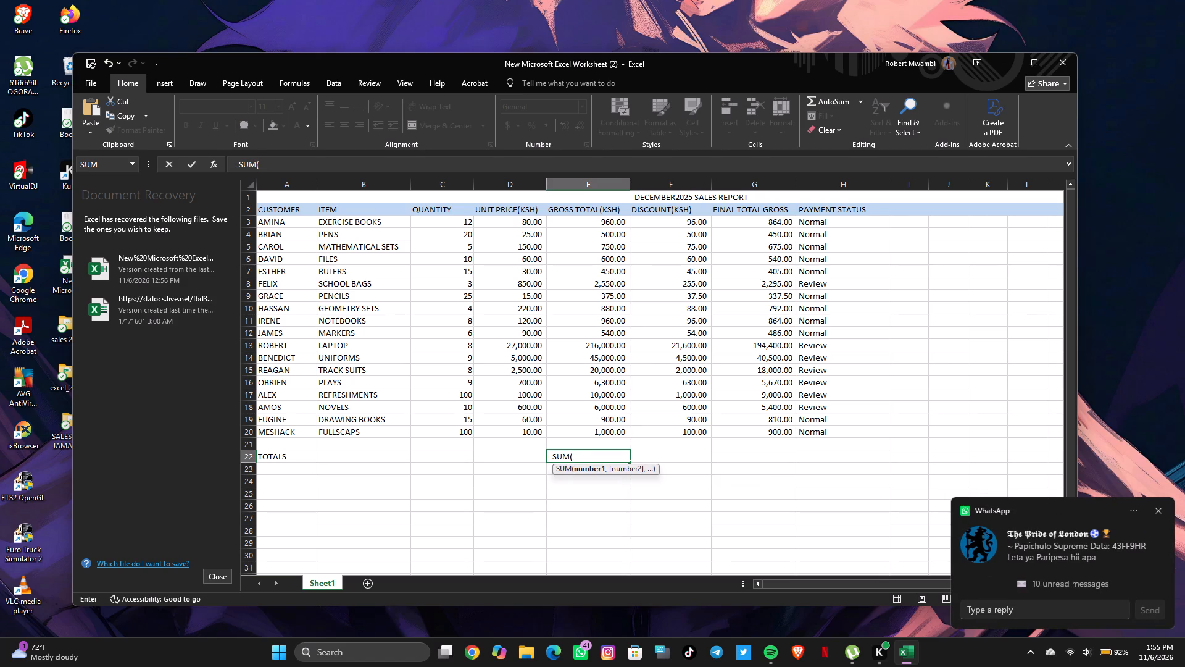
left_click(609, 223)
key("shift+colon")
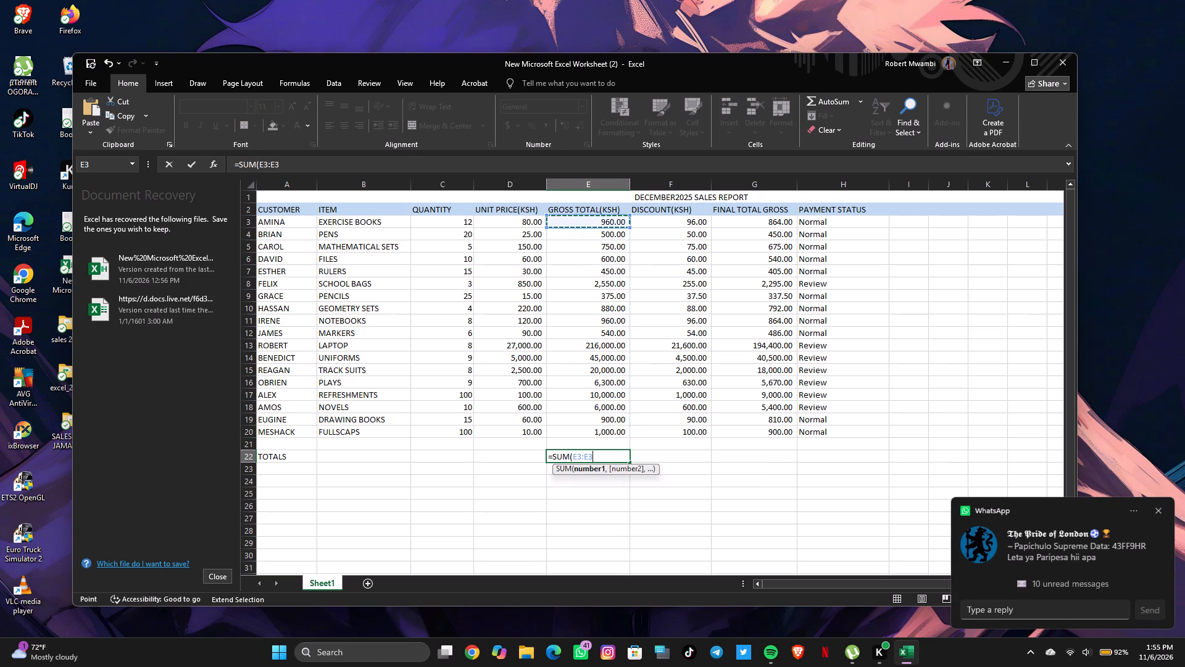
left_click(594, 432)
key("Return")
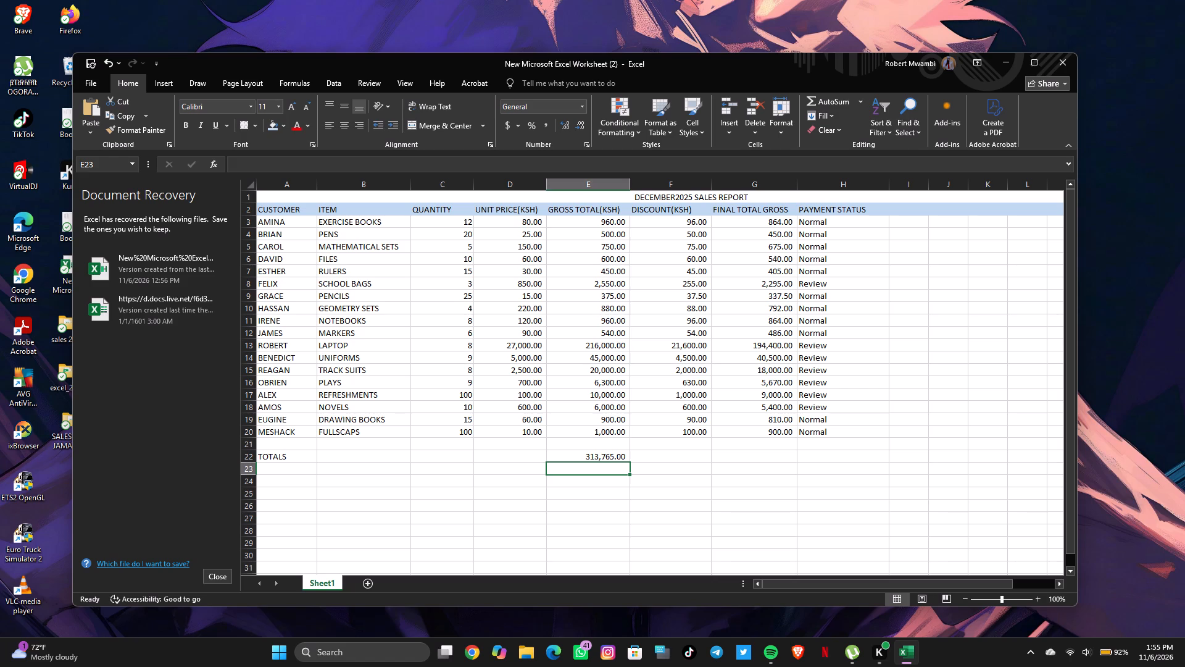
Enter a SUM formula in F22 that totals the discount amounts in F3:F20.
left_click(654, 461)
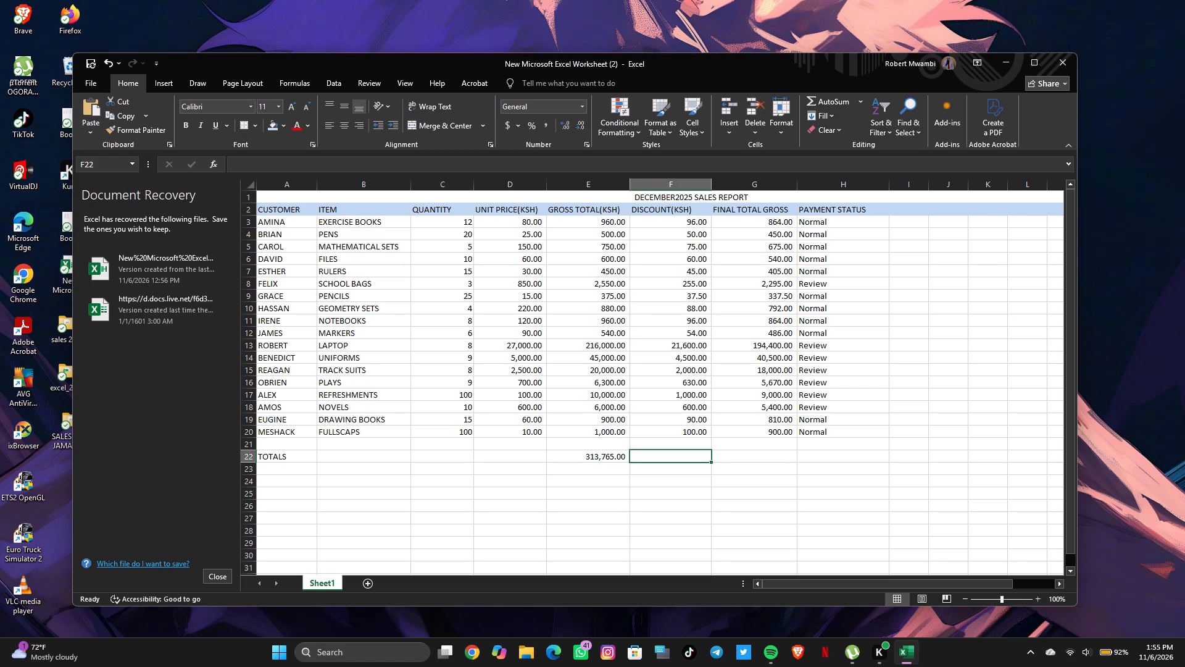
type("=SUM")
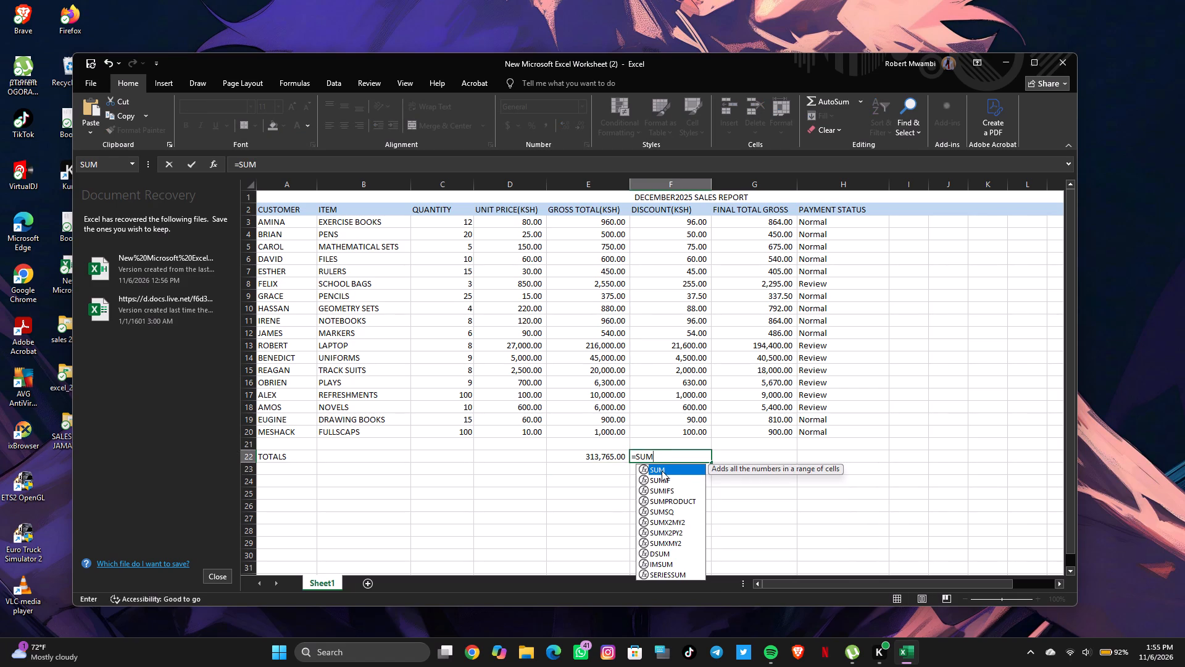
double_click(662, 471)
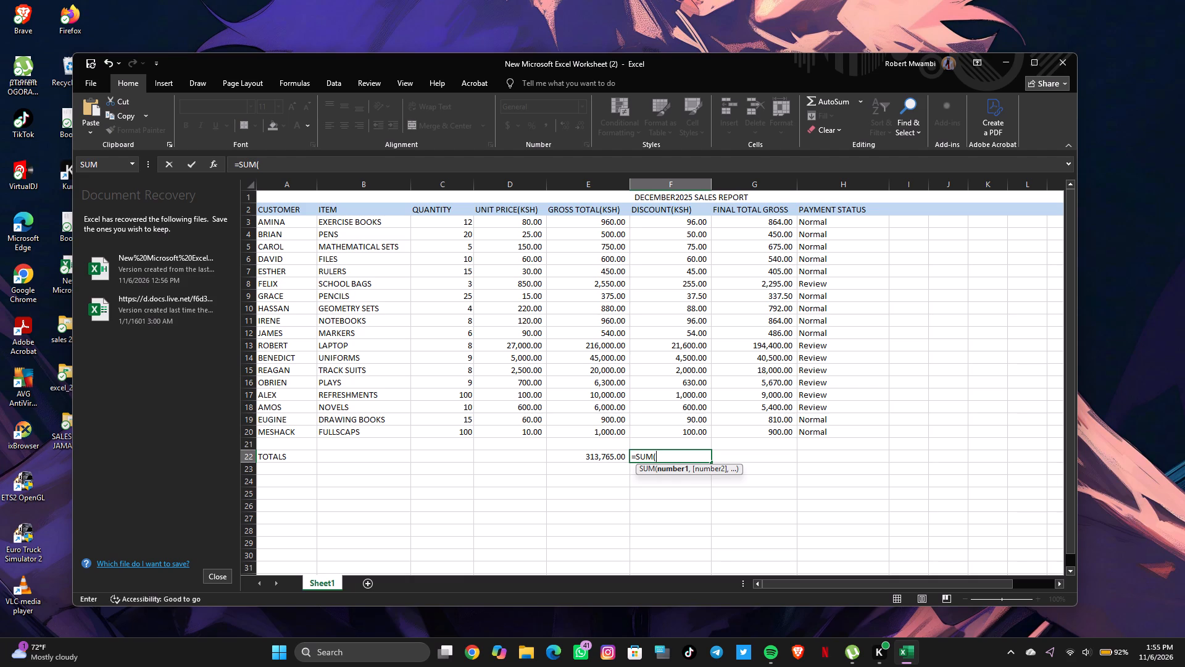
left_click(688, 224)
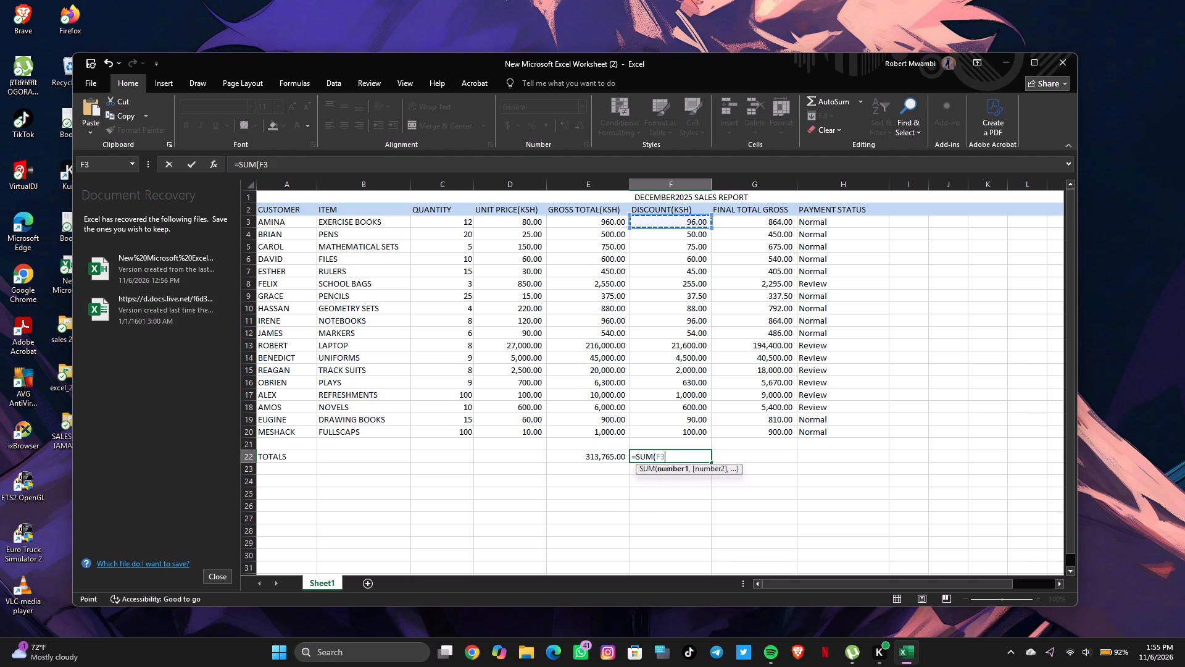
key("shift+colon")
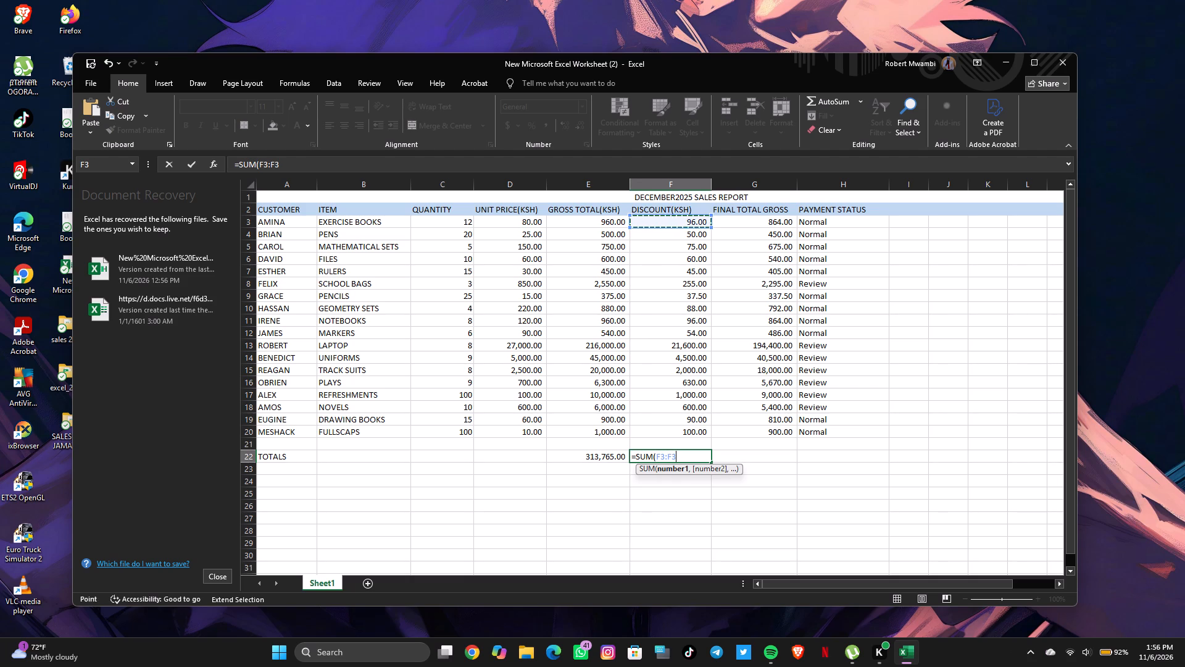
key("BackSpace")
key("BackSpace")
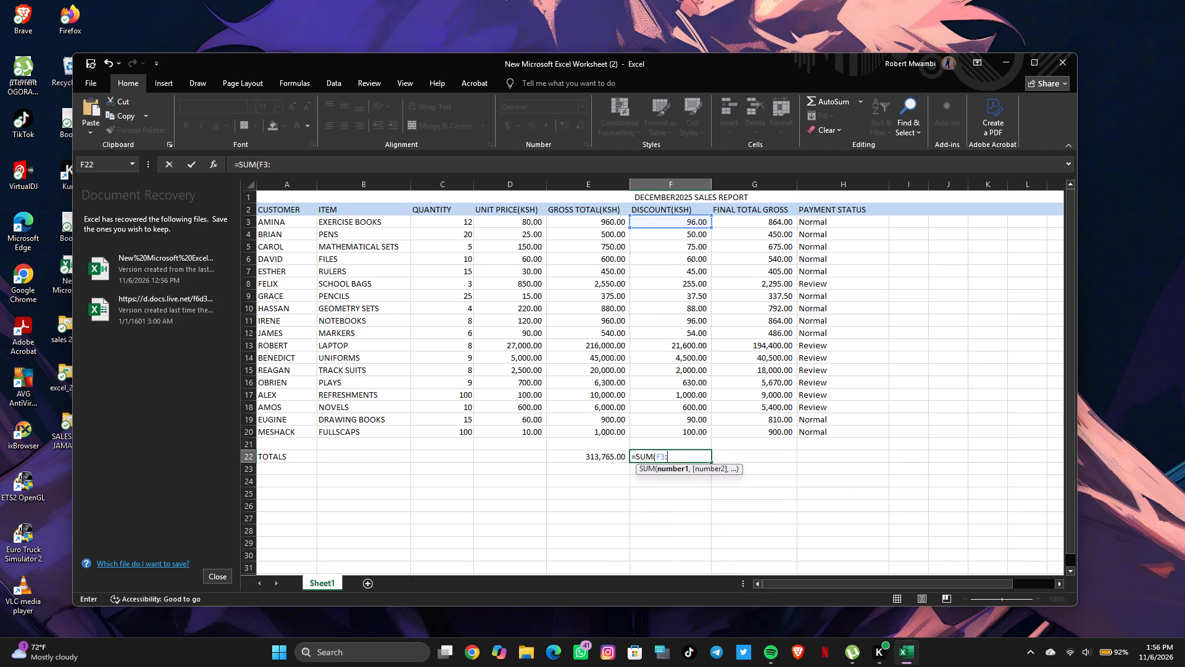
left_click(679, 432)
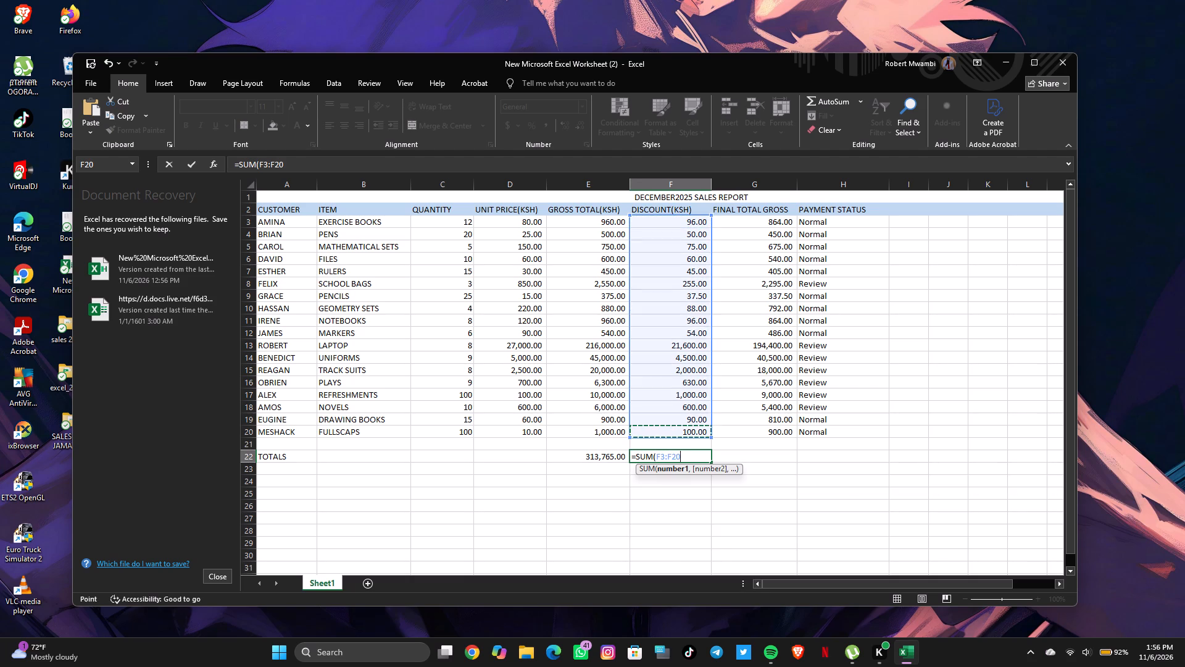
key("Return")
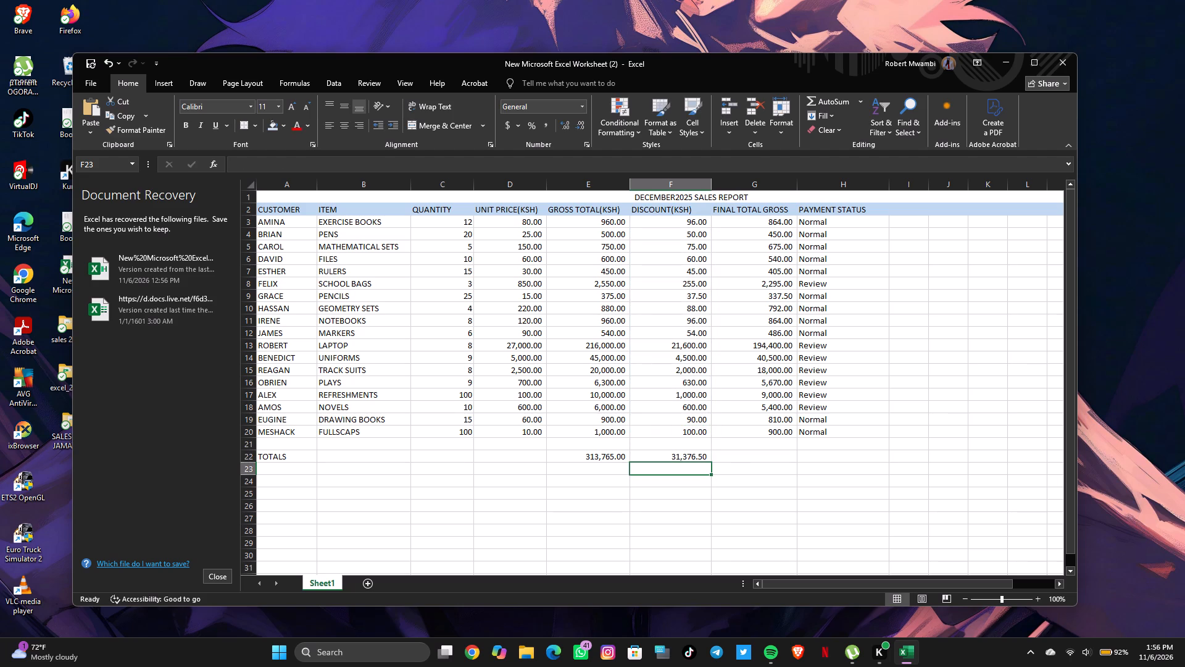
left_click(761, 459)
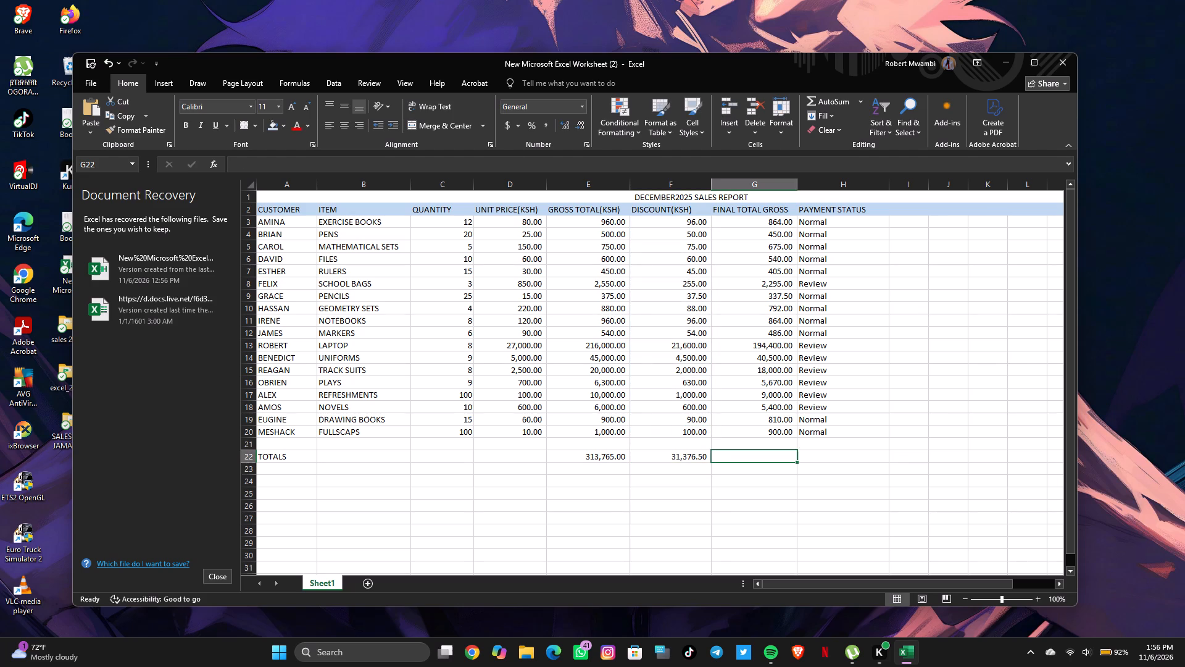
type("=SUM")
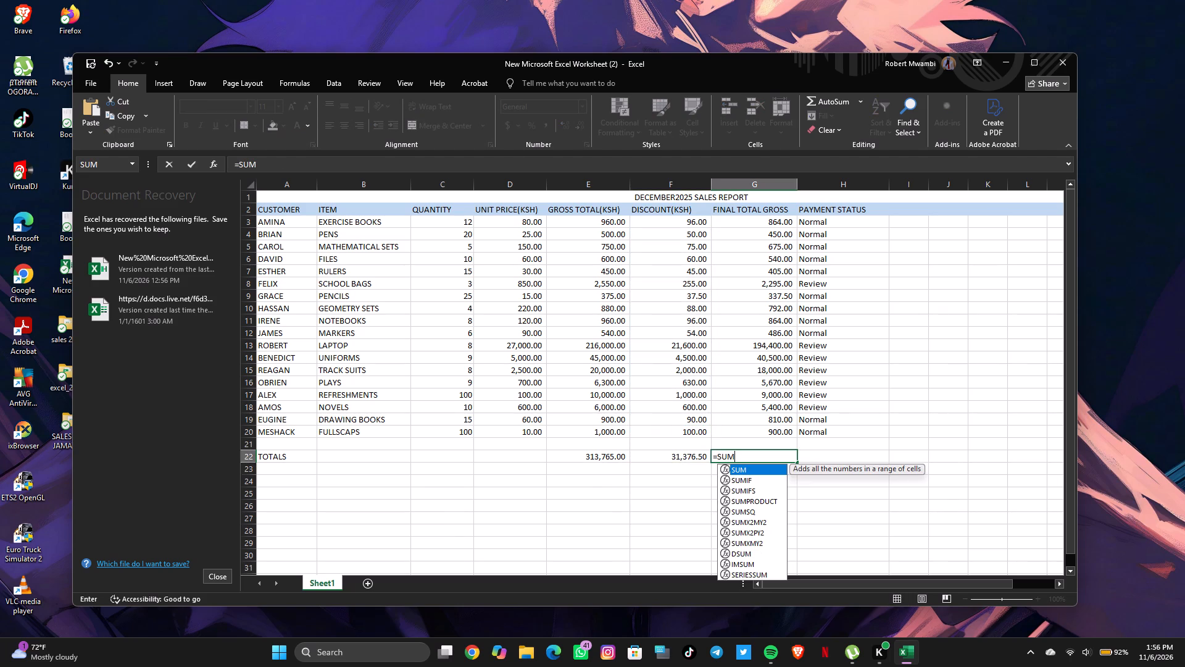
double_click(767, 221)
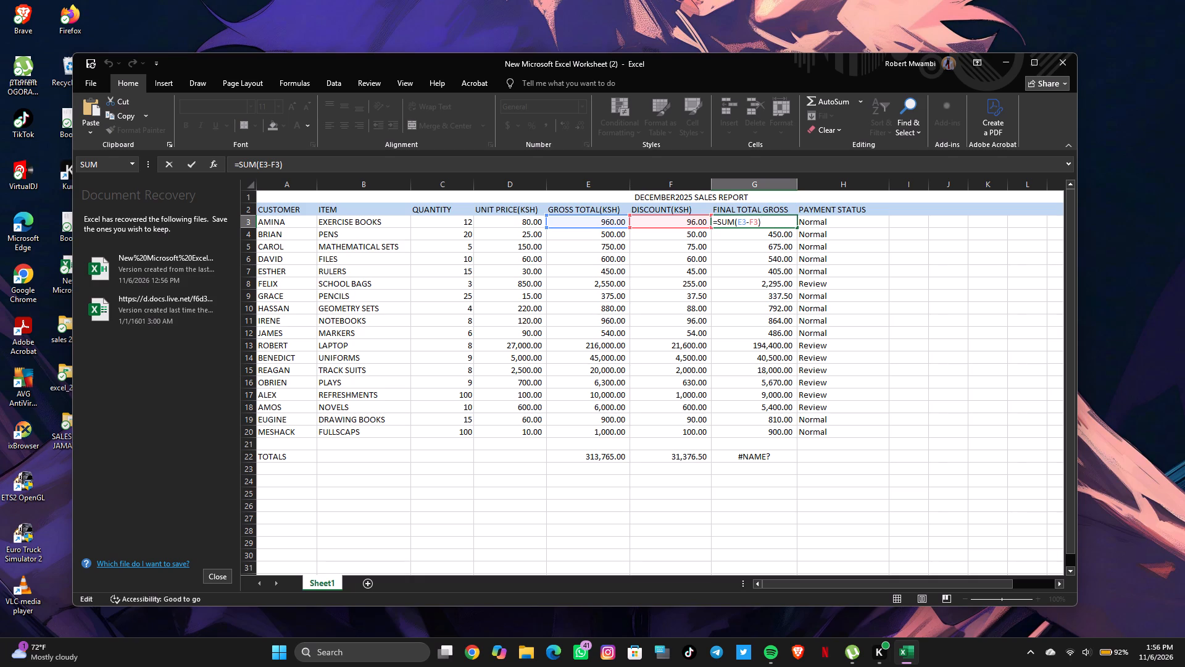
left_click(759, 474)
Replace the faulty entry in G22 with a SUM formula that totals the final amounts in G3:G20.
left_click(771, 457)
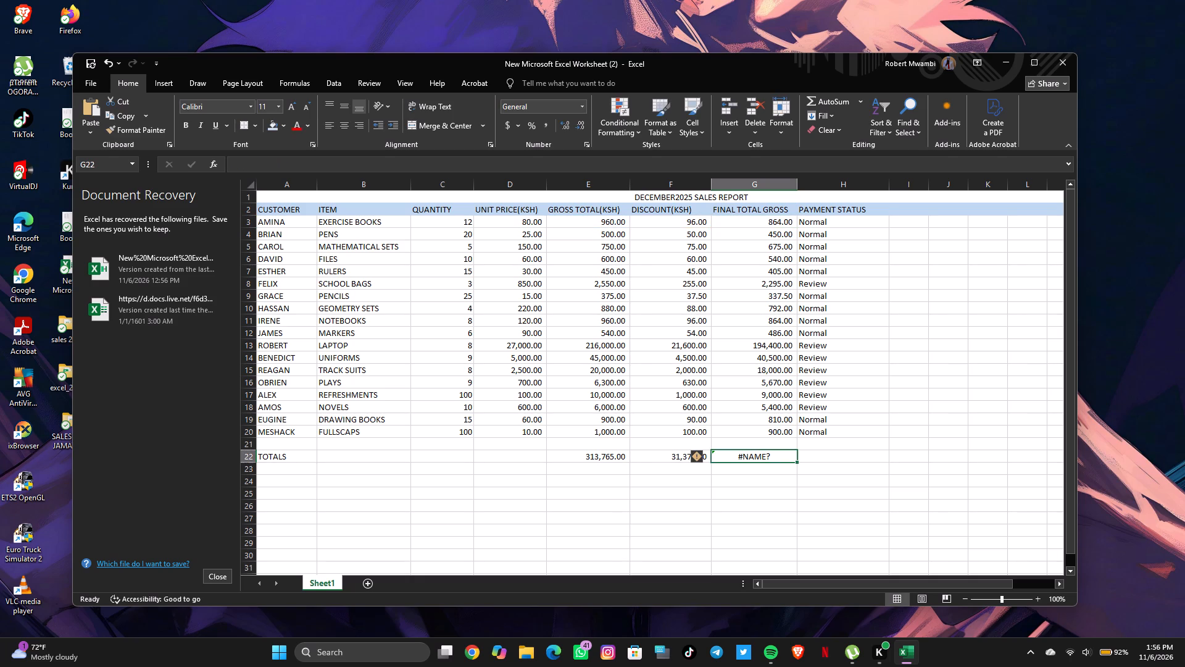
key("BackSpace")
key("equal")
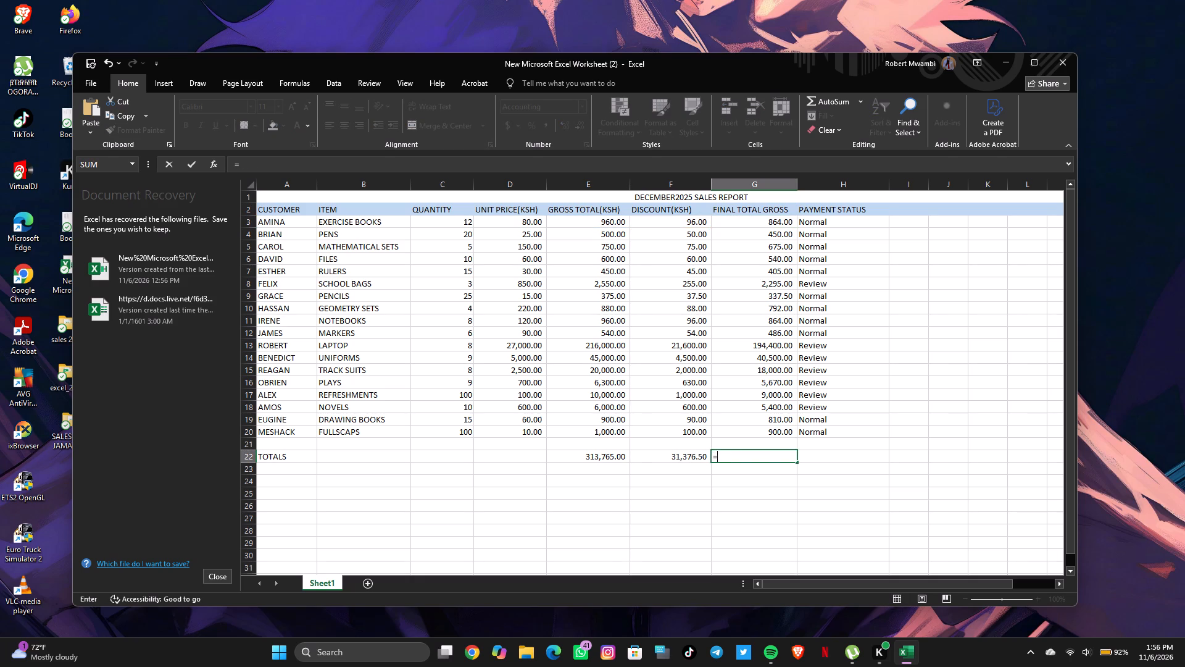
type("SUM")
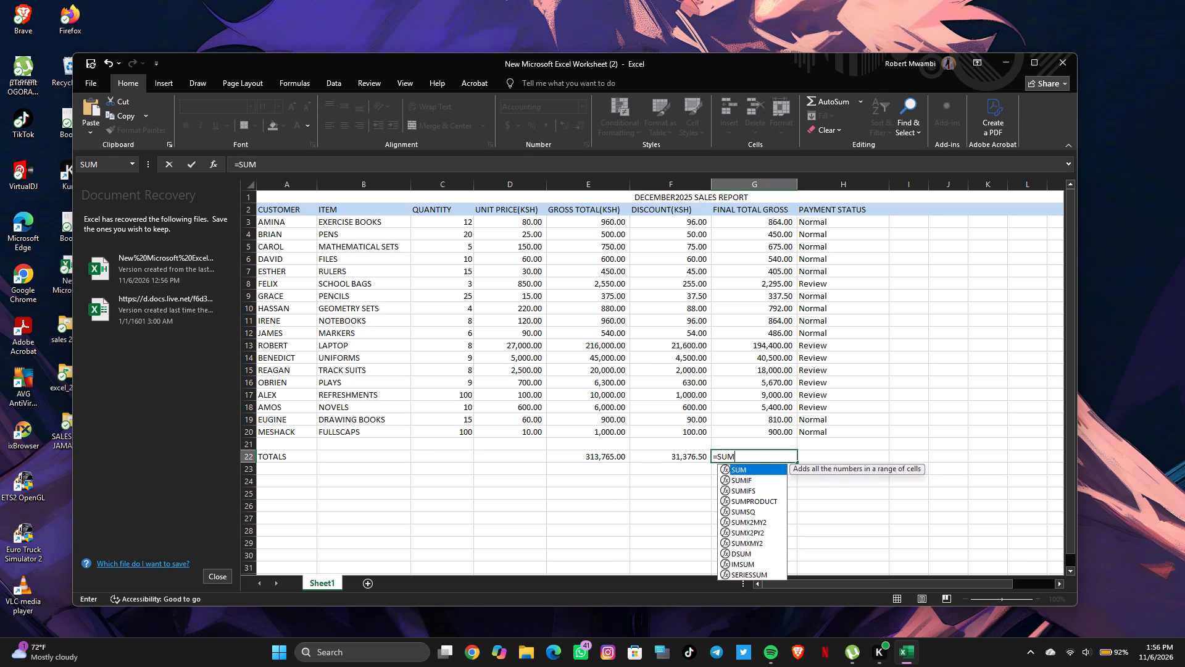
double_click(746, 471)
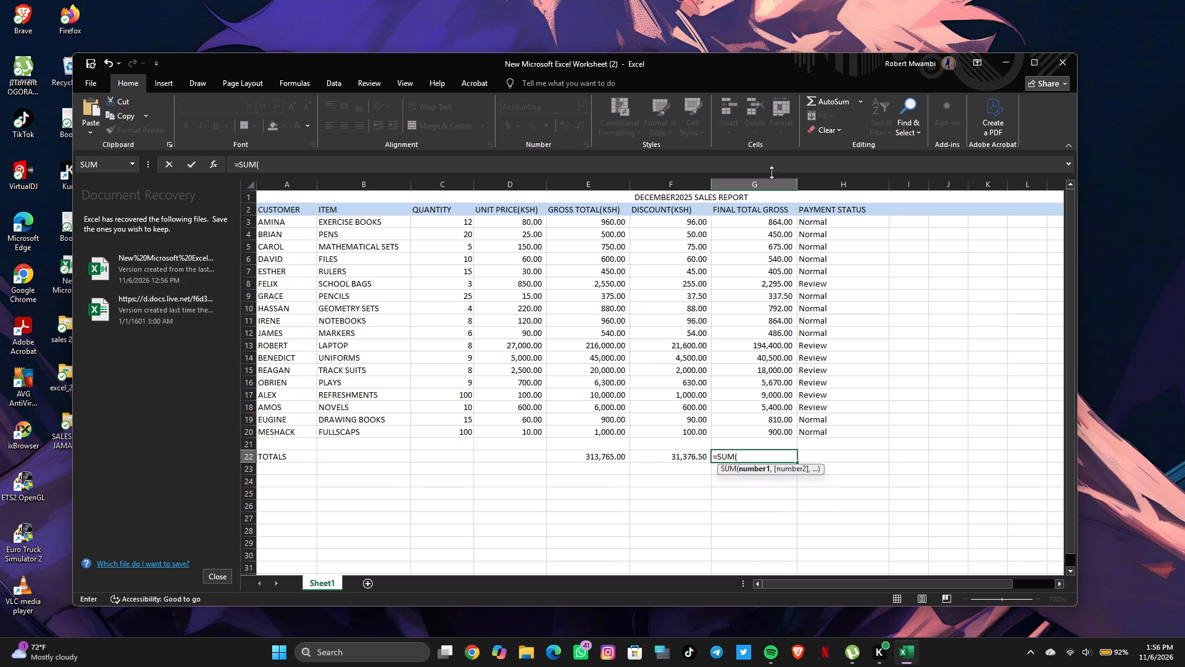
left_click(753, 222)
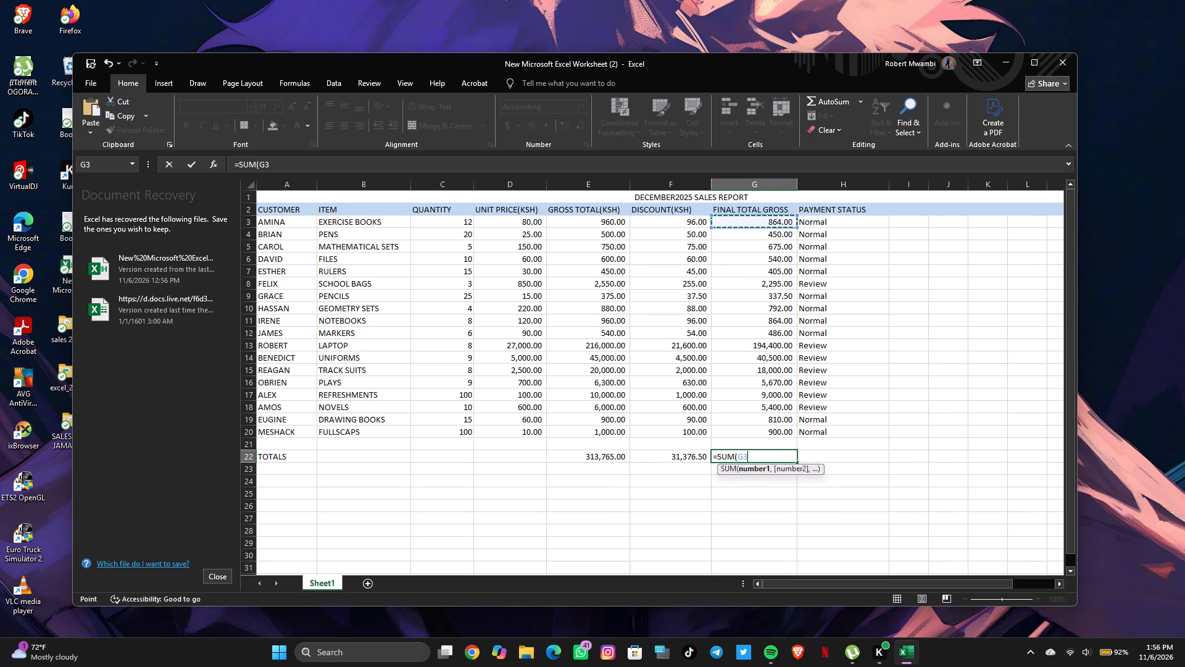
key("shift+colon")
key("BackSpace")
key("BackSpace")
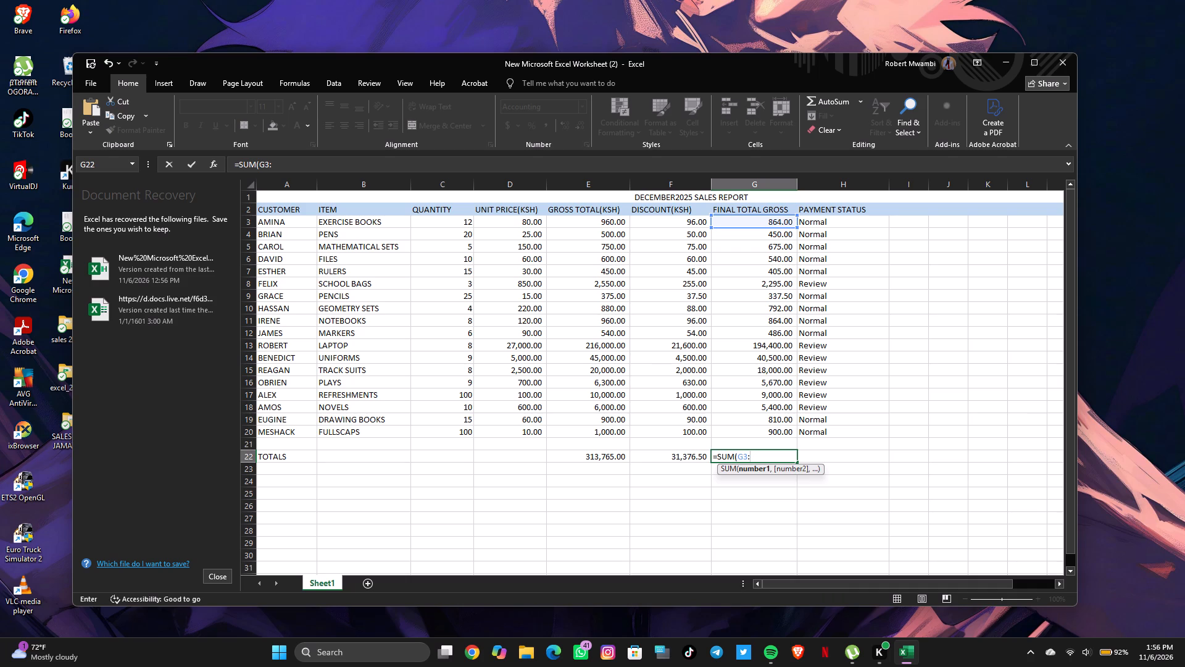
left_click(749, 435)
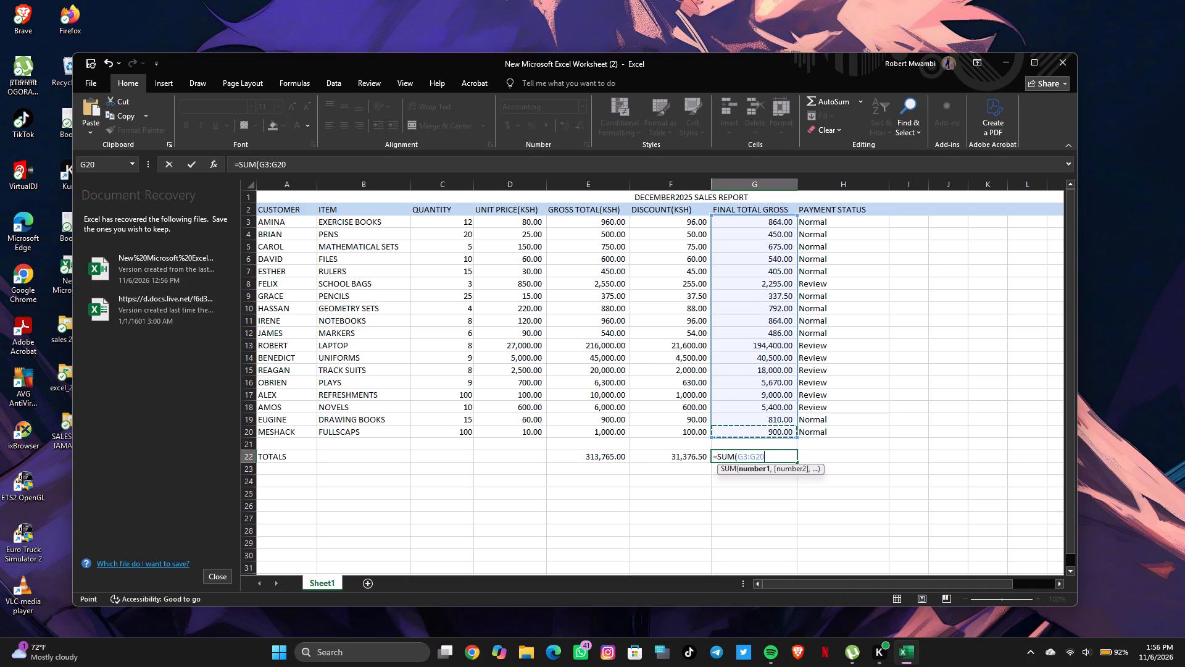
key("Return")
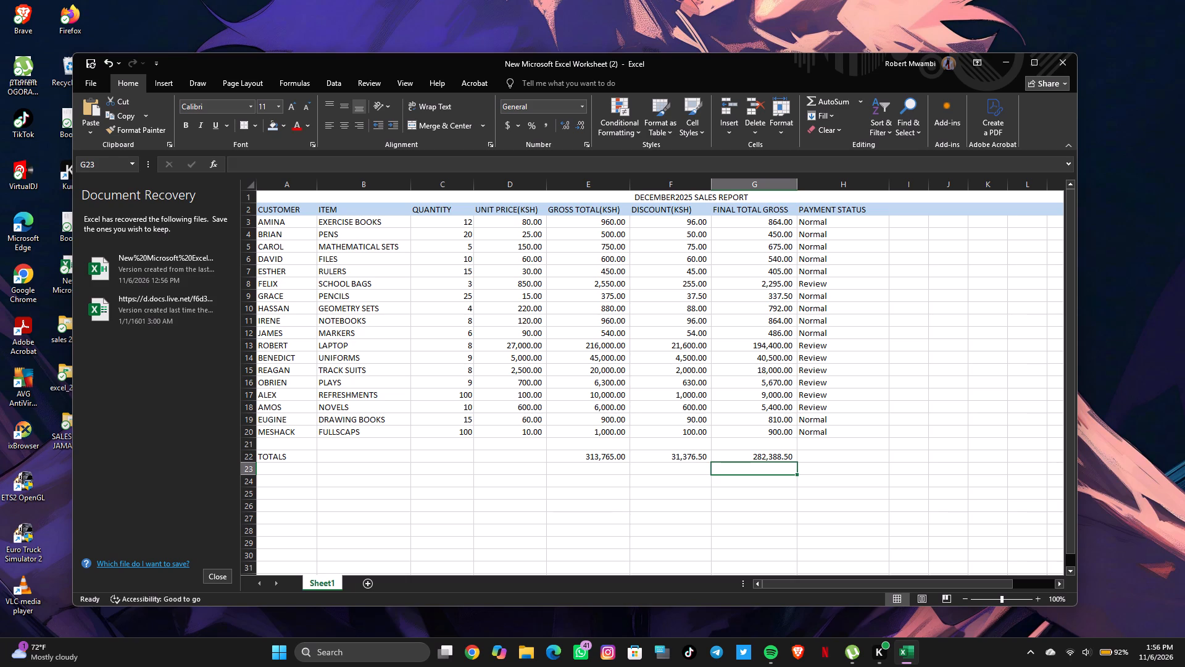
Sort the customer table A2:H20, headers included and totals row excluded, by CUSTOMER on cell values from A to Z.
left_click_drag(268, 208, 627, 450)
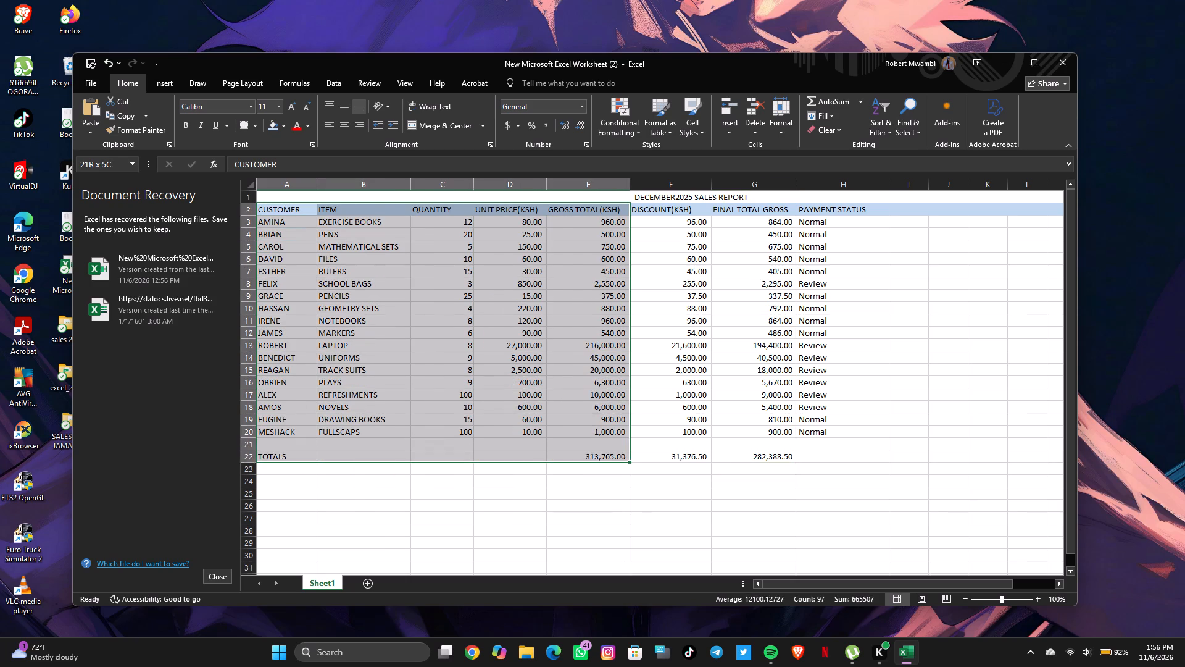
left_click_drag(627, 450, 820, 437)
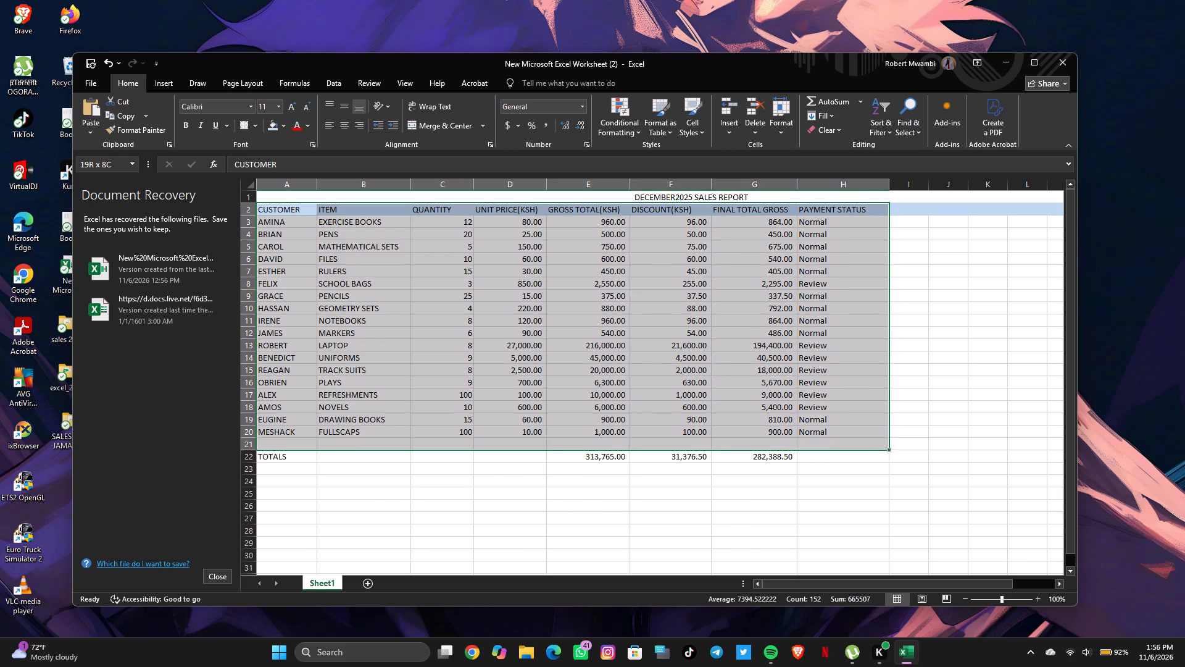
left_click_drag(820, 437, 826, 427)
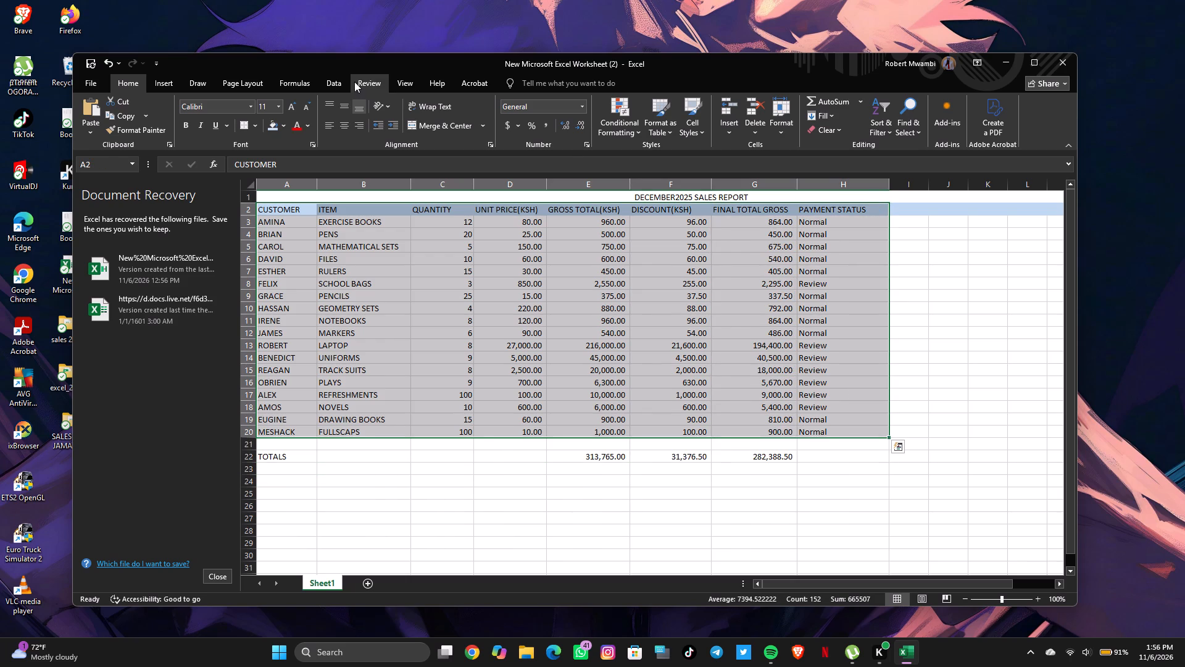
left_click(340, 84)
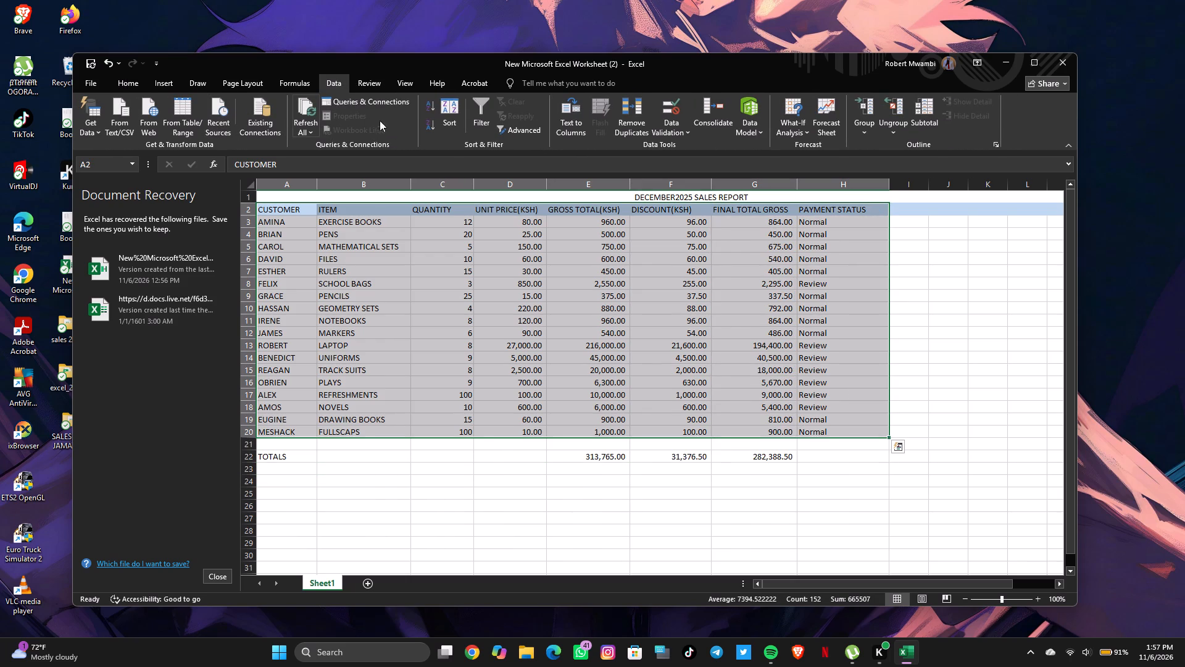
left_click(455, 111)
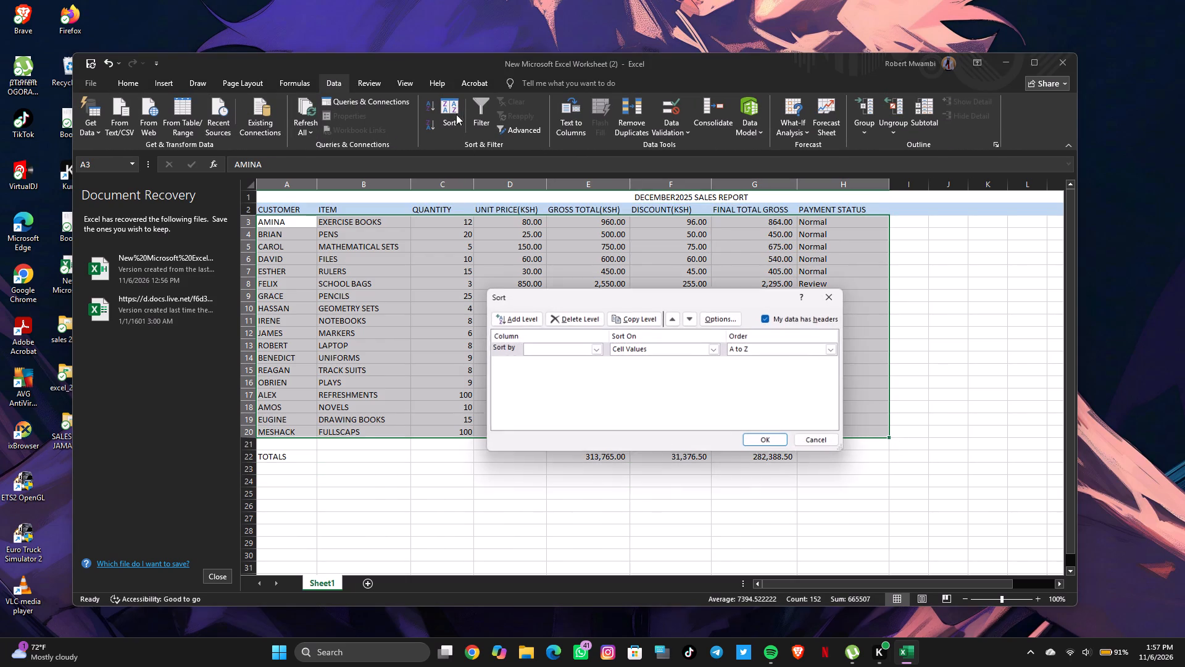
left_click(590, 346)
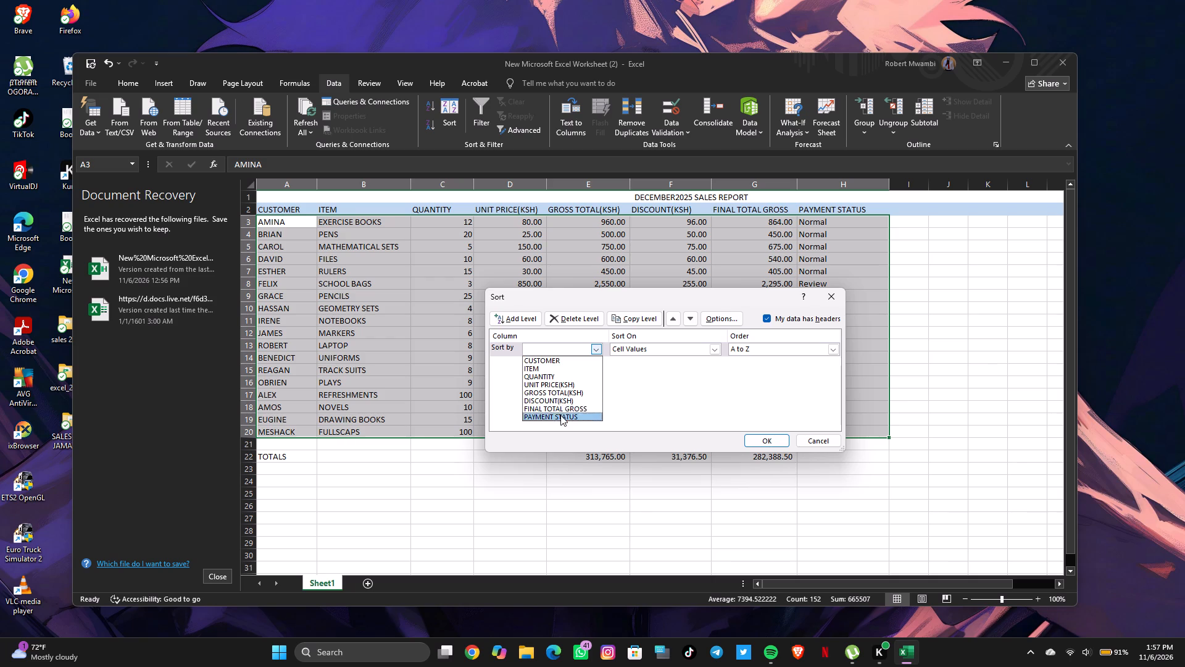
left_click(550, 361)
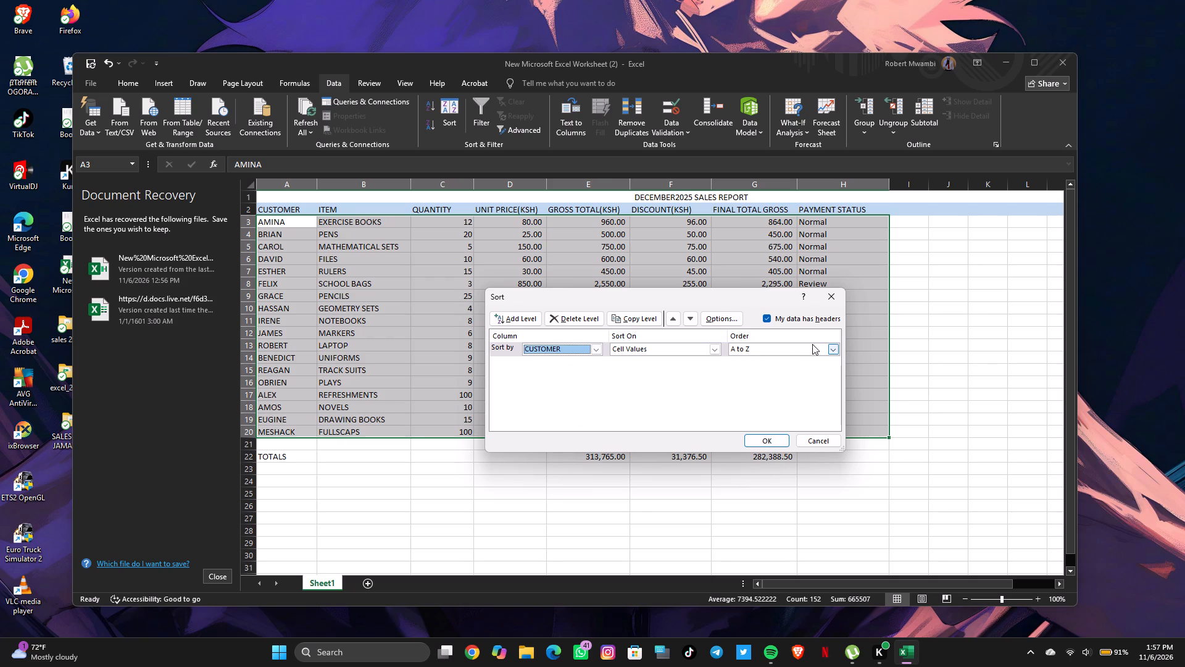
left_click(831, 347)
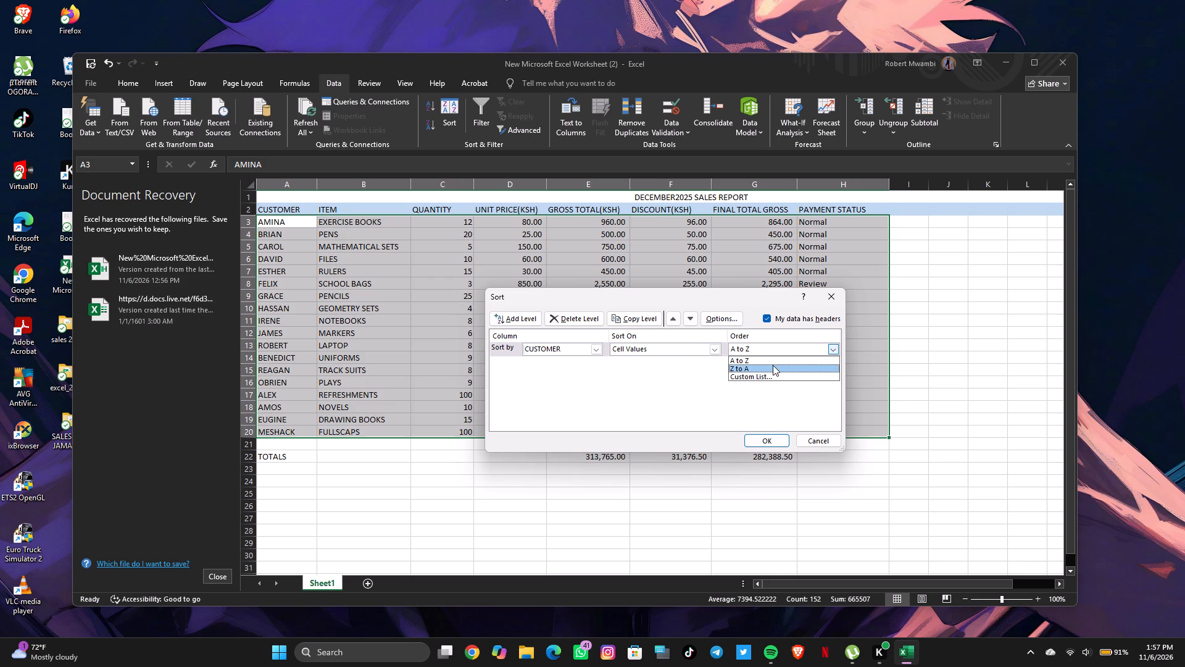
left_click(766, 361)
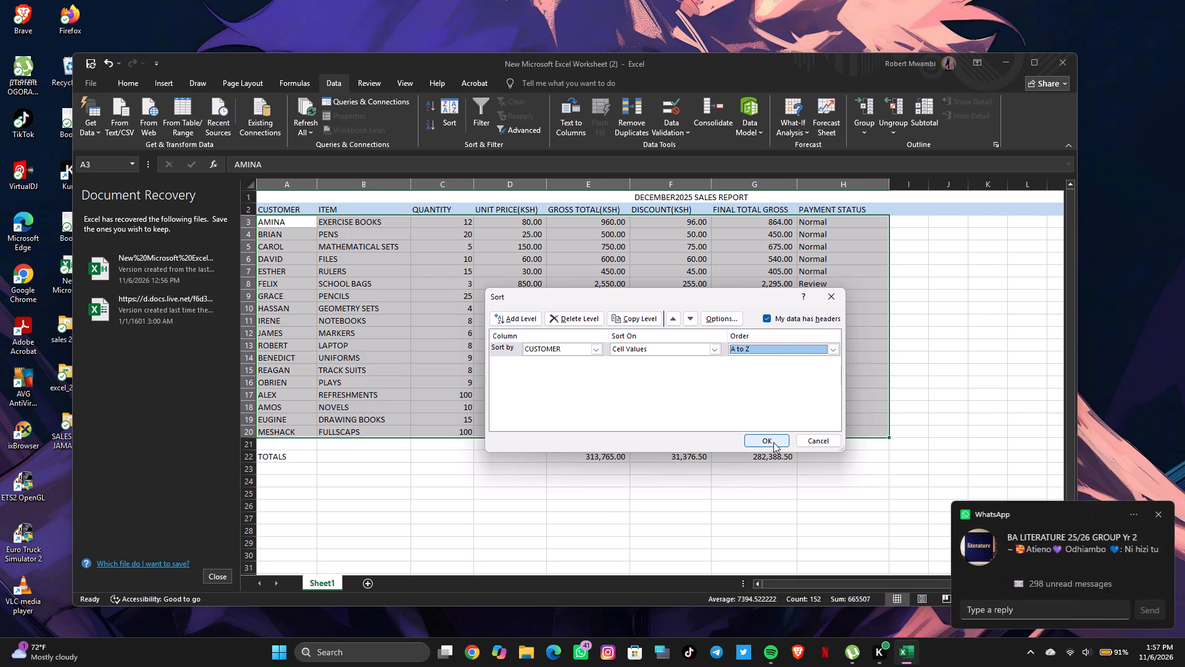
left_click(773, 442)
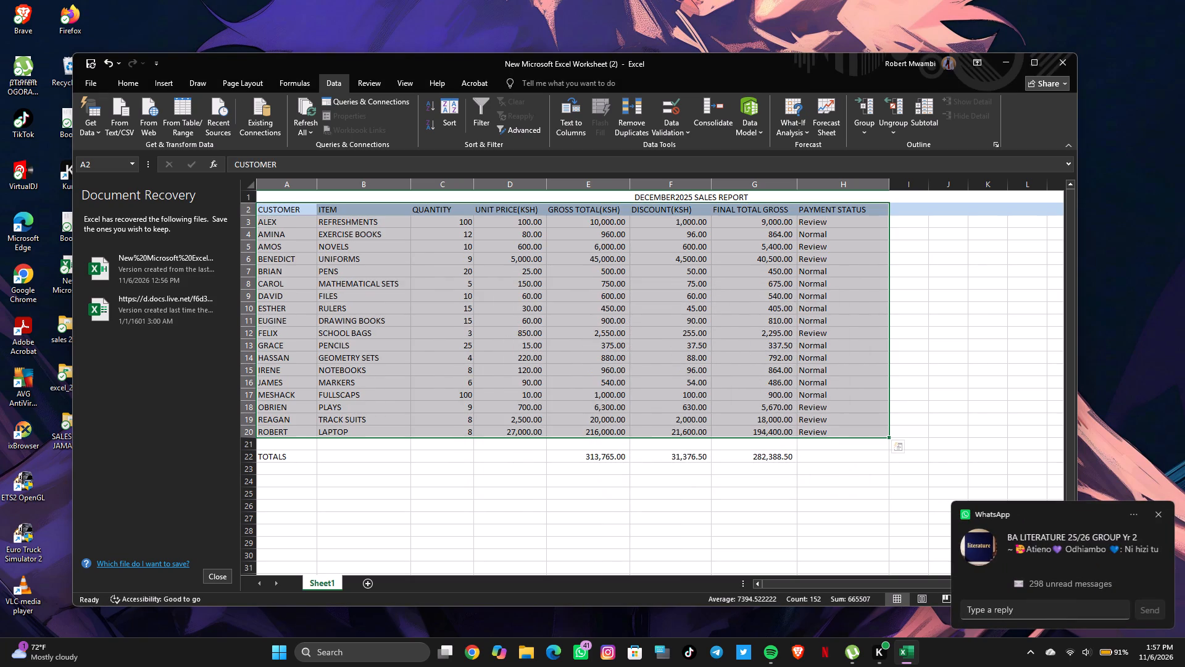
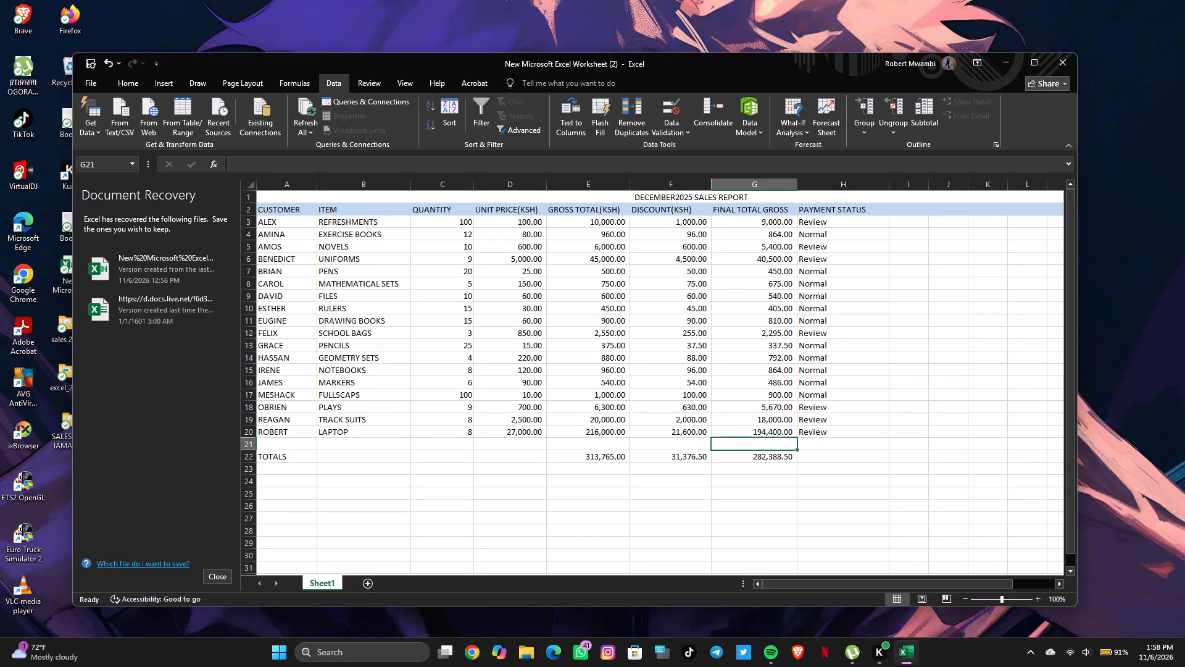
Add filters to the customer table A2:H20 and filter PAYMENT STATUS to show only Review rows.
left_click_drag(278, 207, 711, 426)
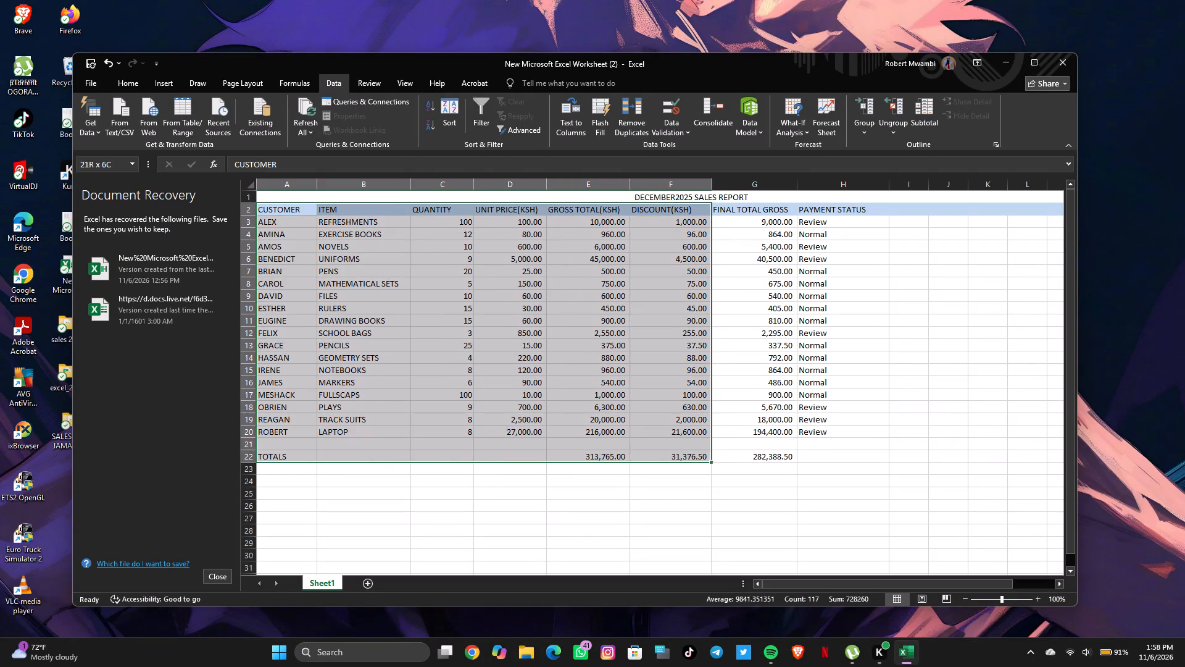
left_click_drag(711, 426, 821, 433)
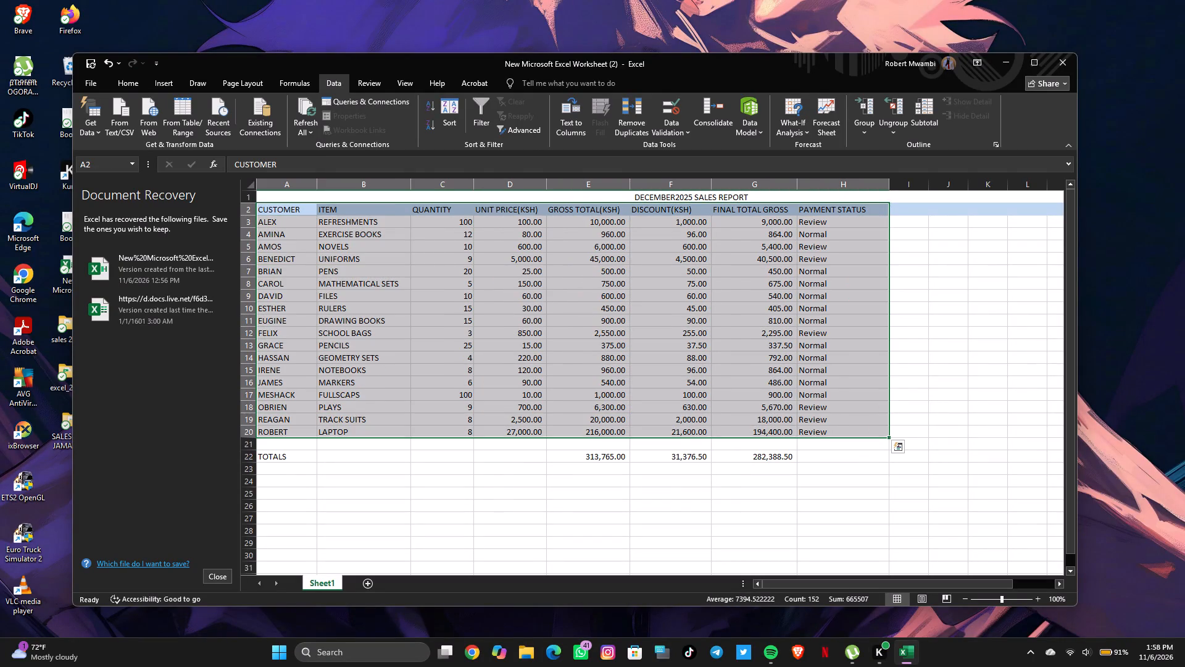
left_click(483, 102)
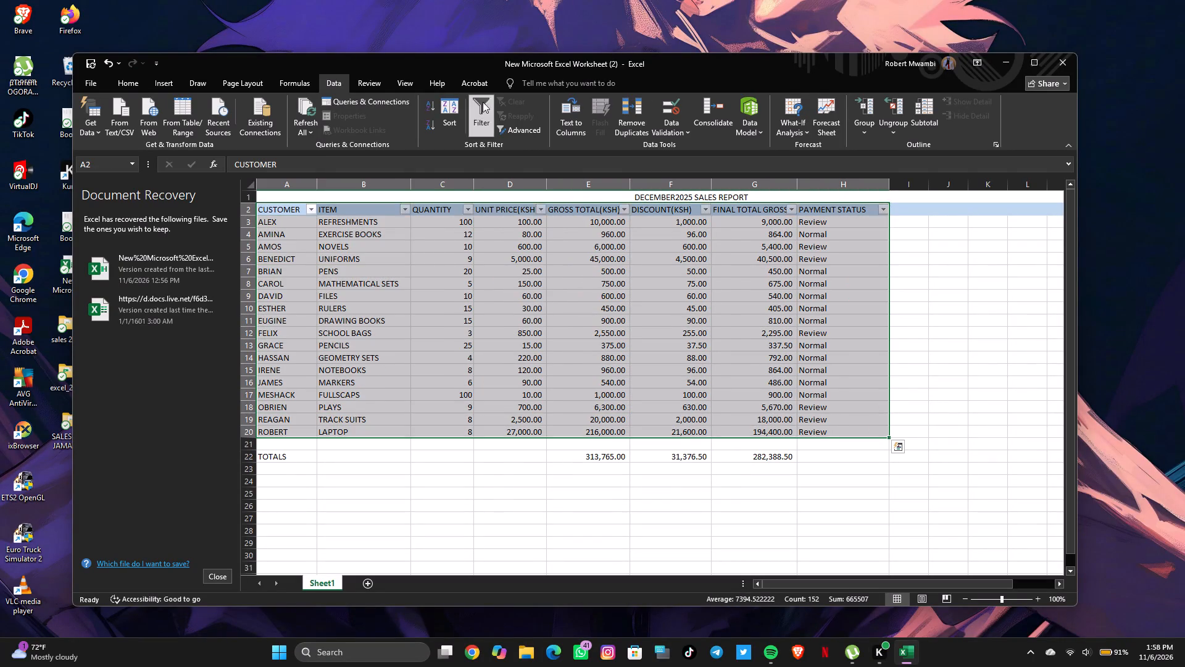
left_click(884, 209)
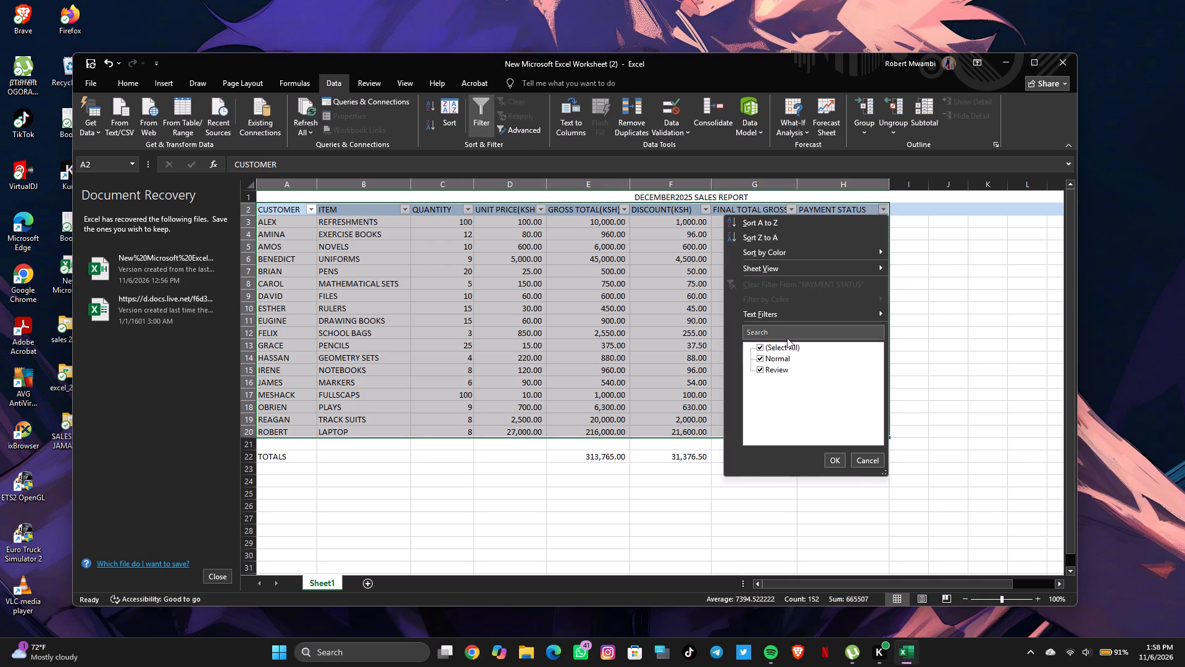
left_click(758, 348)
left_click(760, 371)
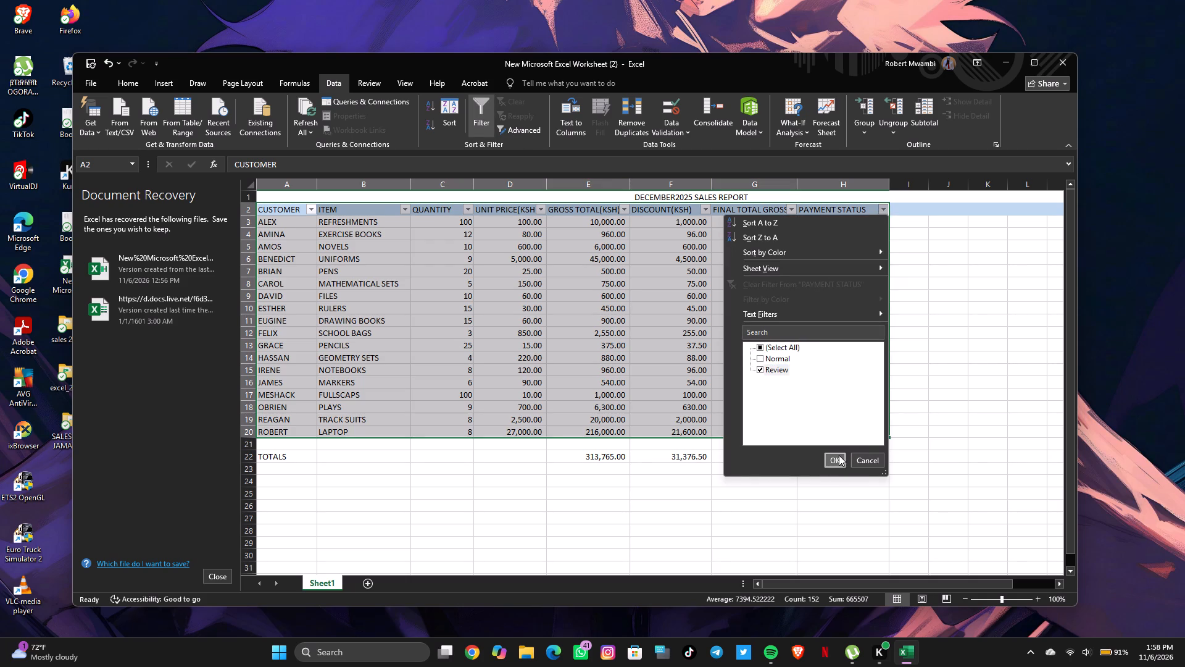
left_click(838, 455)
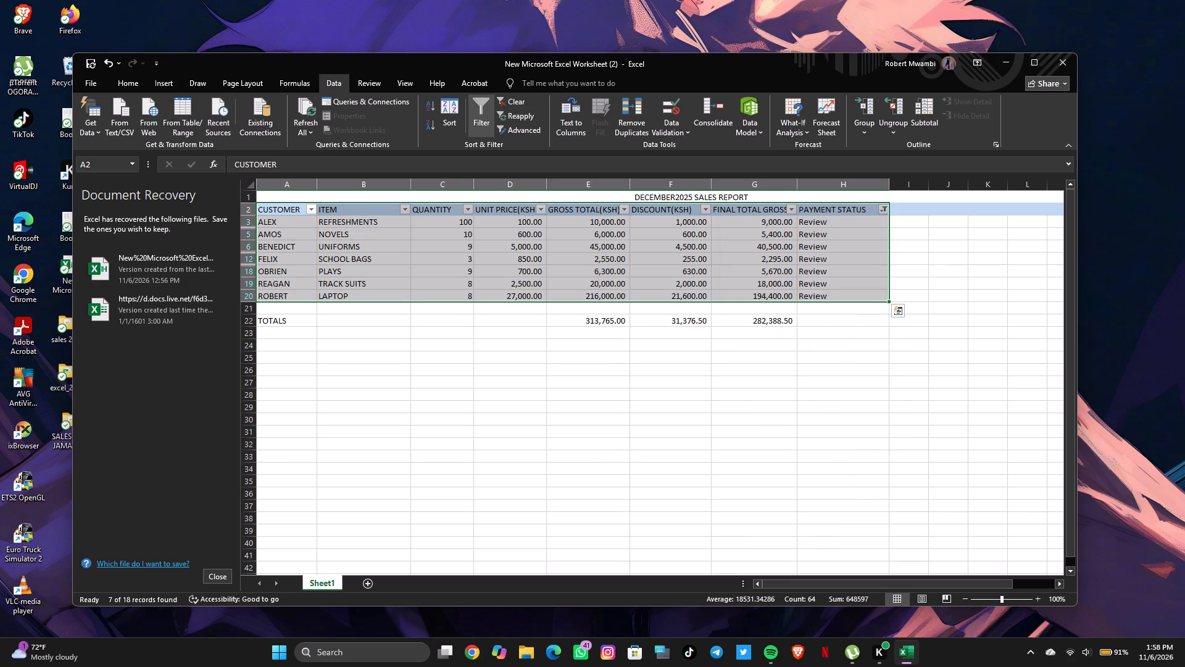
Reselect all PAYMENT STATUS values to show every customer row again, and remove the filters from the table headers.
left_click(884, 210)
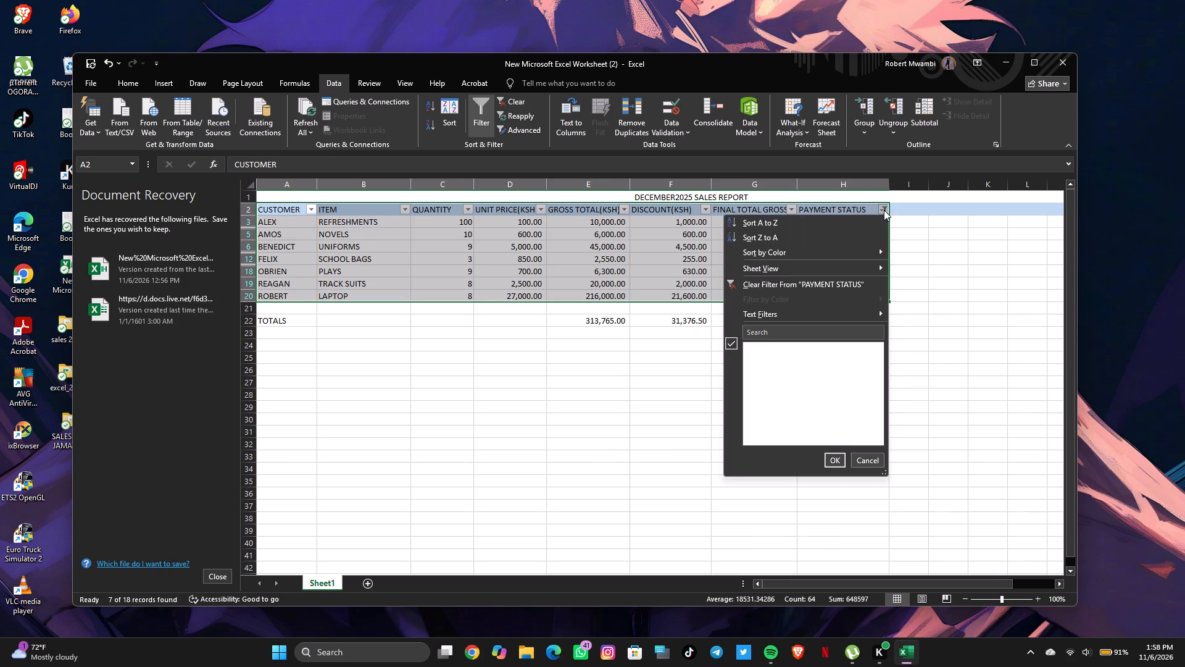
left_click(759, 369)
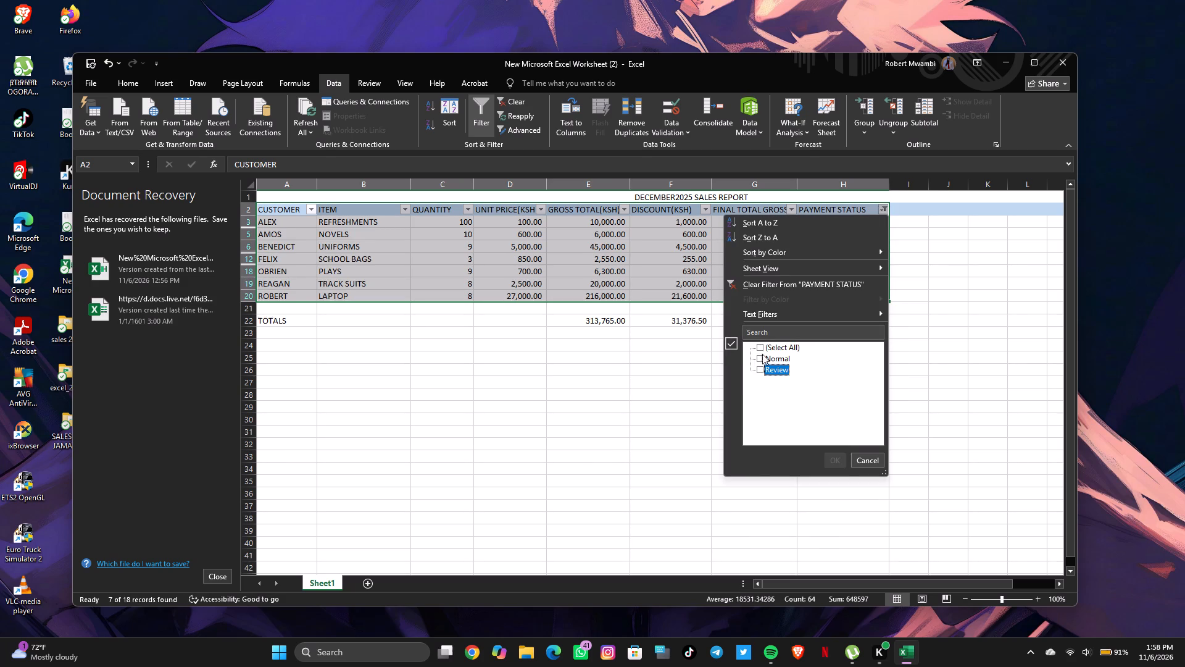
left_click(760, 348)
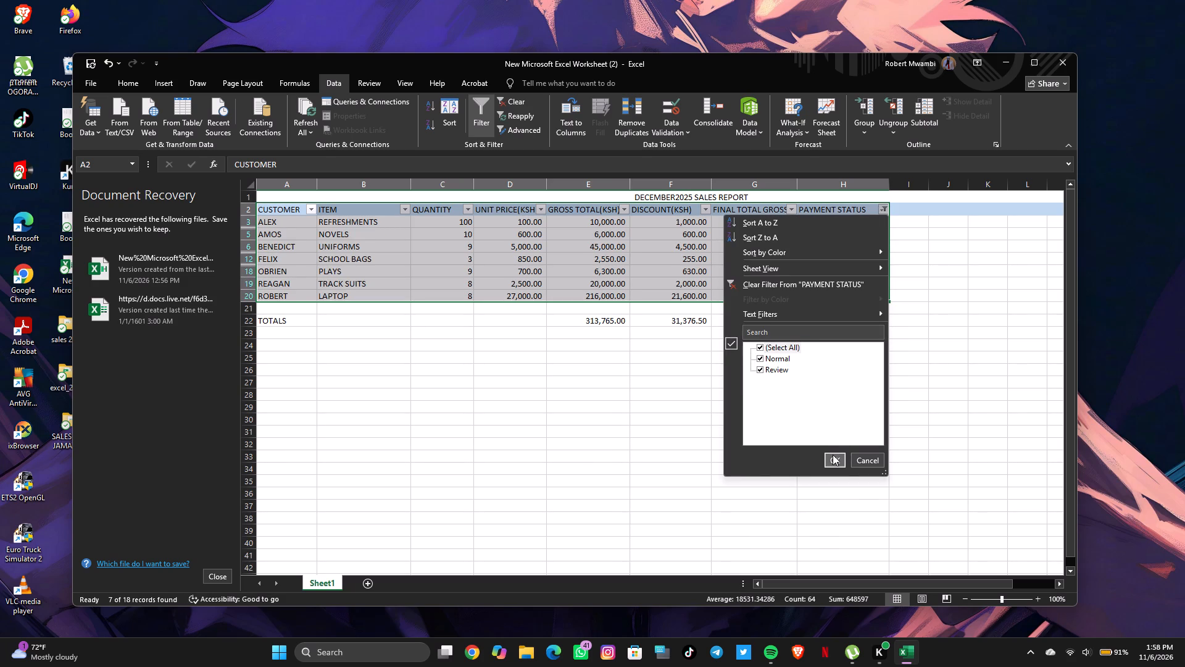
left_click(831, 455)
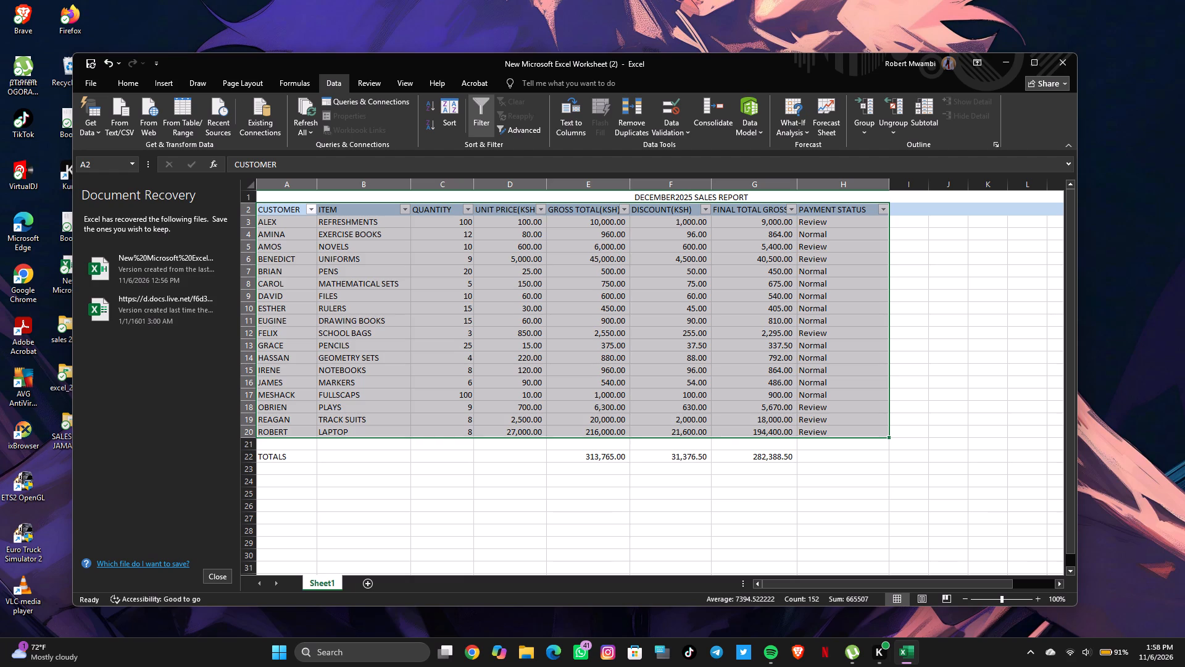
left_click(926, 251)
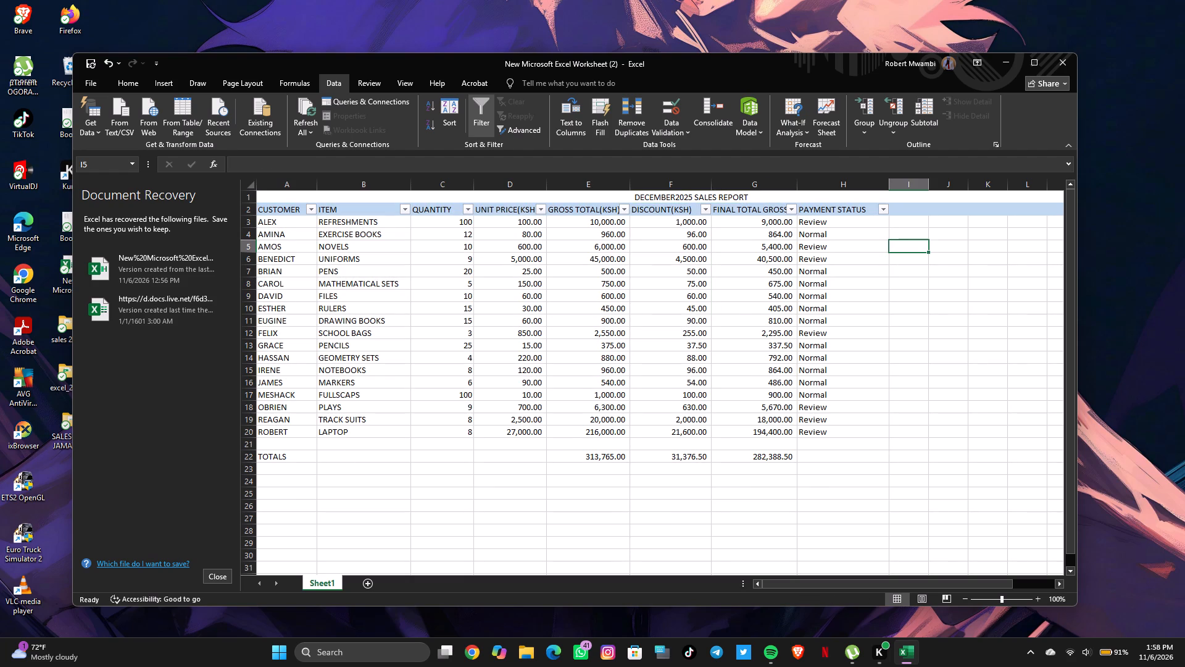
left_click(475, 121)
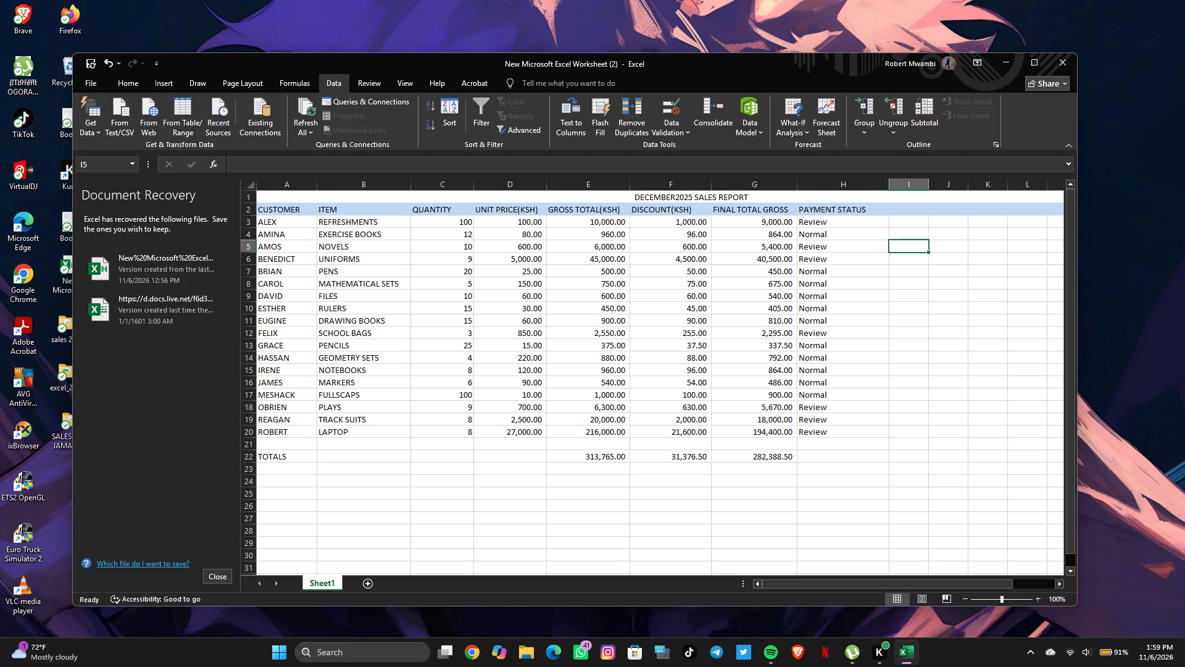
Apply All Borders to the whole report, from the merged title in row 1 through the TOTALS row 22.
left_click_drag(270, 198, 331, 272)
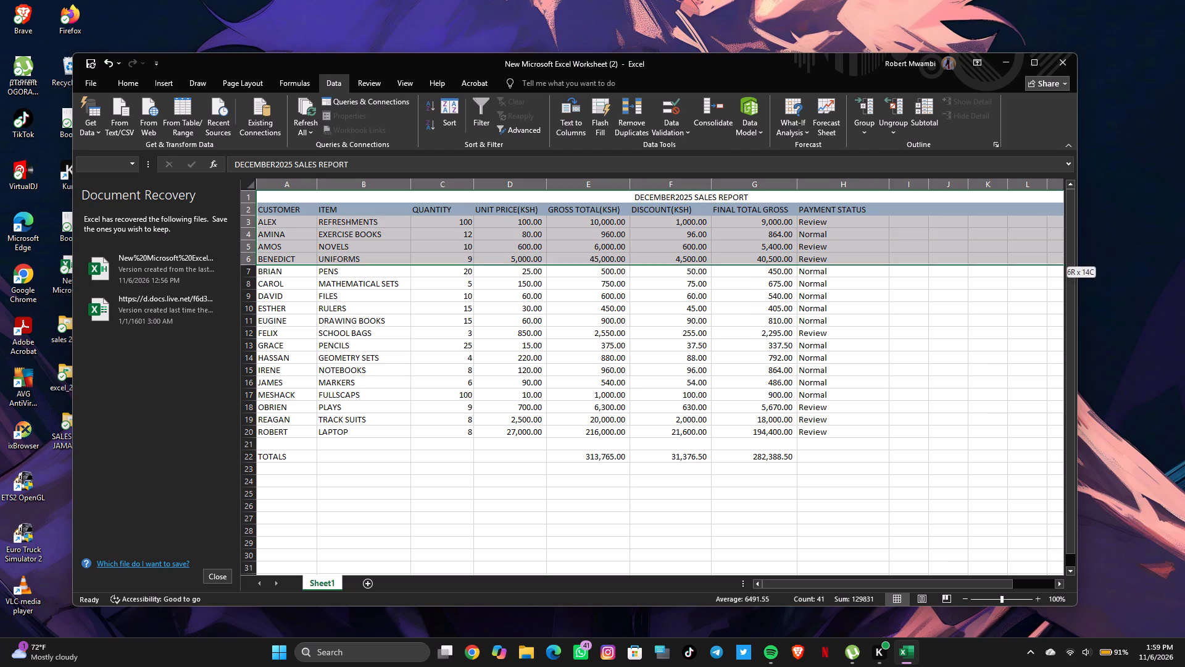
left_click_drag(331, 272, 526, 442)
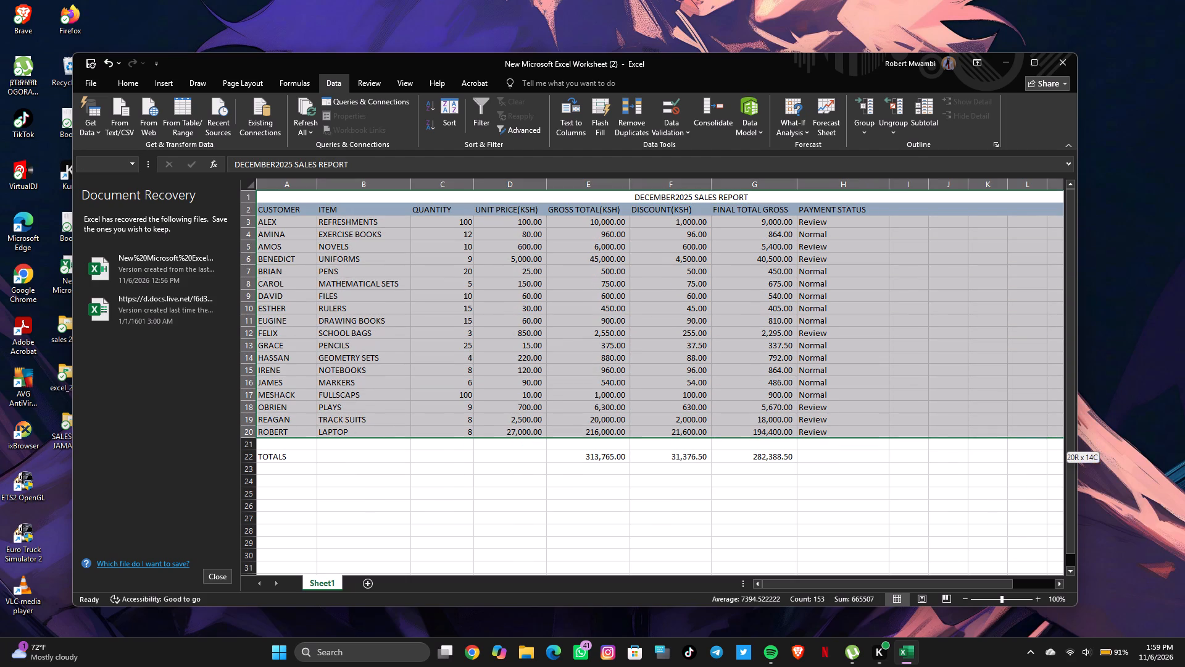
left_click_drag(526, 442, 638, 467)
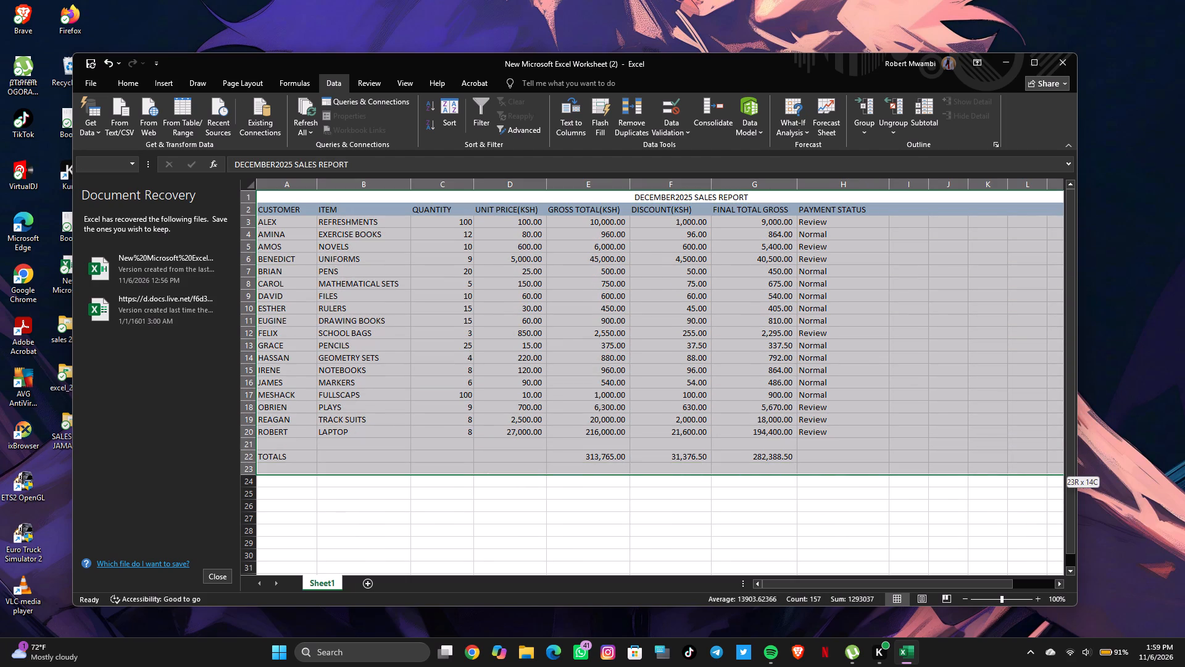
left_click_drag(638, 467, 686, 461)
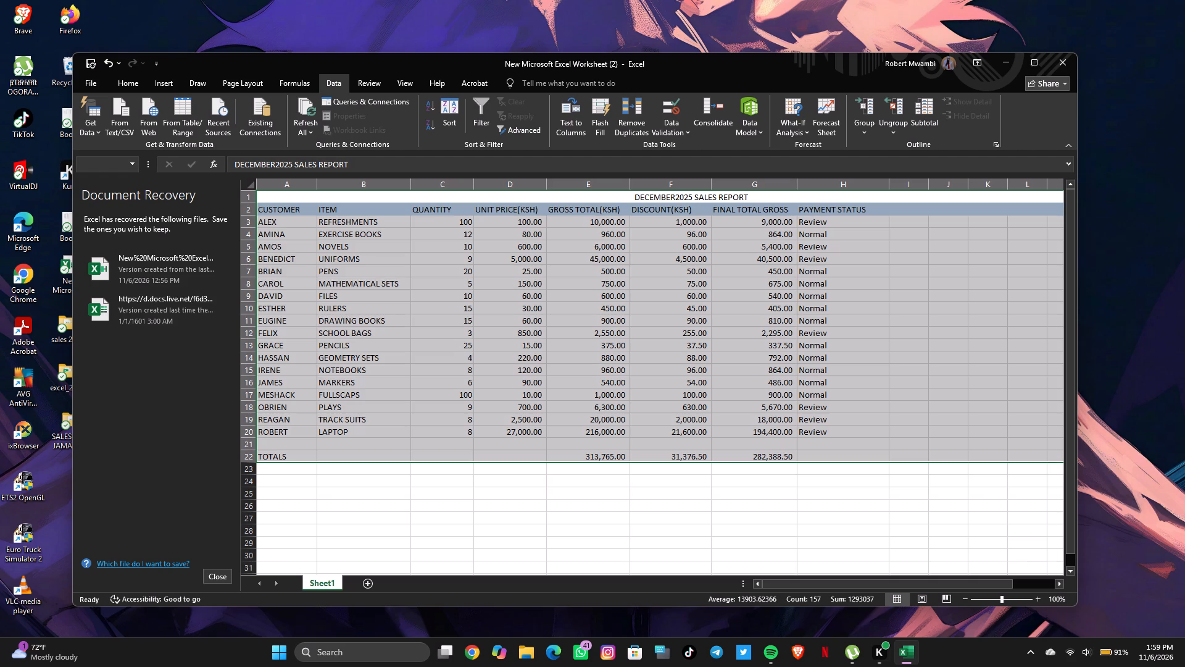
left_click(138, 80)
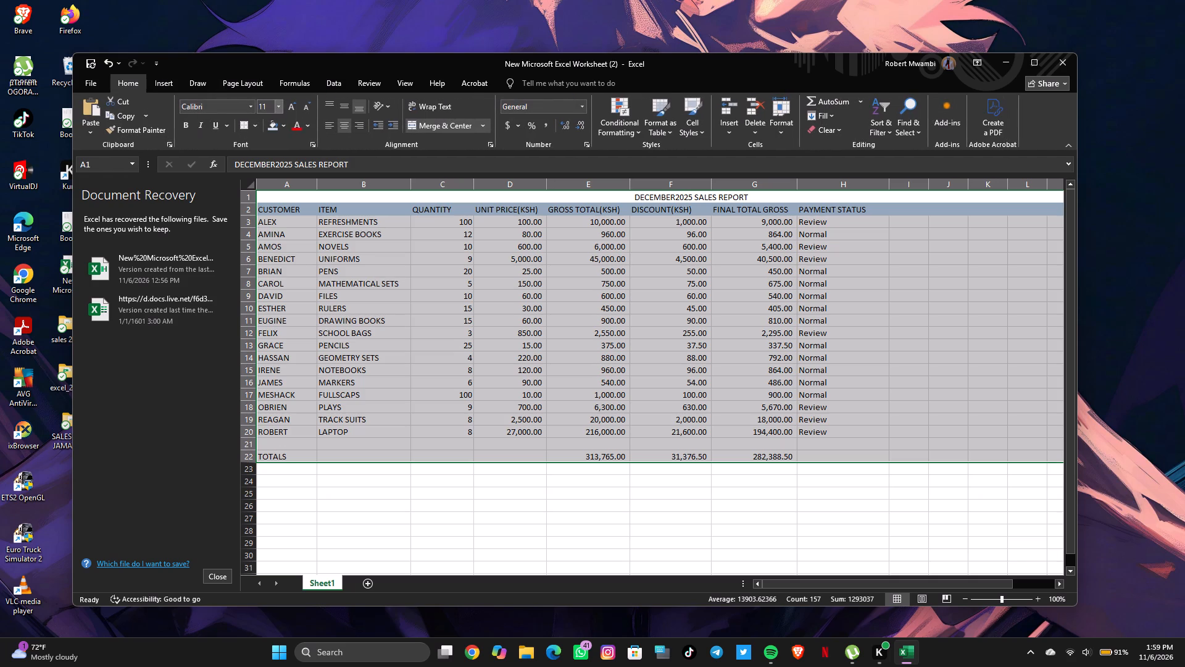
left_click(257, 126)
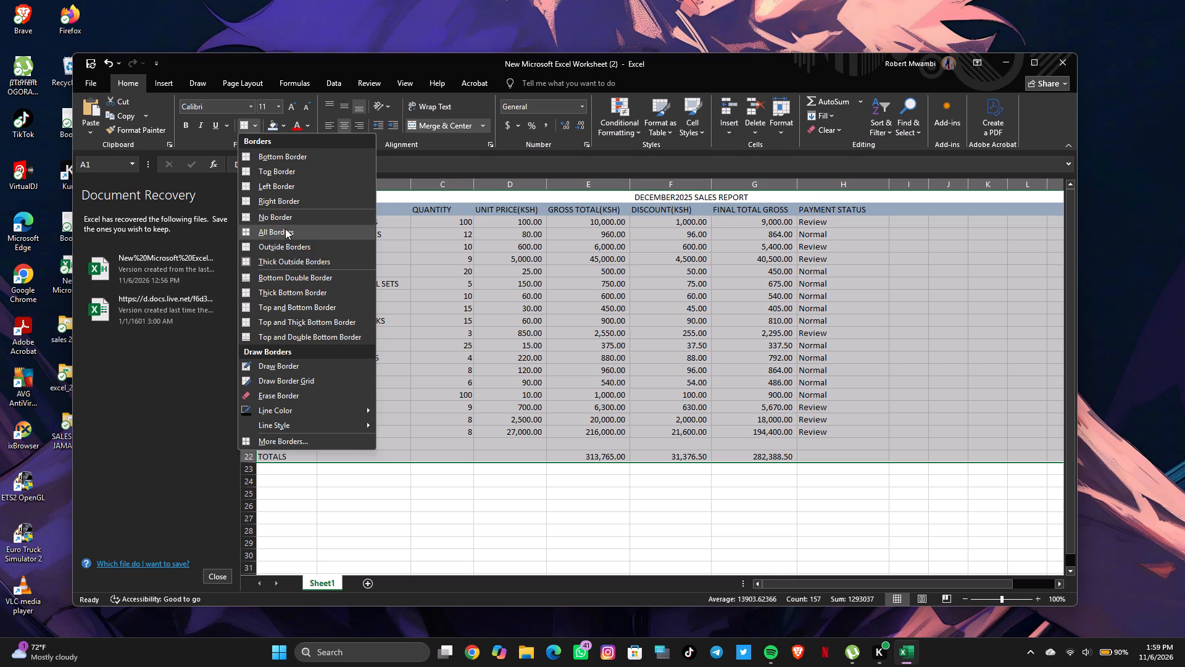
left_click(285, 229)
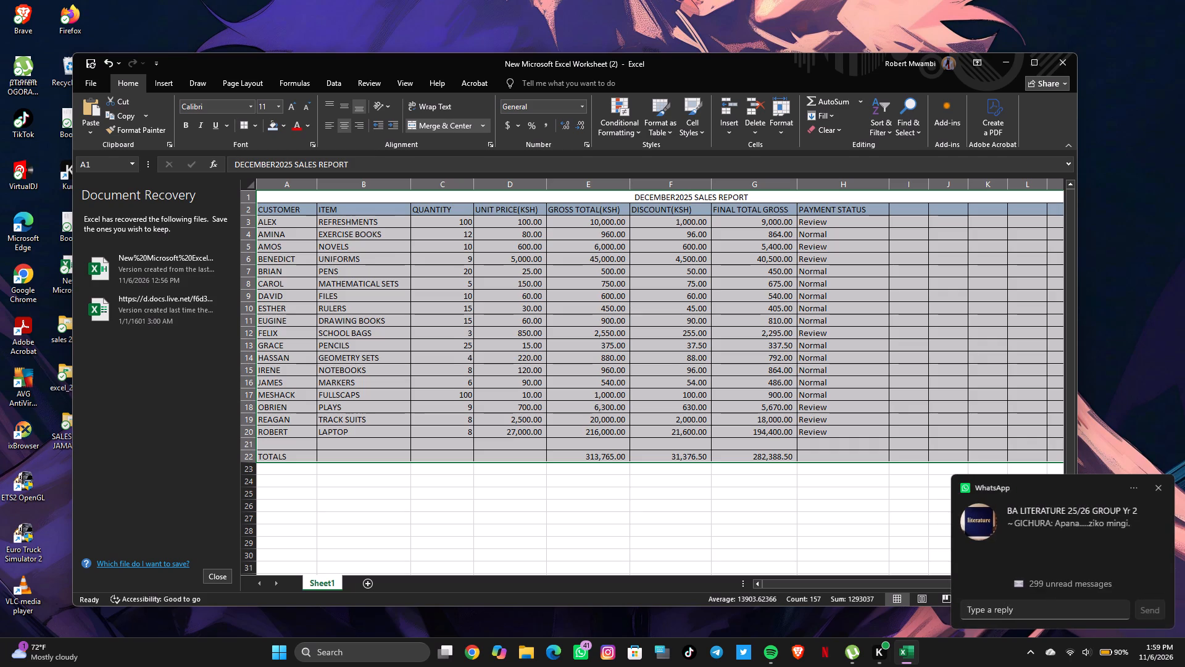
Apply Thick Outside Borders around the report title and column header rows, rows 1 and 2.
left_click(281, 199)
left_click_drag(268, 198, 298, 212)
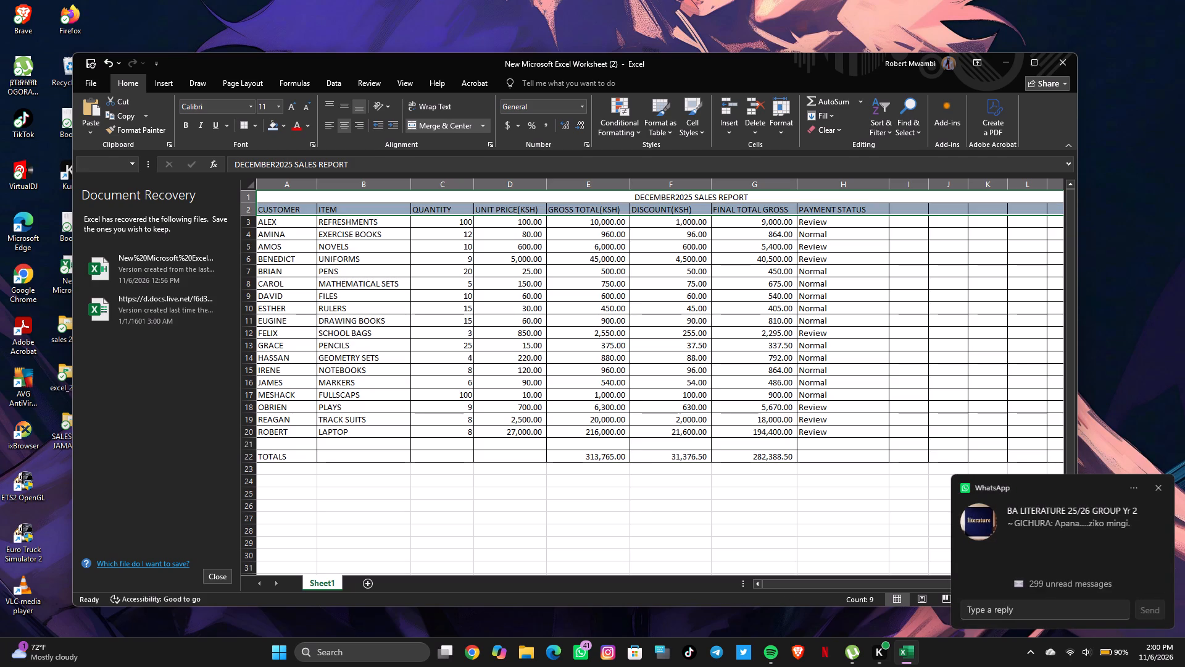
left_click(253, 122)
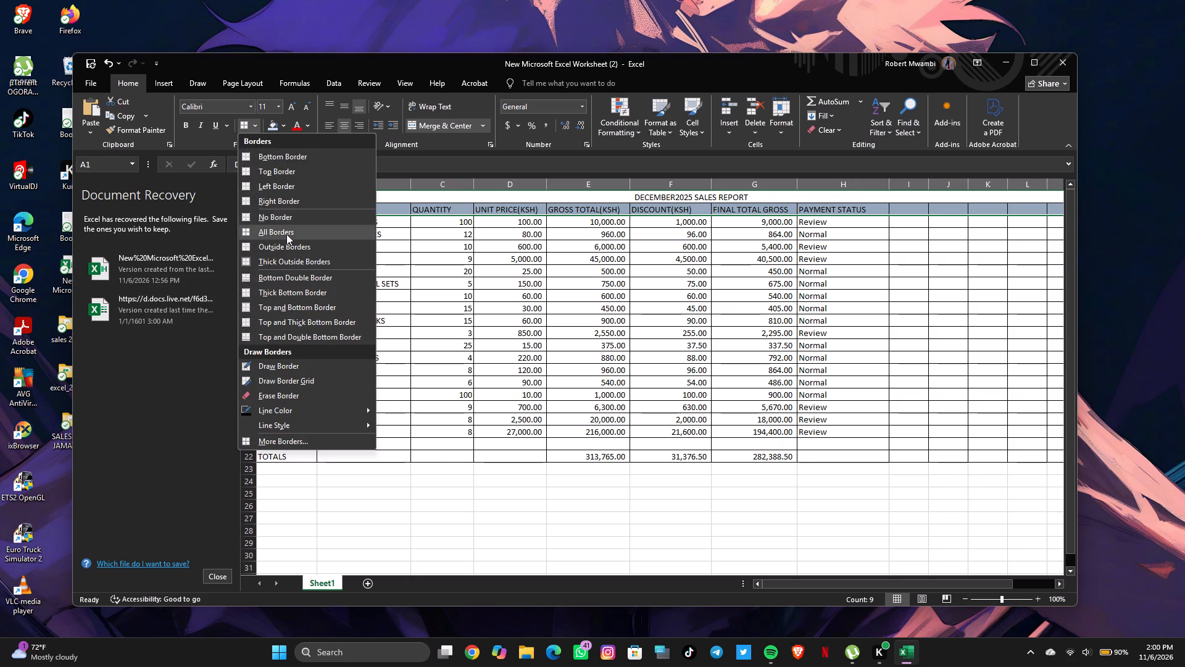
left_click(307, 259)
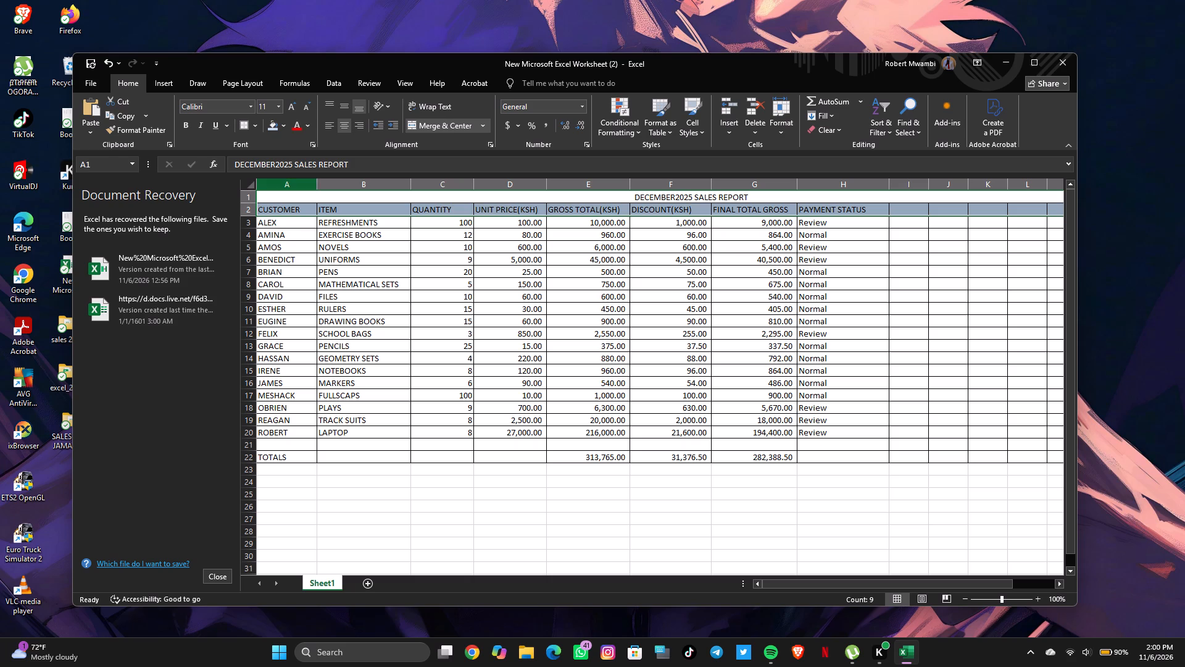
Apply a Thick Bottom Border to the column header row, row 2, across the full width of the title.
left_click(272, 208)
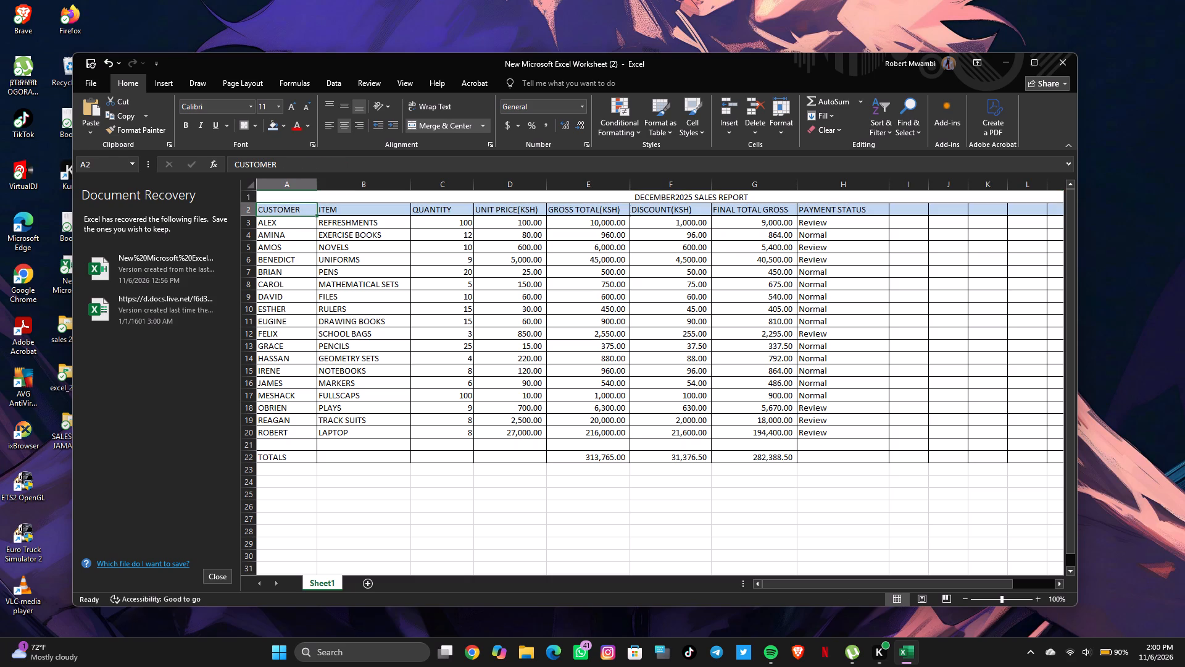
left_click_drag(272, 208, 288, 208)
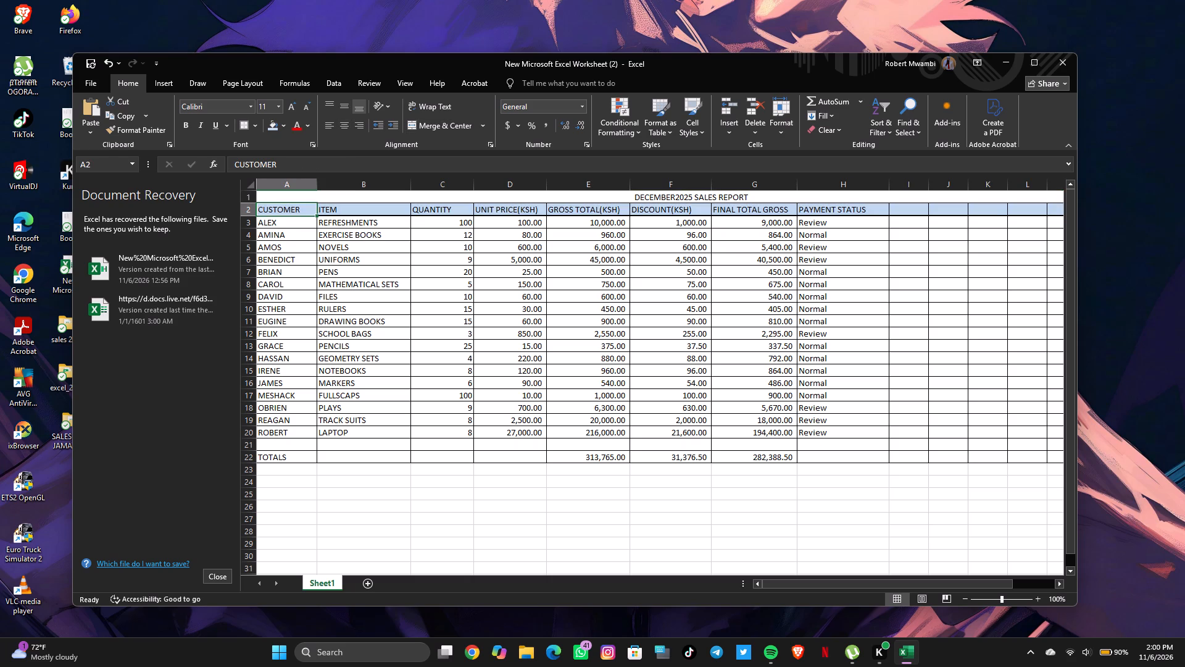
left_click_drag(288, 208, 459, 237)
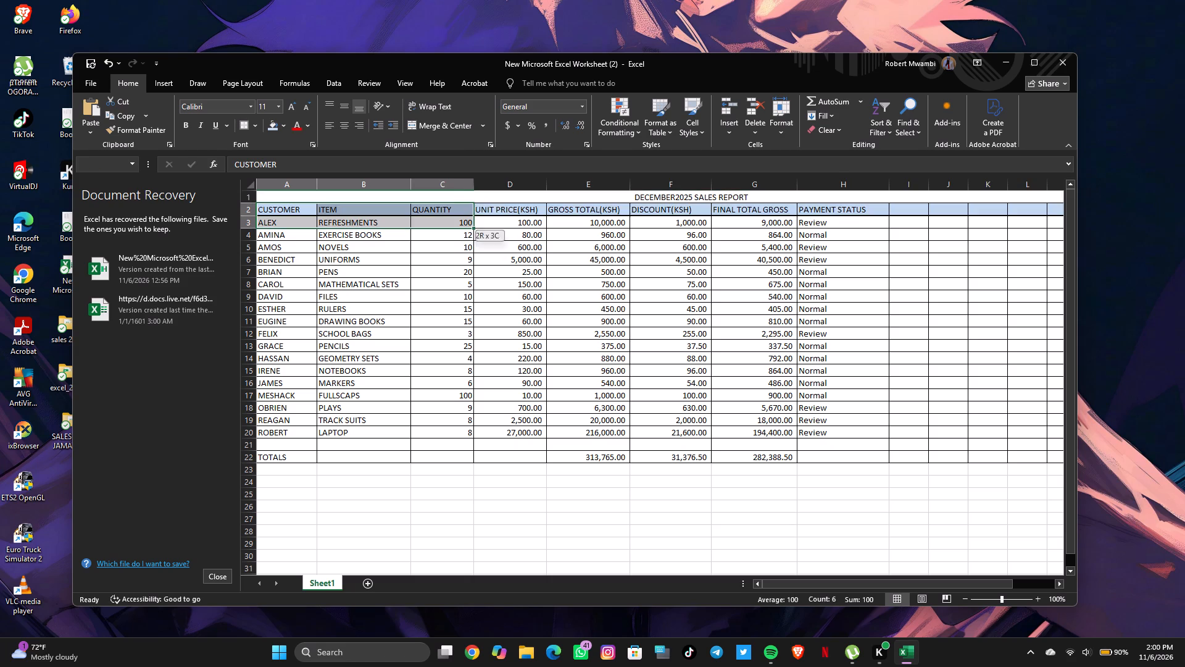
left_click_drag(459, 237, 705, 208)
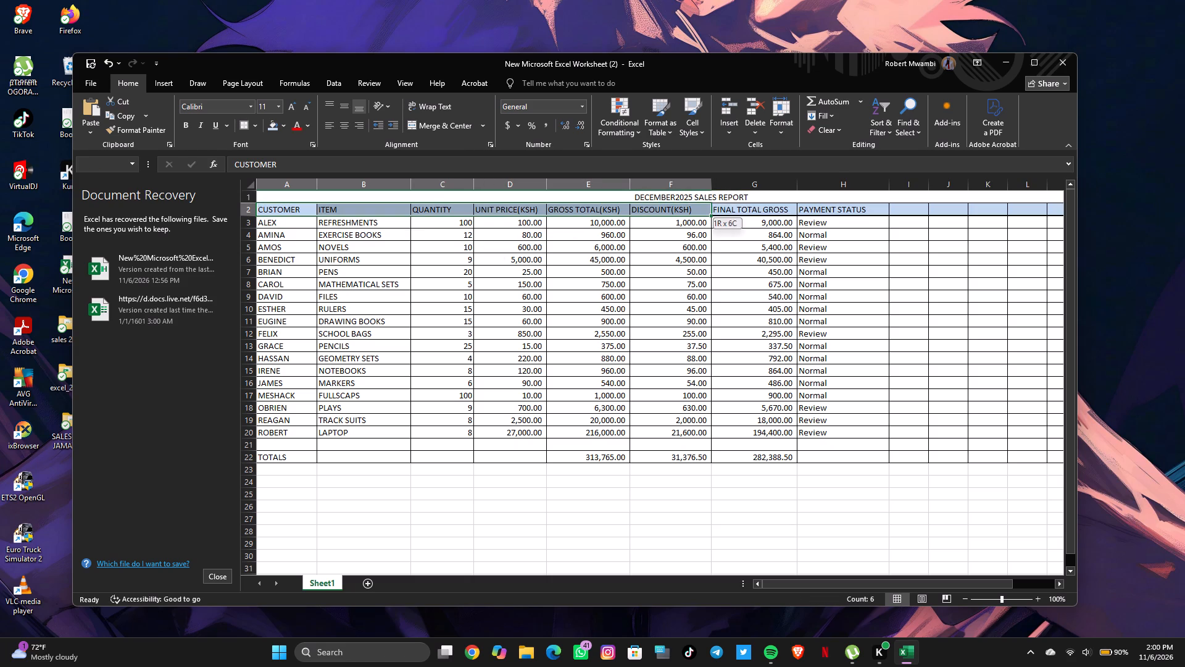
left_click_drag(705, 208, 969, 214)
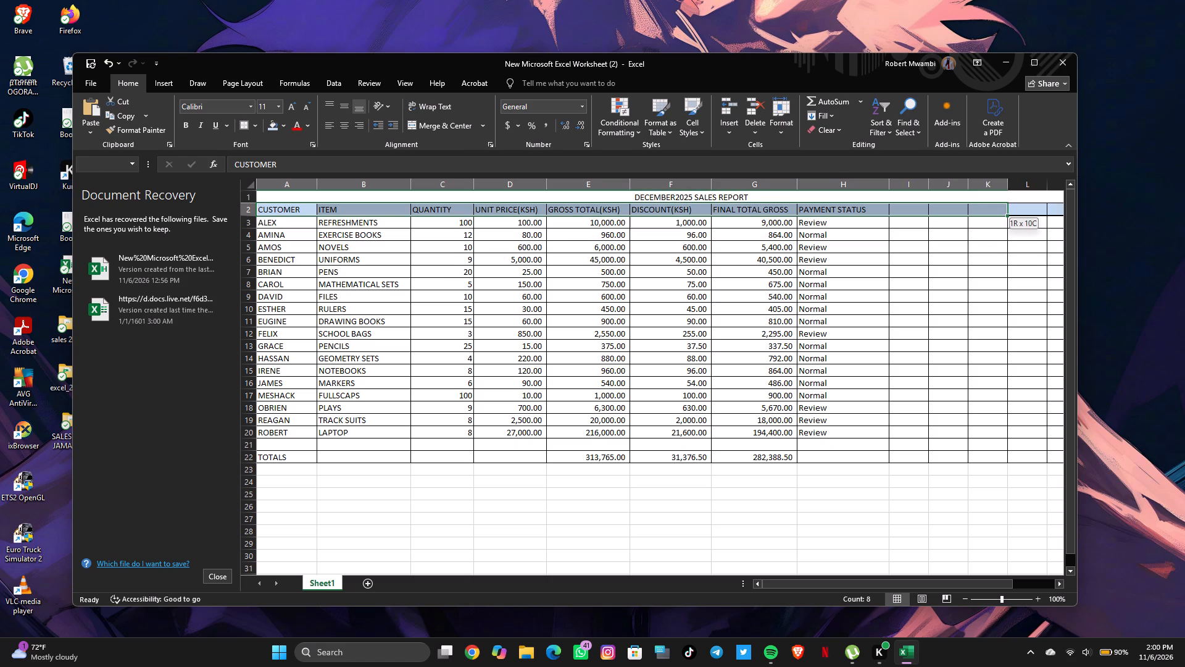
left_click_drag(969, 214, 1046, 209)
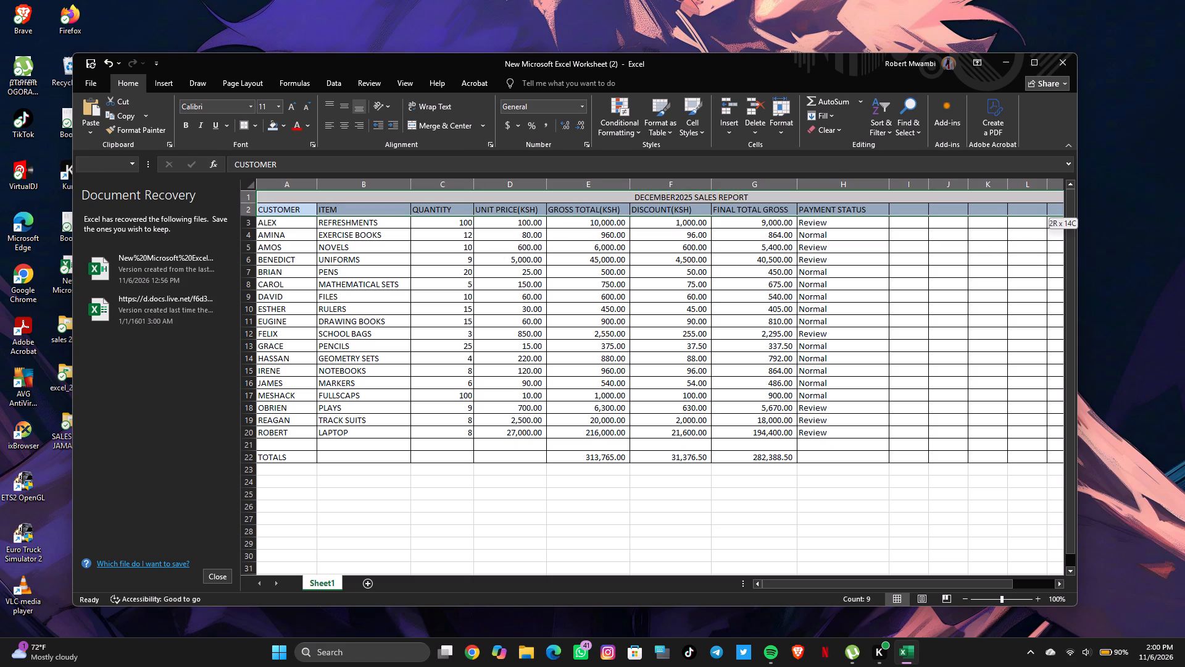
left_click_drag(1046, 209, 1057, 209)
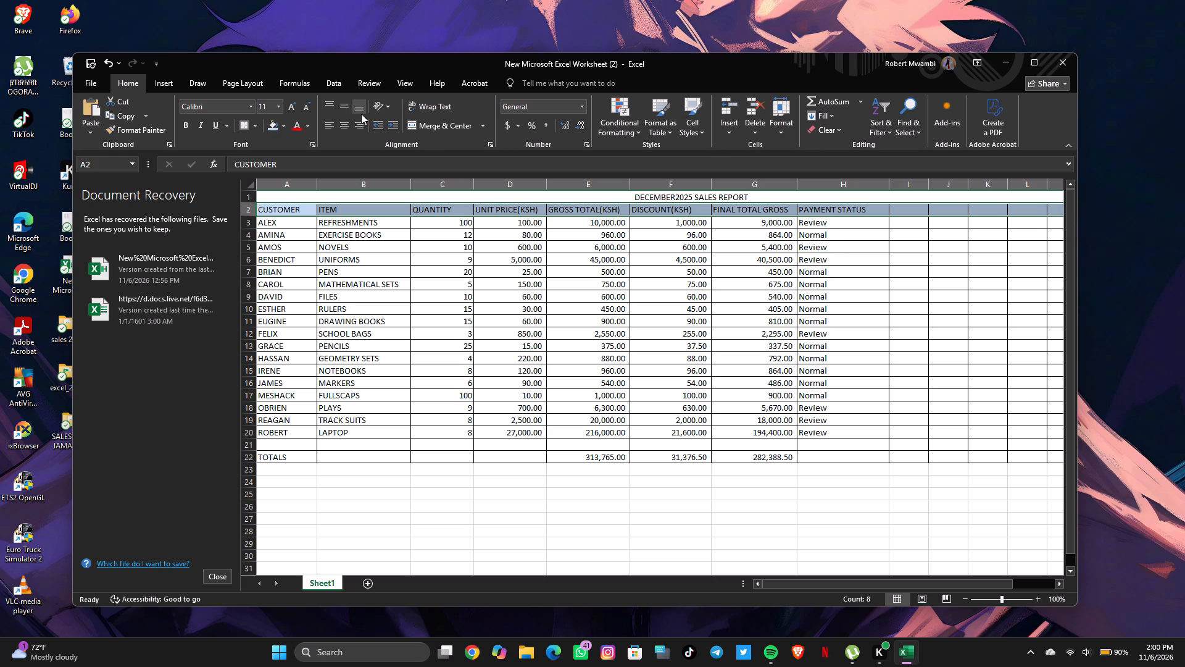
left_click(252, 124)
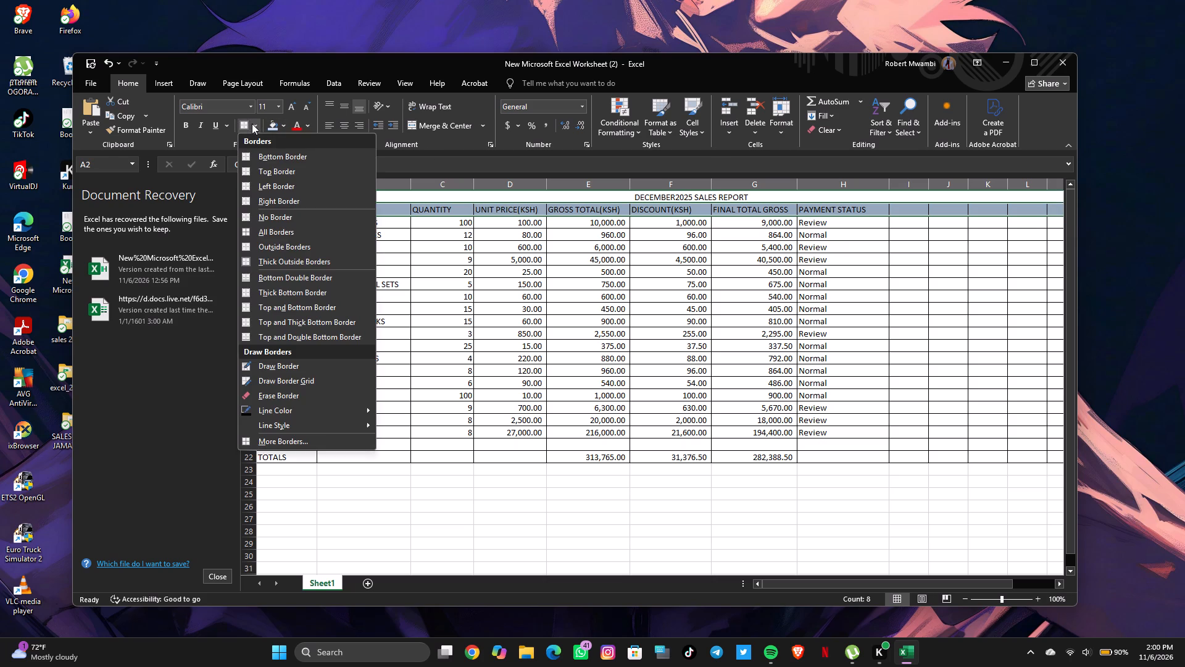
left_click(317, 293)
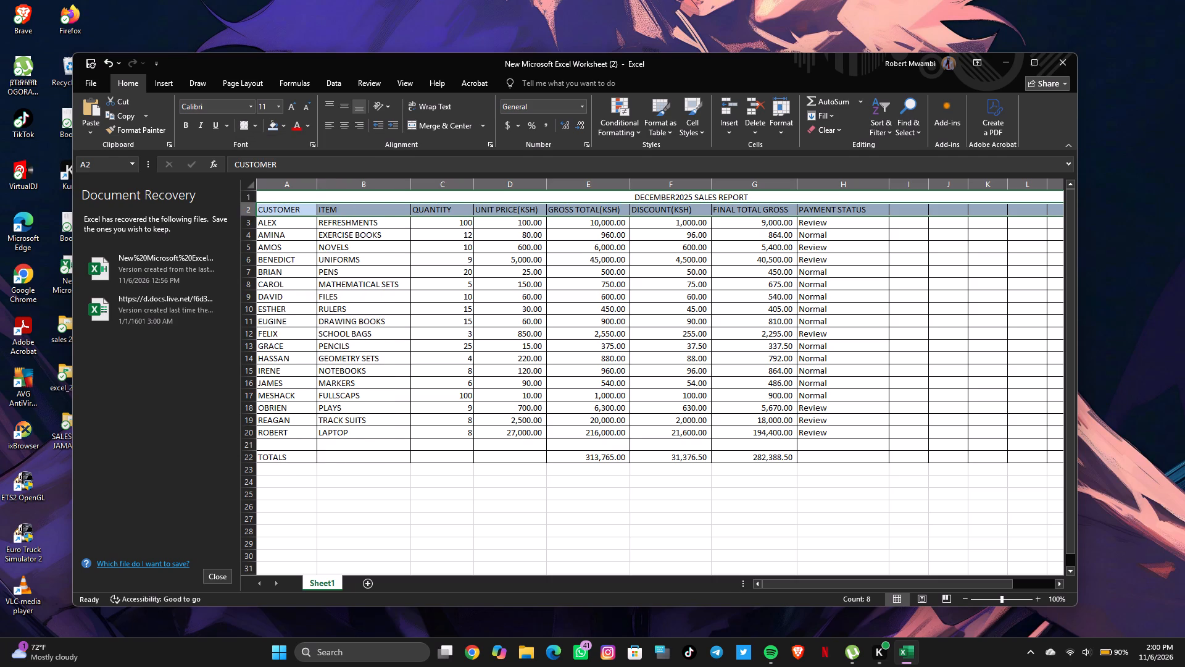
left_click(390, 503)
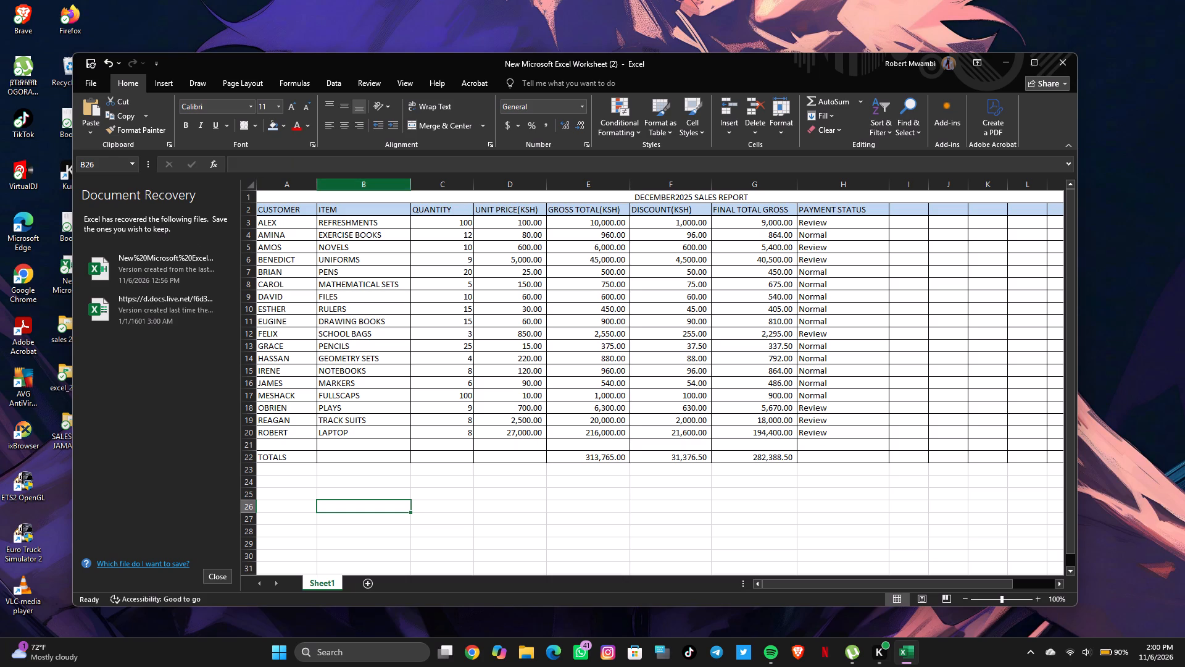
Select the whole report from the title row through the TOTALS row and set the page orientation to Landscape.
left_click_drag(268, 196, 360, 345)
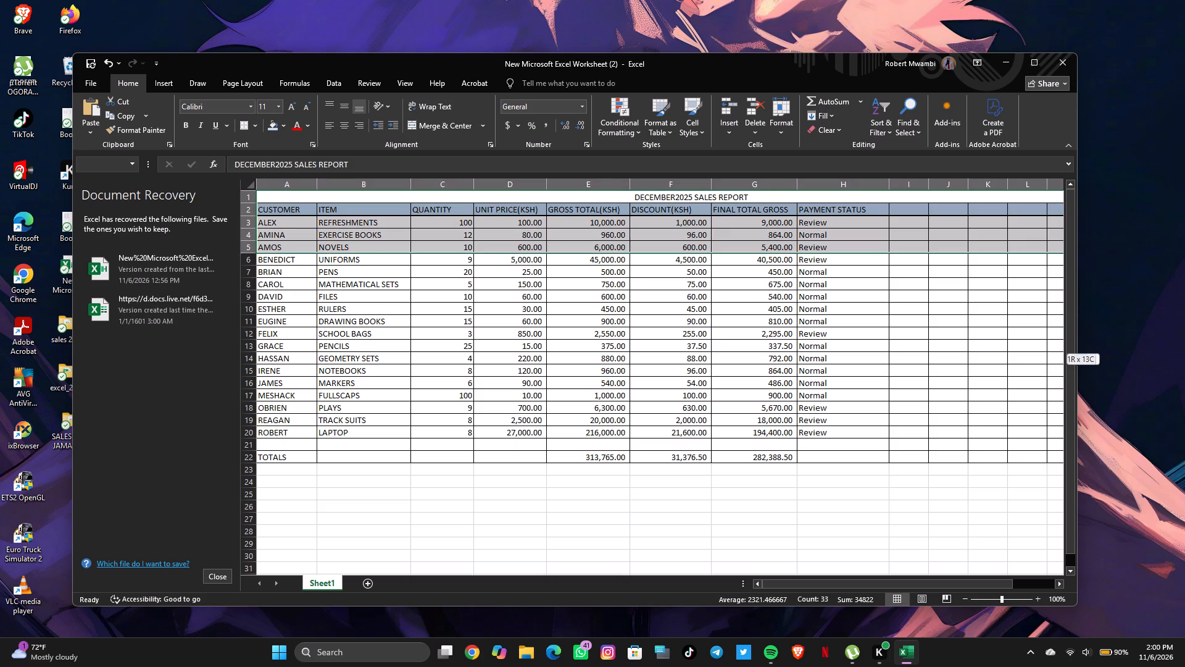
left_click_drag(360, 345, 493, 463)
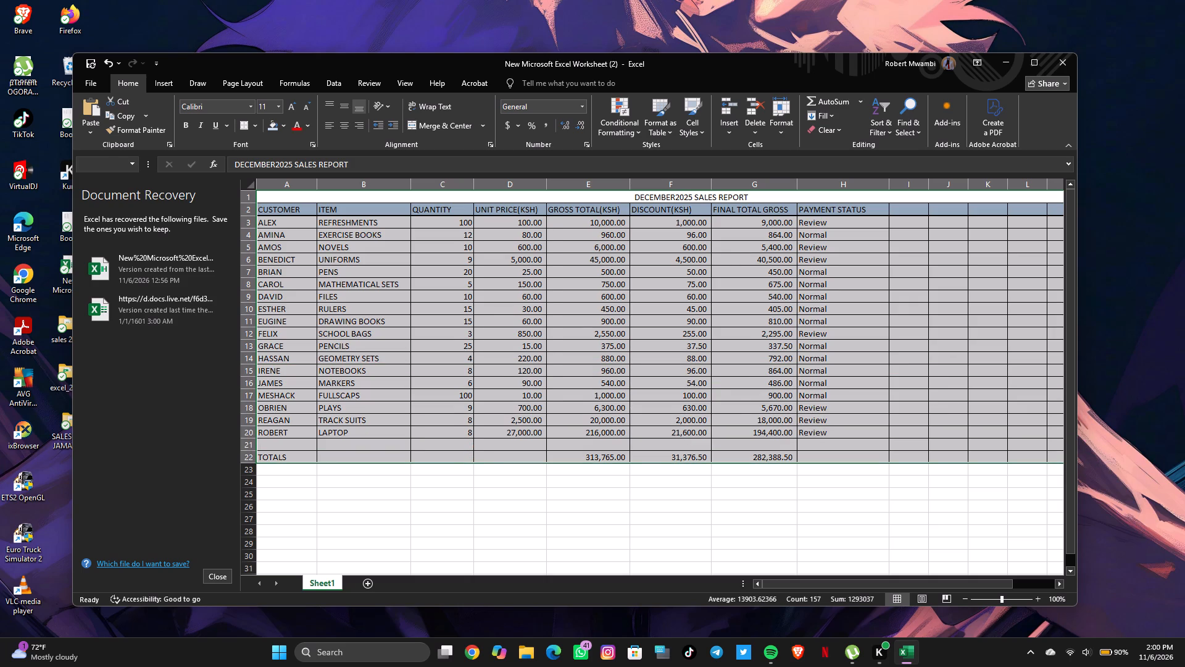
left_click(233, 75)
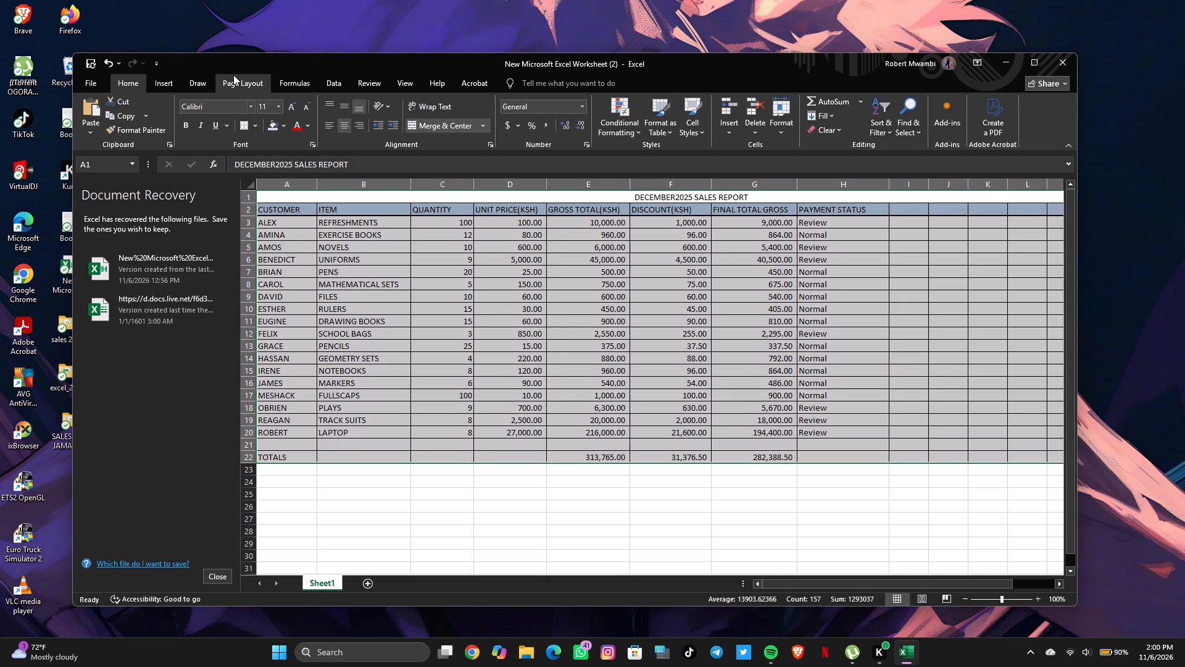
left_click(212, 133)
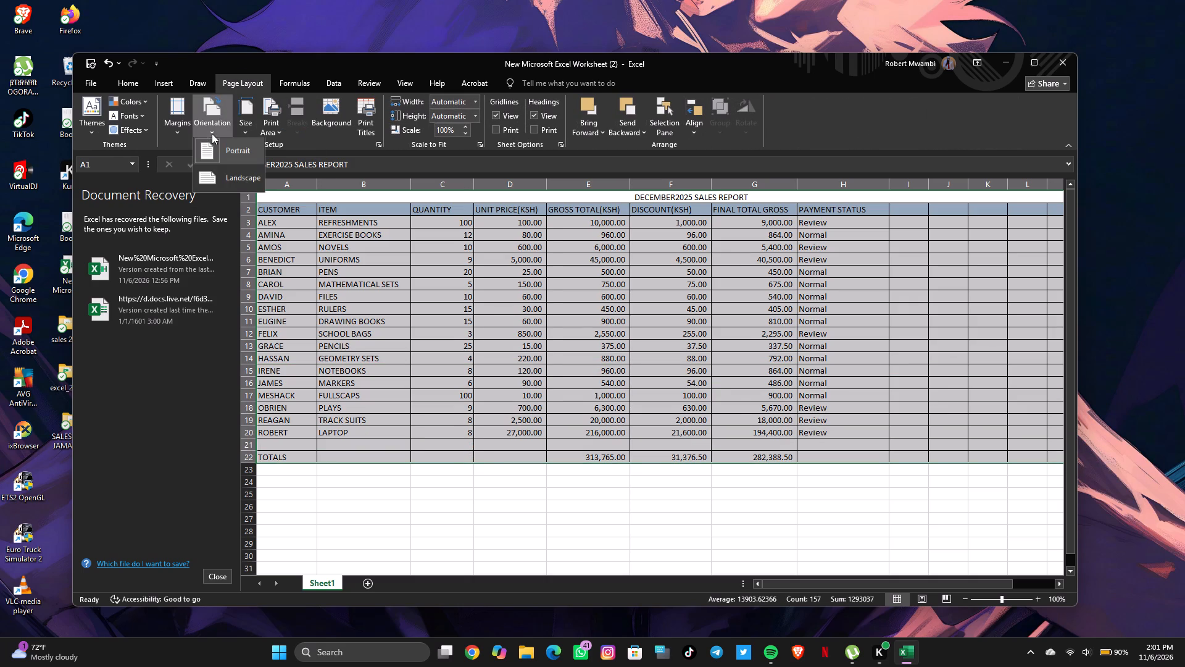
left_click(243, 175)
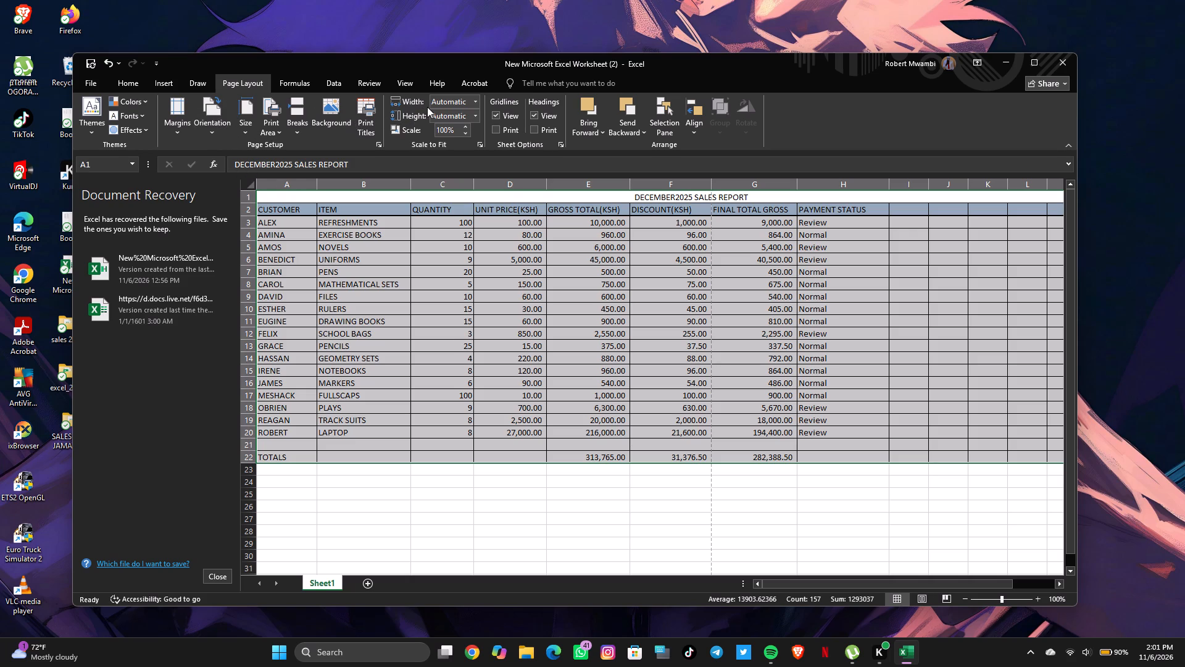
Scale the printout to 1 page wide with automatic height, and accept the page setup.
left_click(475, 103)
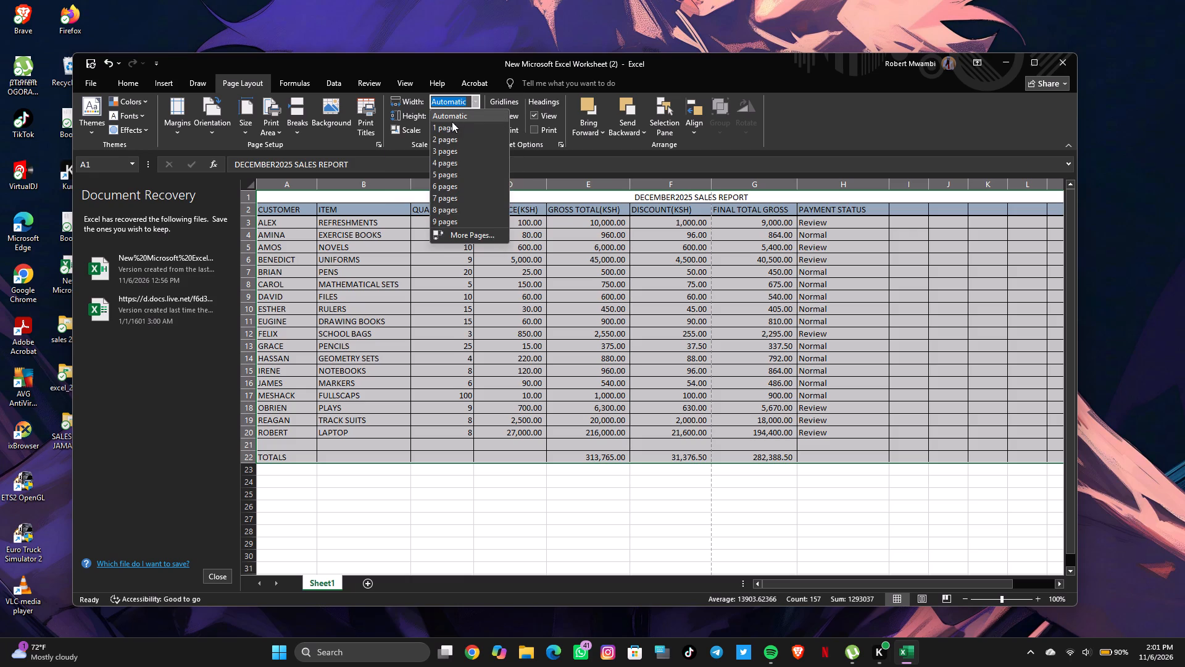
left_click(449, 124)
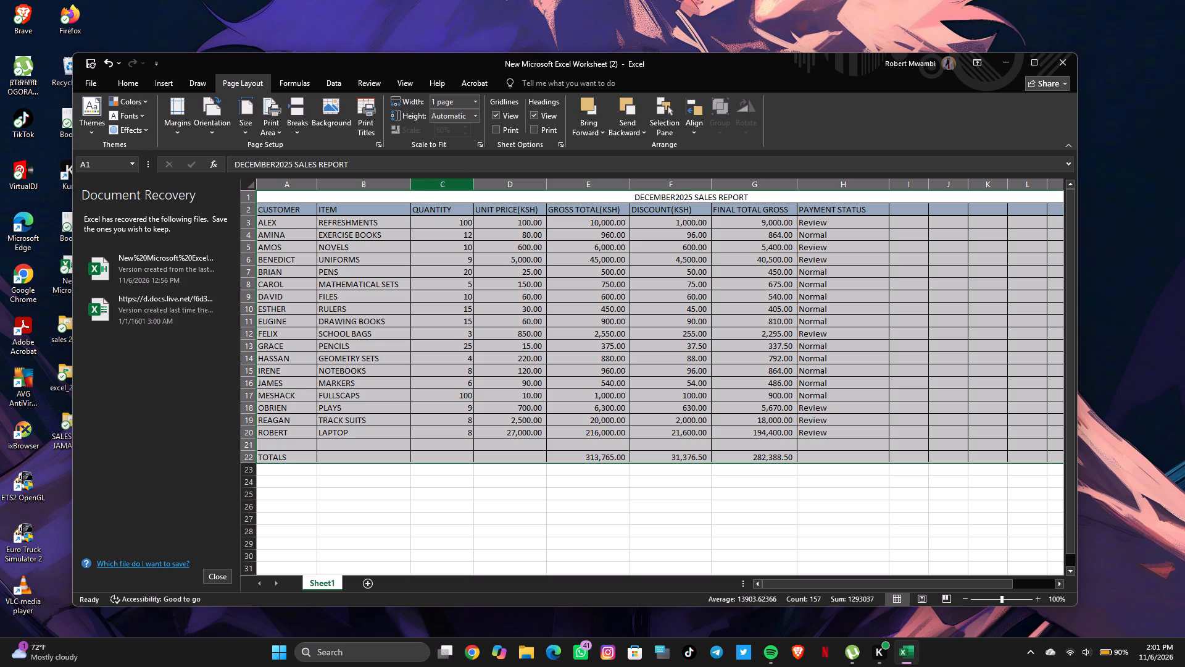
left_click(480, 142)
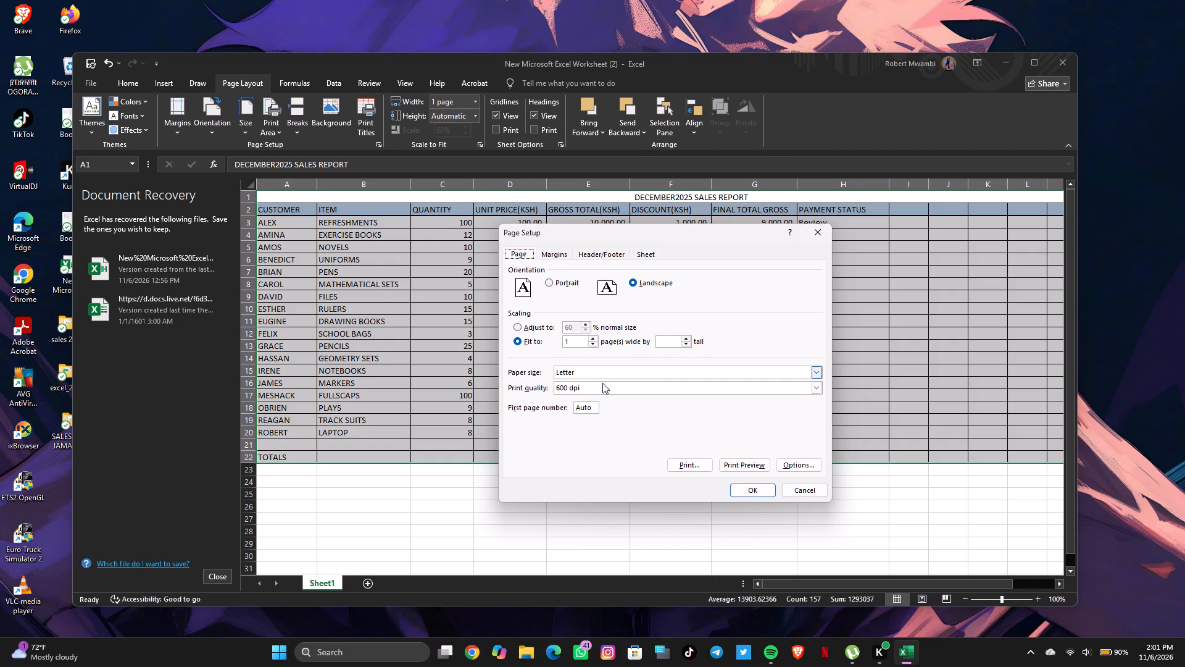
left_click(747, 487)
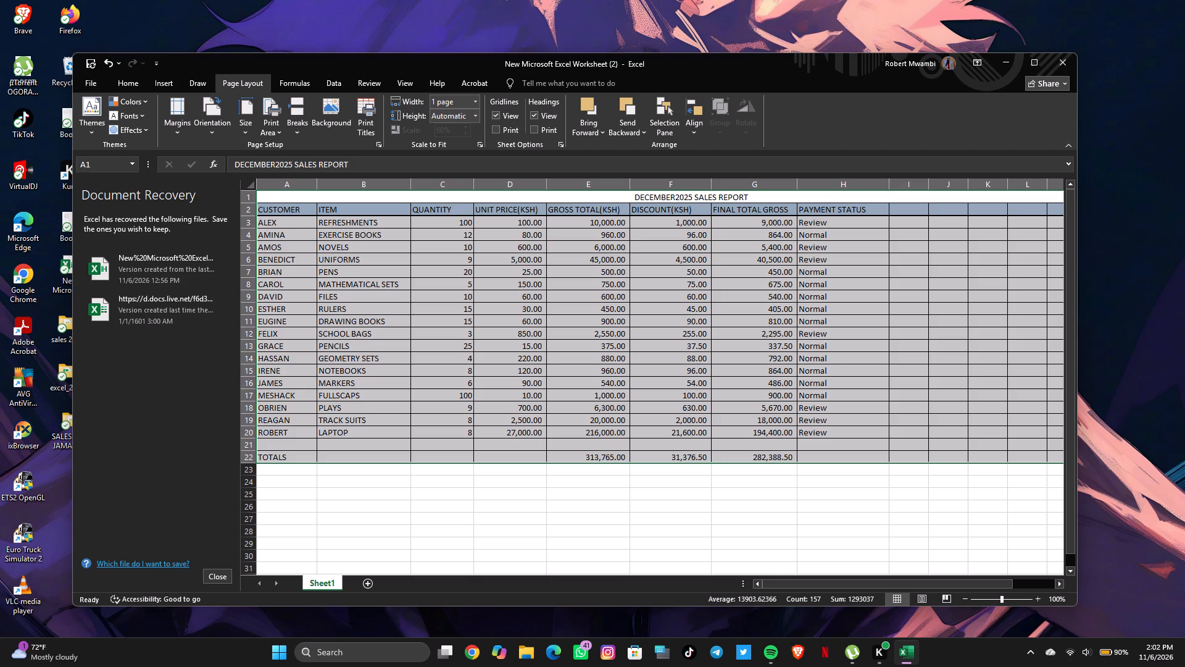
Reselect the report from the title row down through row 23 and insert a page header and footer.
left_click_drag(693, 422, 351, 235)
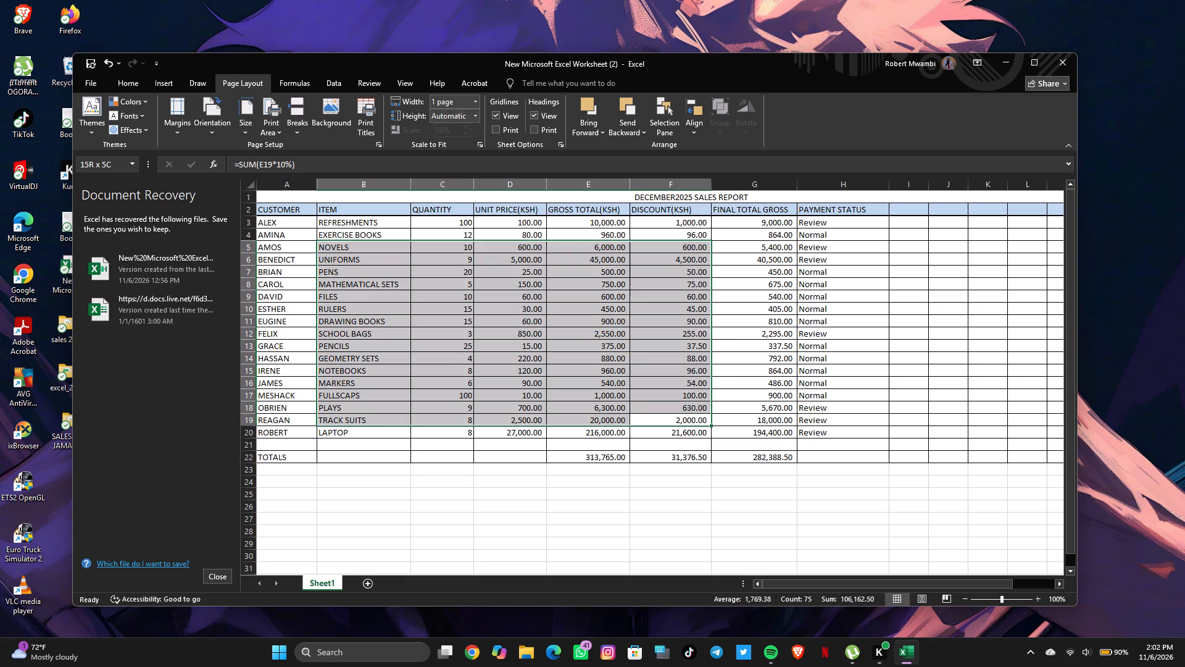
left_click(265, 199)
left_click_drag(265, 199, 592, 463)
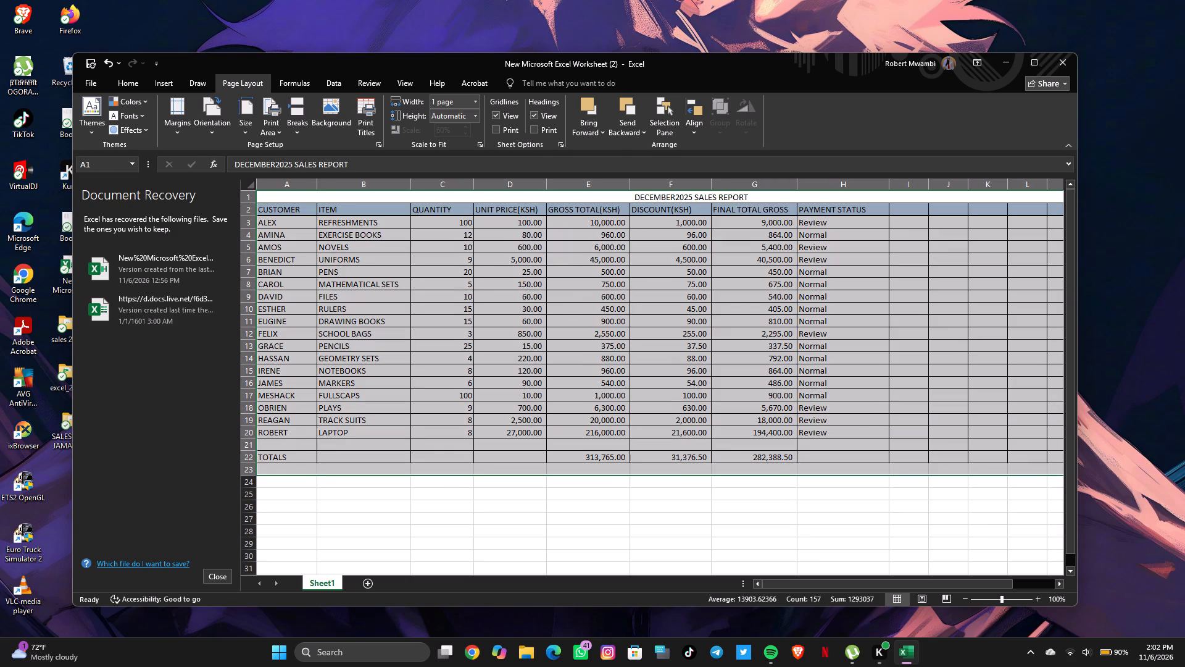
left_click(174, 80)
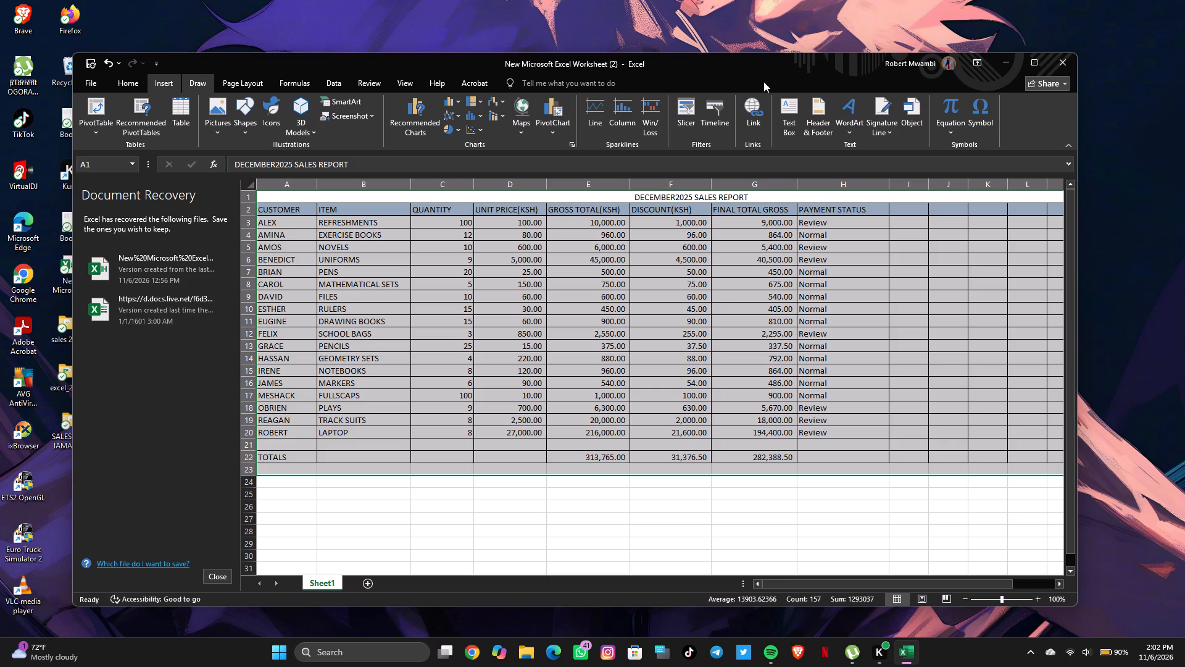
left_click(815, 114)
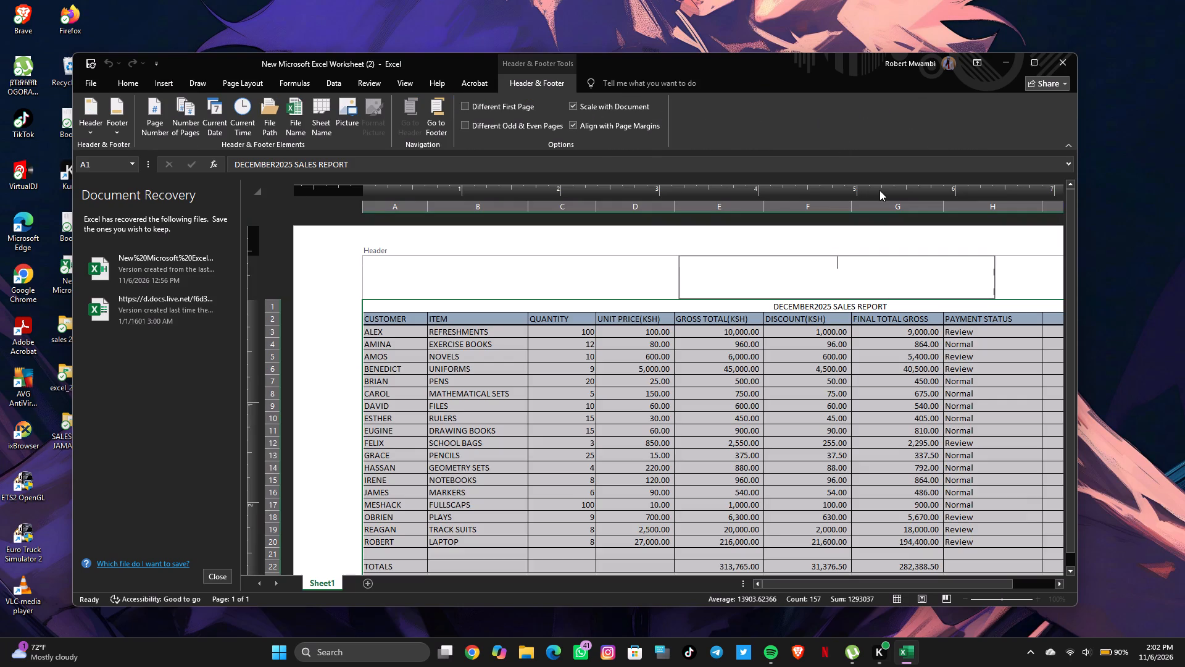
Examine the report's page layout, down past the TOTALS row and across to the adjoining page.
scroll(879, 190, "down", 2)
scroll(671, 359, "down", 1)
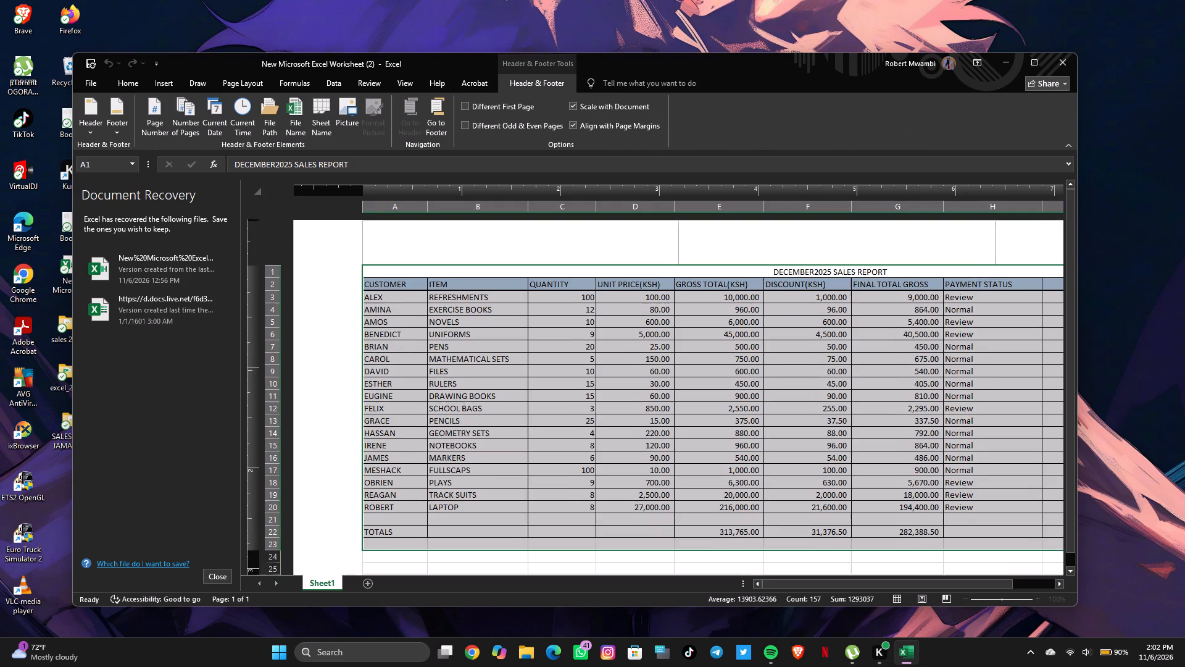
scroll(671, 359, "down", 2)
scroll(671, 359, "up", 1)
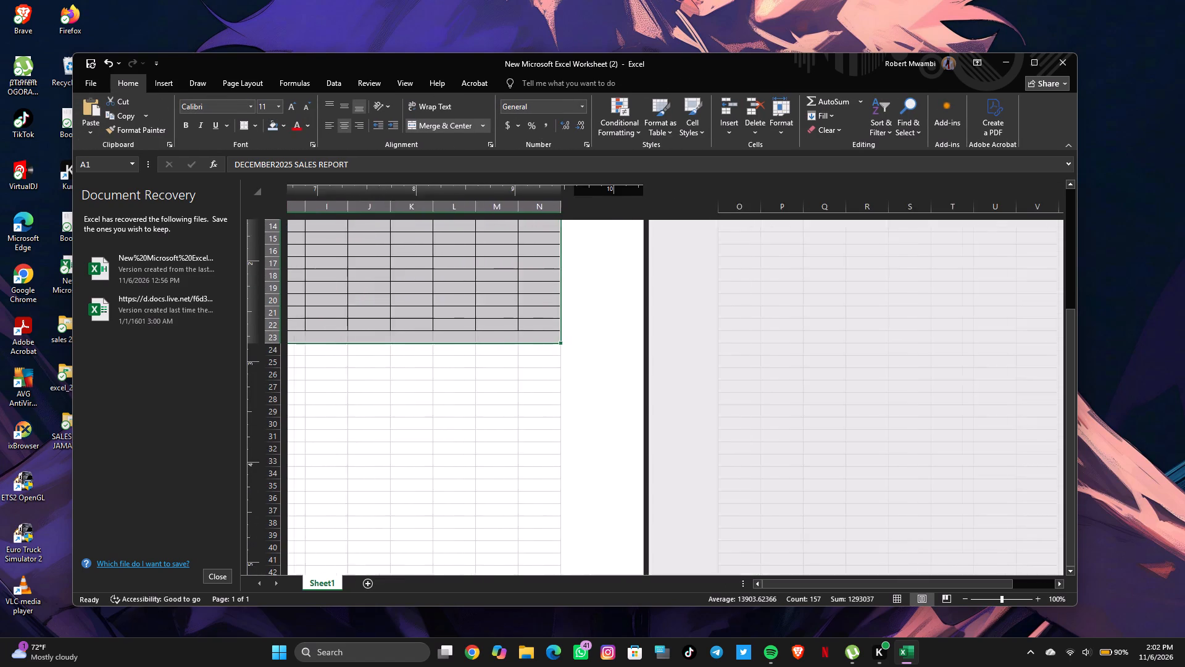
scroll(671, 359, "right", 2)
scroll(671, 359, "up", 2)
scroll(671, 359, "left", 1)
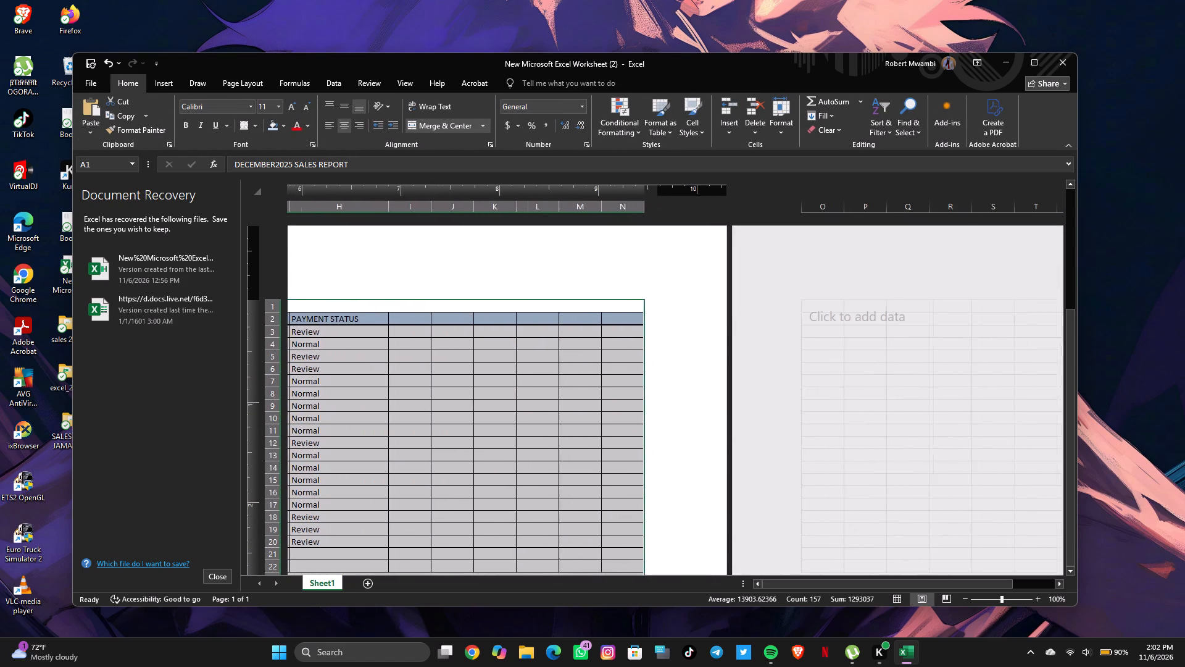
scroll(671, 359, "right", 6)
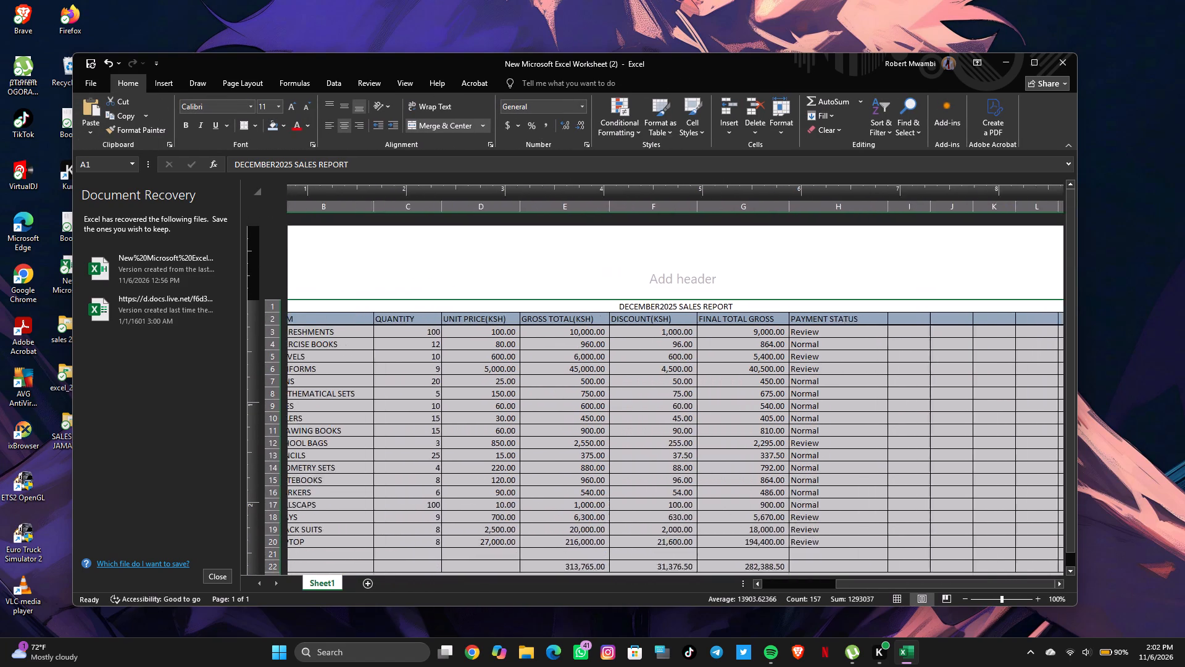
scroll(671, 359, "right", 1)
Enter the author's name in the left section of the page header, with Page 1 on a second line.
left_click(747, 261)
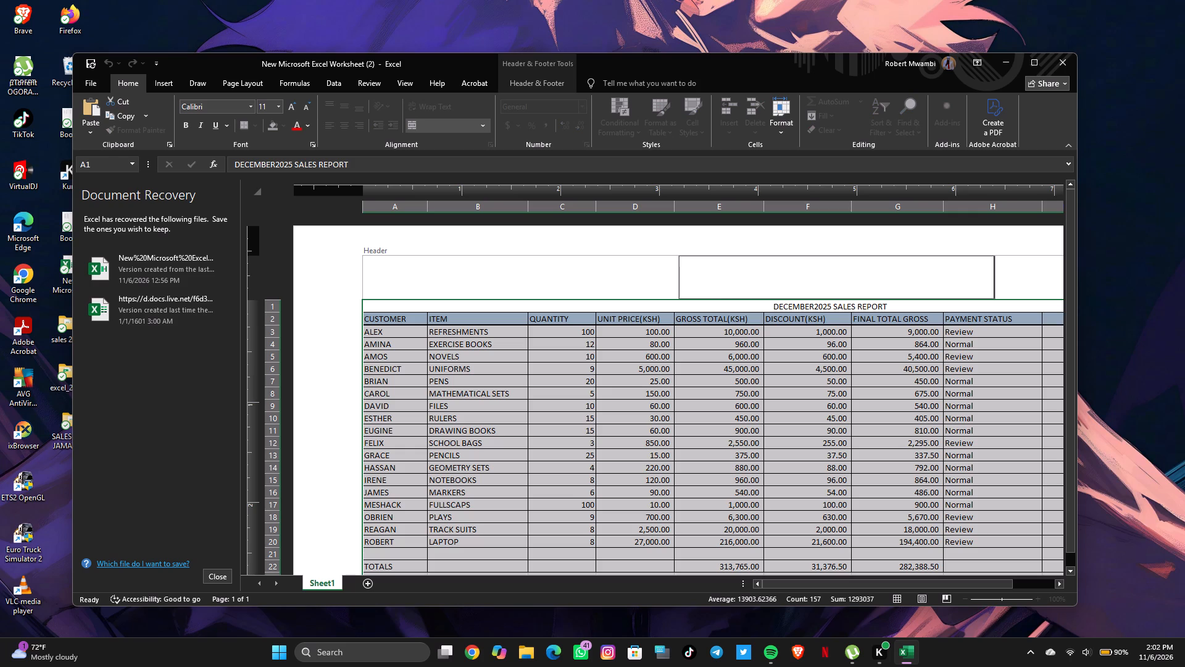
left_click(747, 261)
left_click(387, 267)
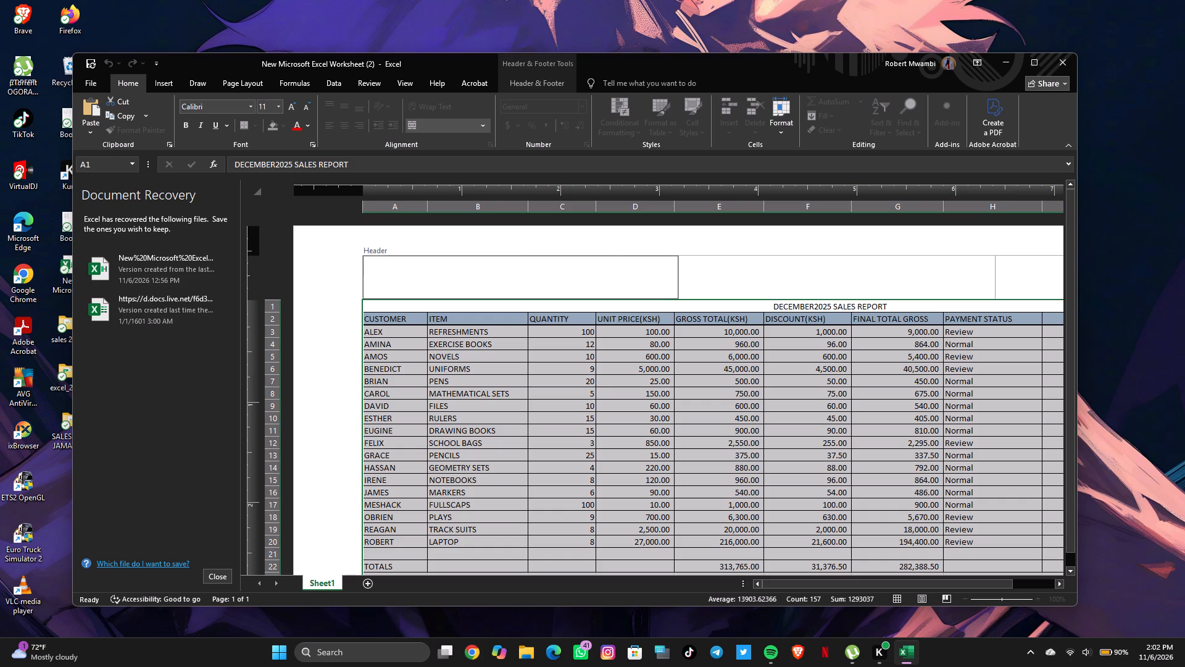
left_click(819, 280)
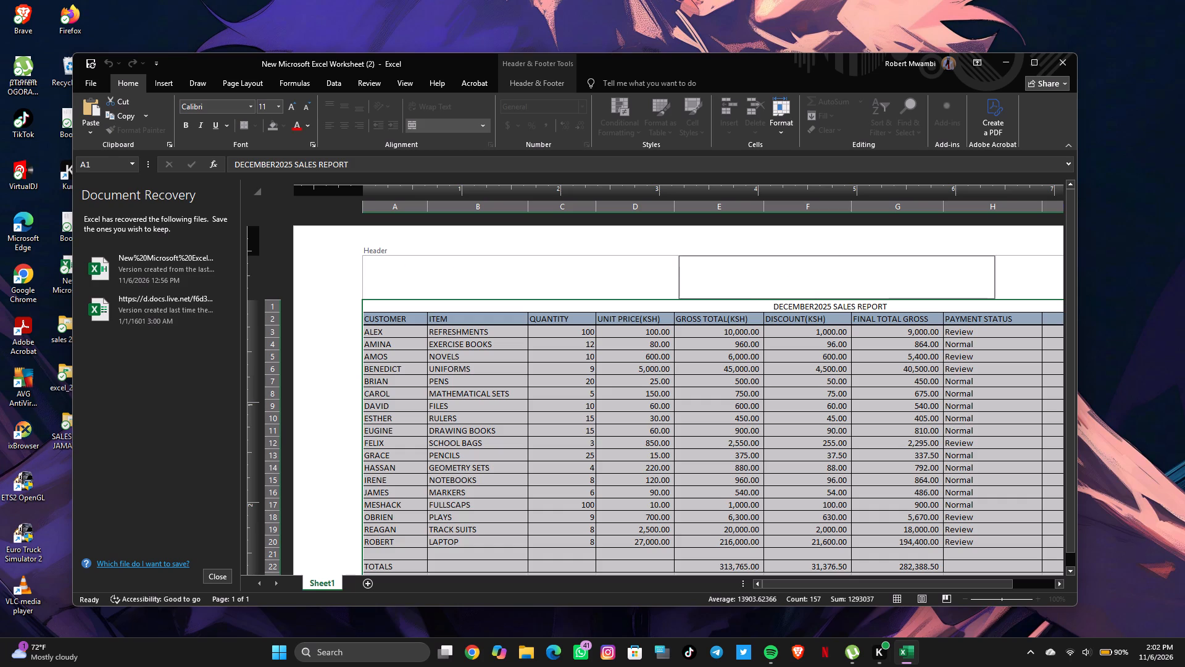
left_click(420, 275)
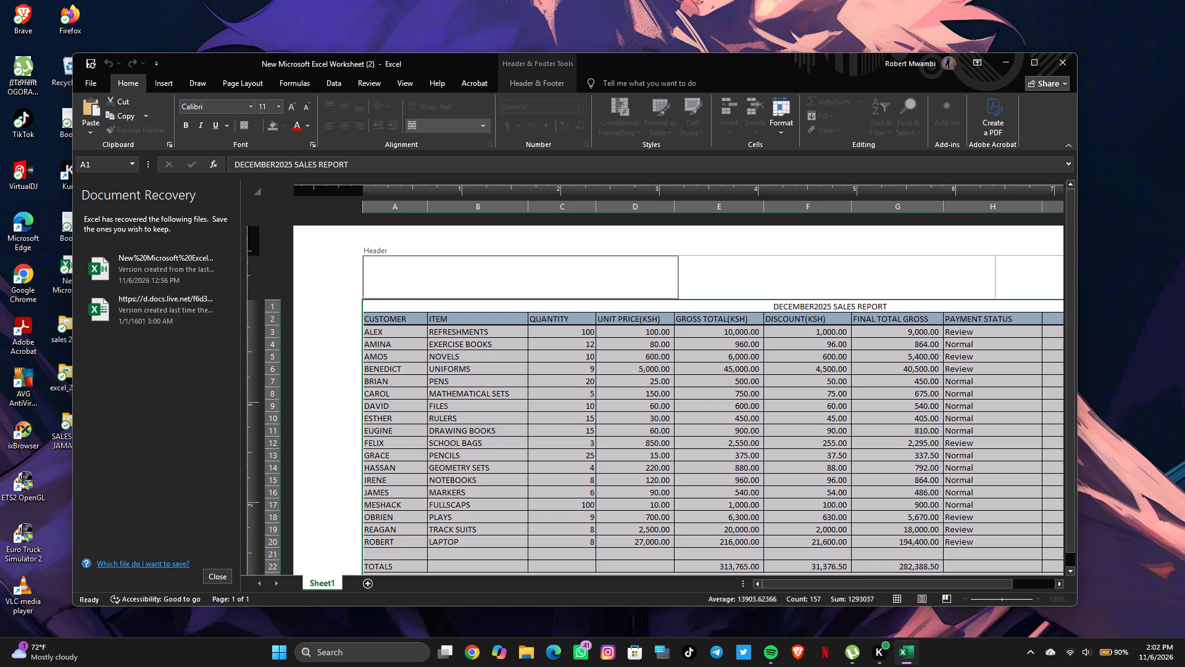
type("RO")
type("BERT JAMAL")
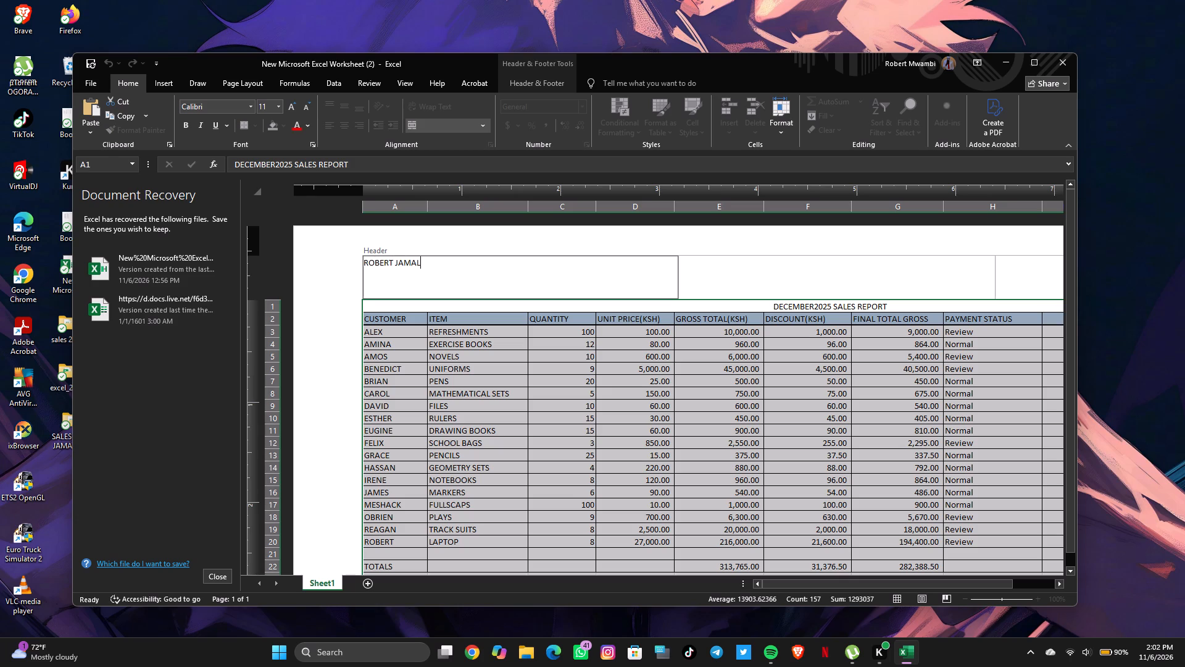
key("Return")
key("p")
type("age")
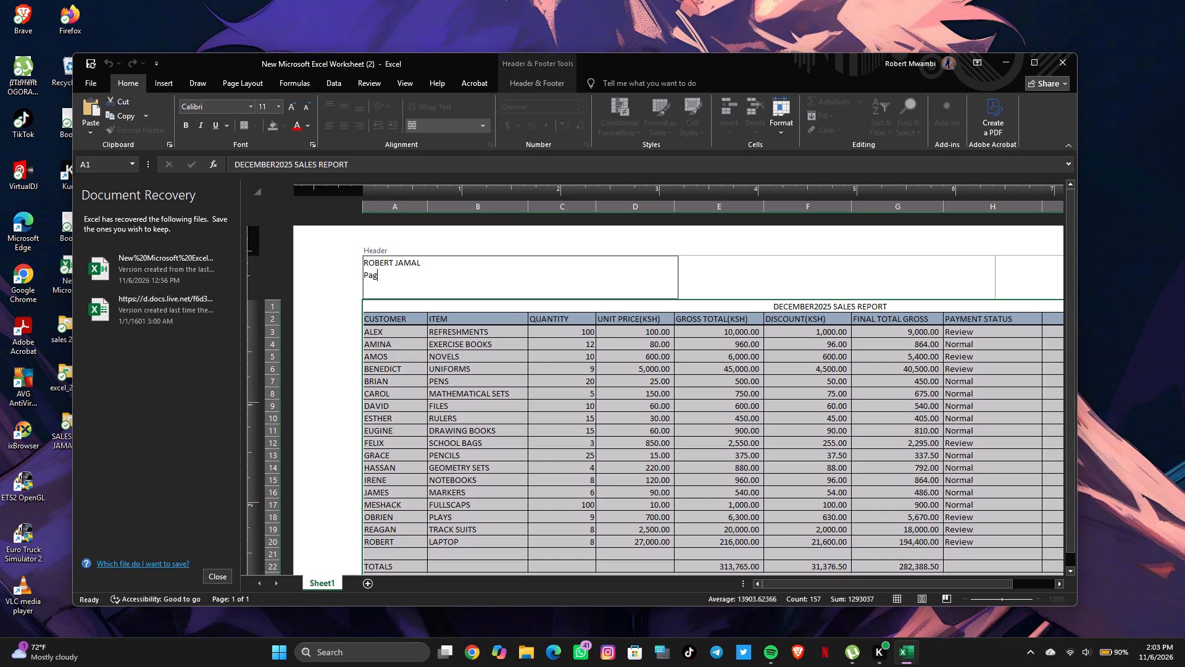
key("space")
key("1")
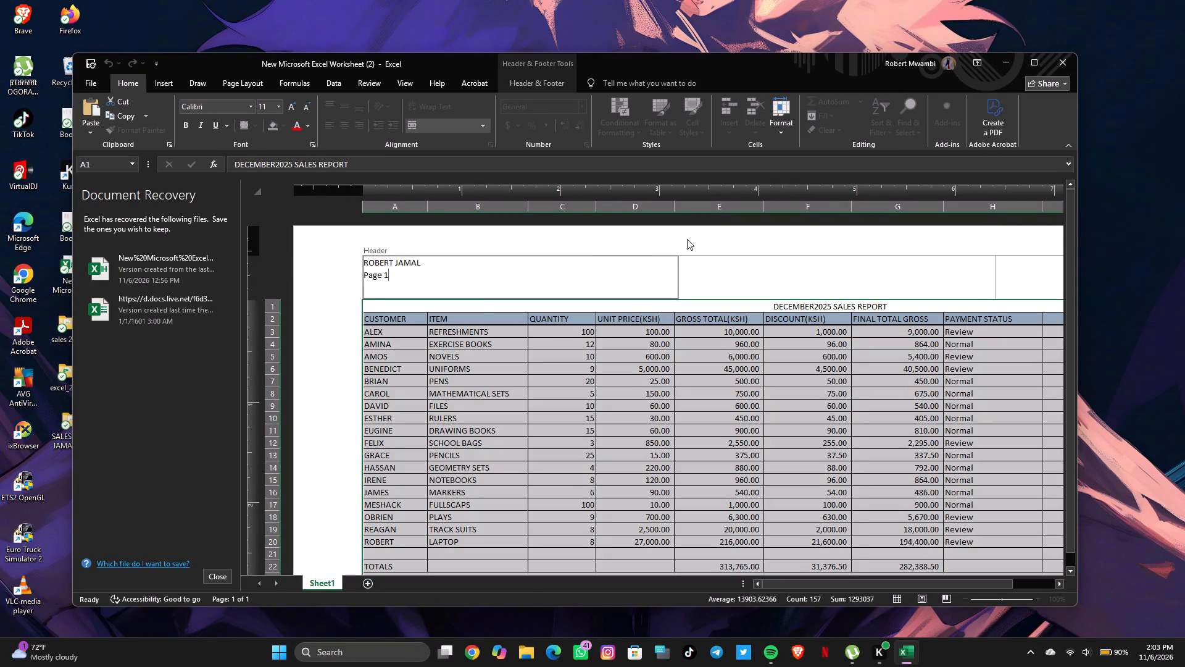
Examine the page header's center section and how the header carries over to the adjoining pages.
left_click(791, 279)
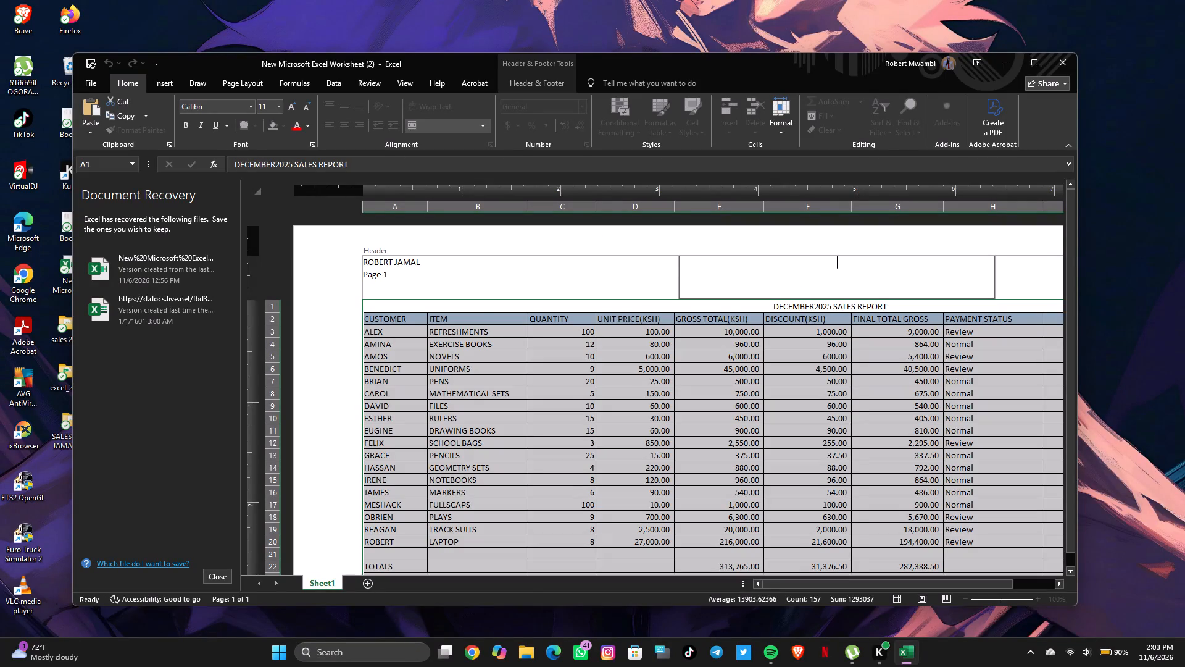
scroll(608, 274, "left", 7)
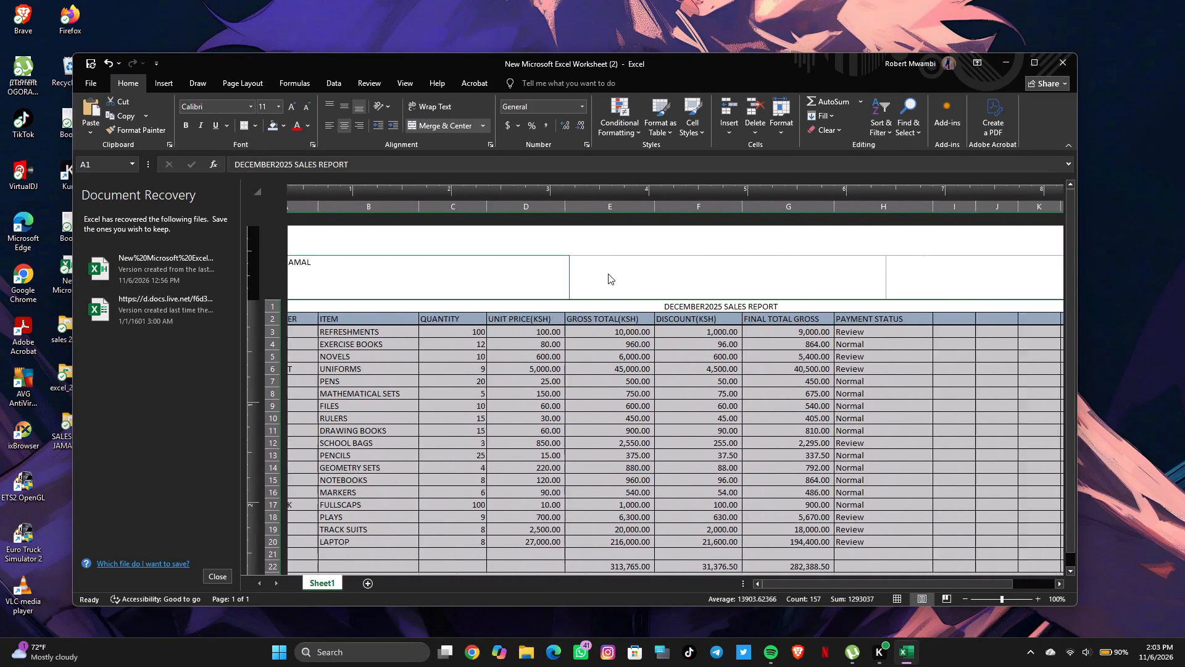
scroll(608, 274, "left", 5)
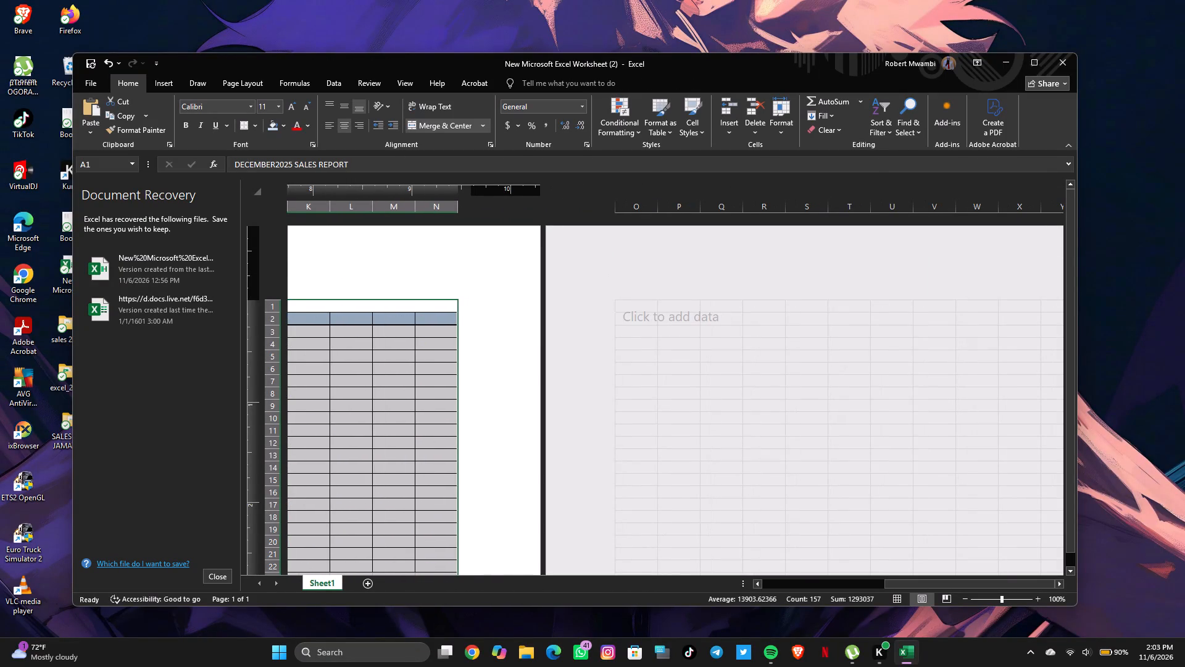
left_click(671, 314)
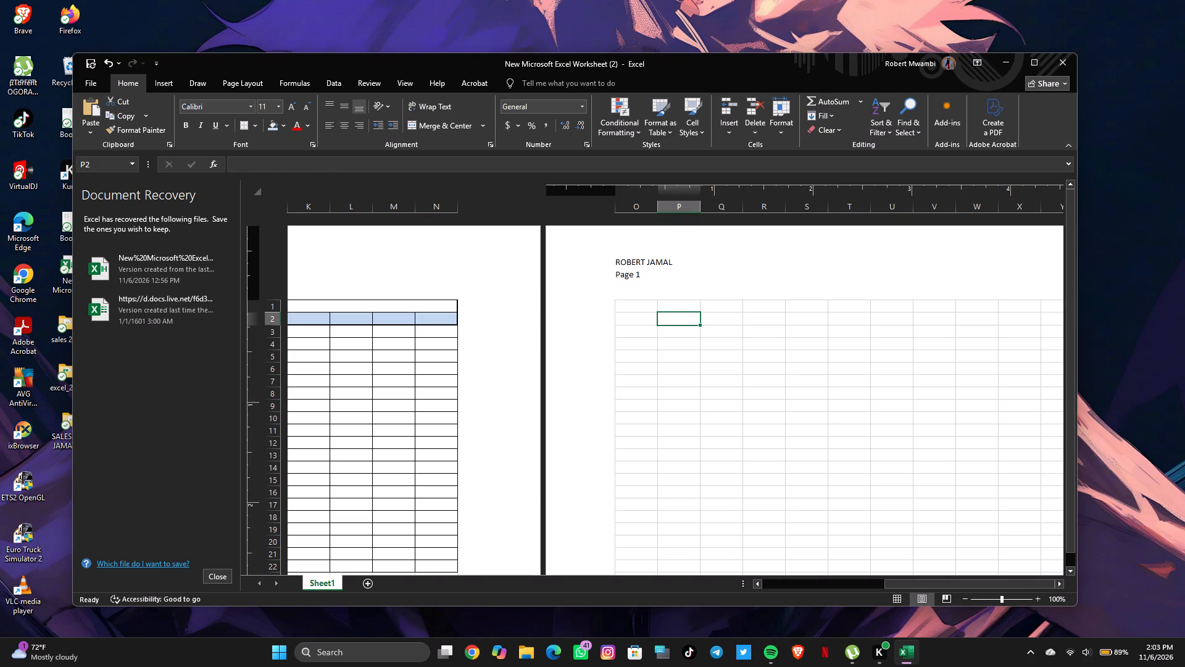
scroll(668, 315, "left", 11)
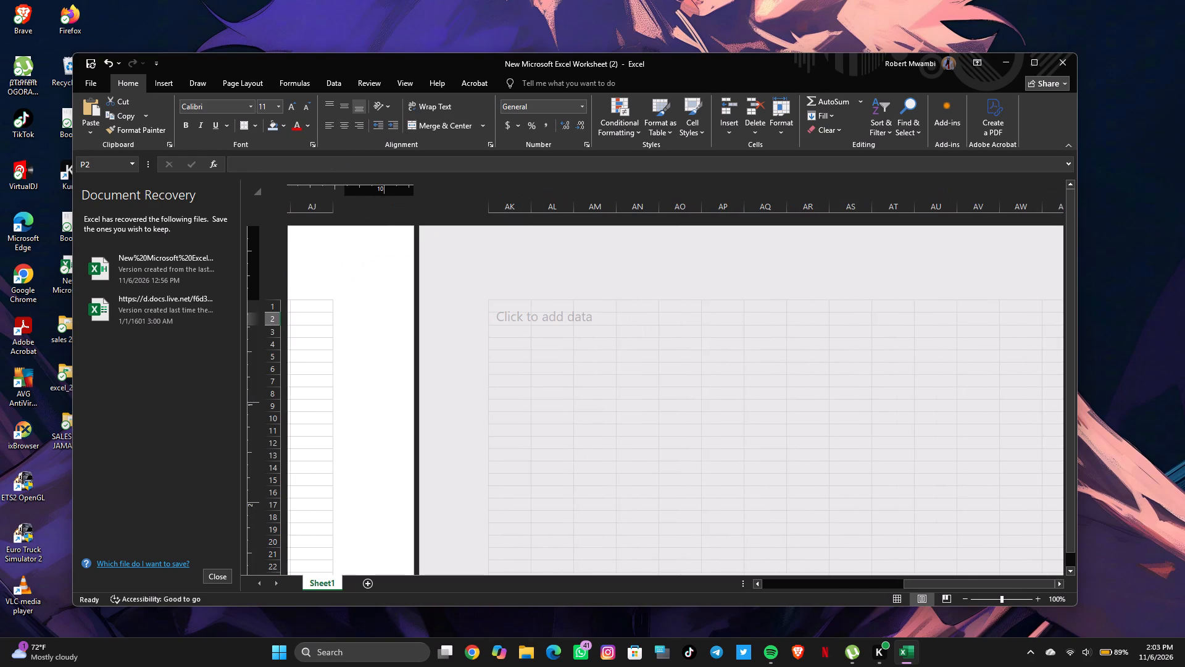
scroll(668, 315, "left", 1)
left_click(578, 257)
scroll(578, 257, "right", 16)
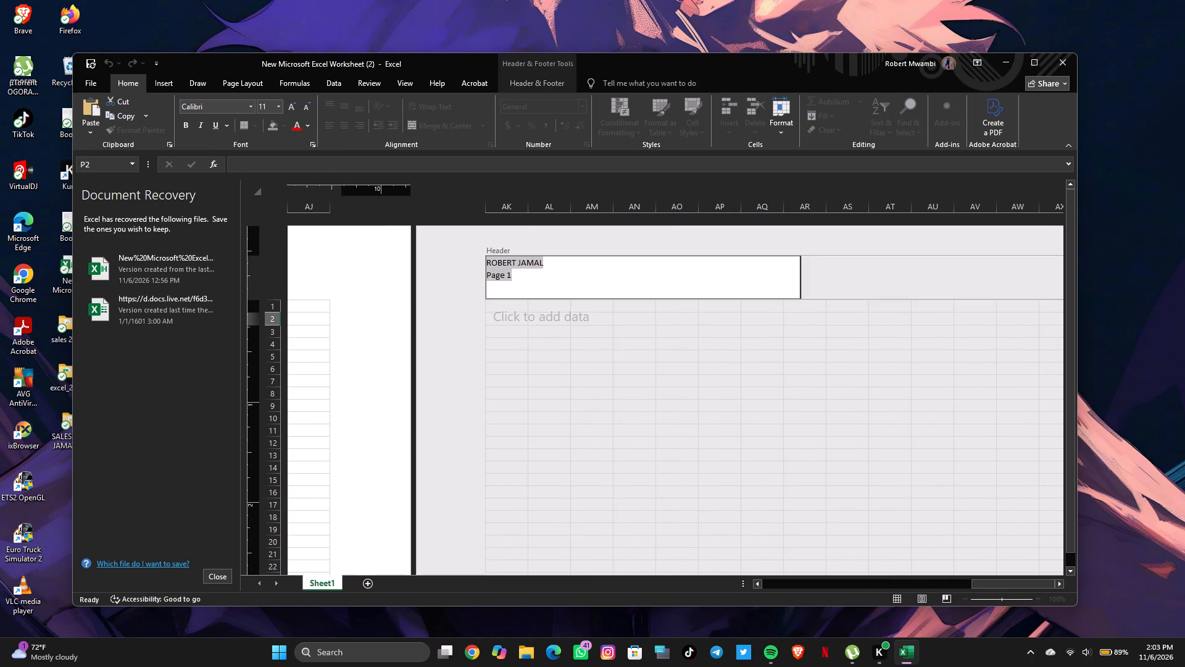
scroll(503, 293, "right", 8)
scroll(369, 337, "right", 19)
Examine the report page from the header down past the TOTALS row.
scroll(369, 337, "down", 1)
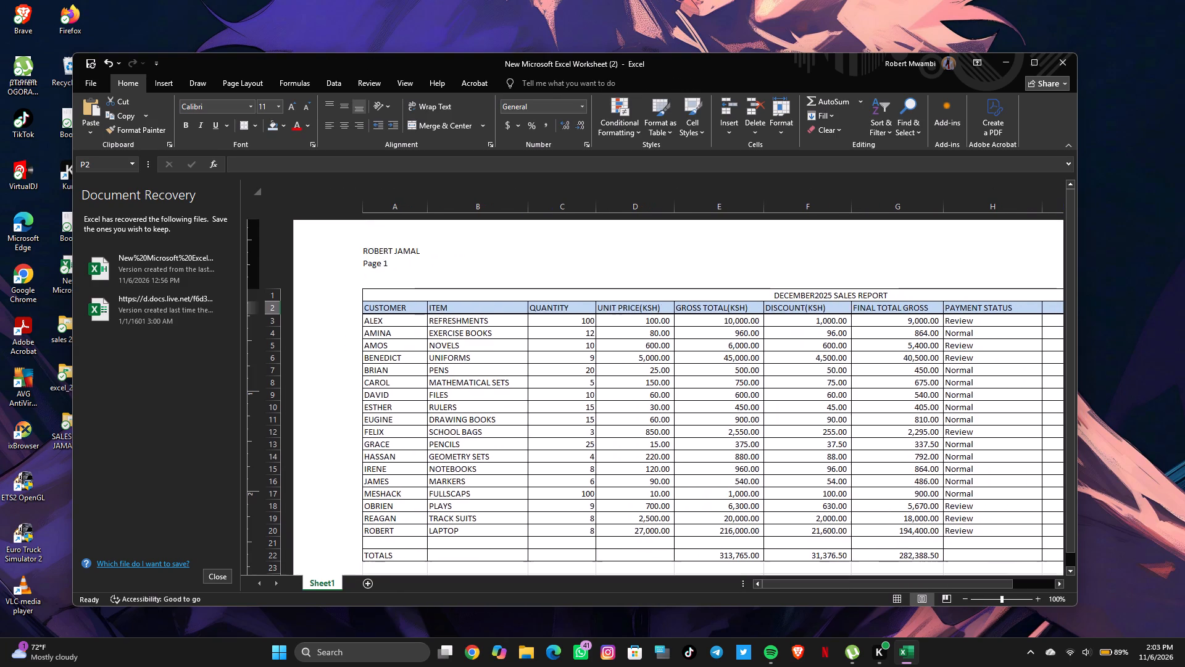
scroll(369, 337, "down", 5)
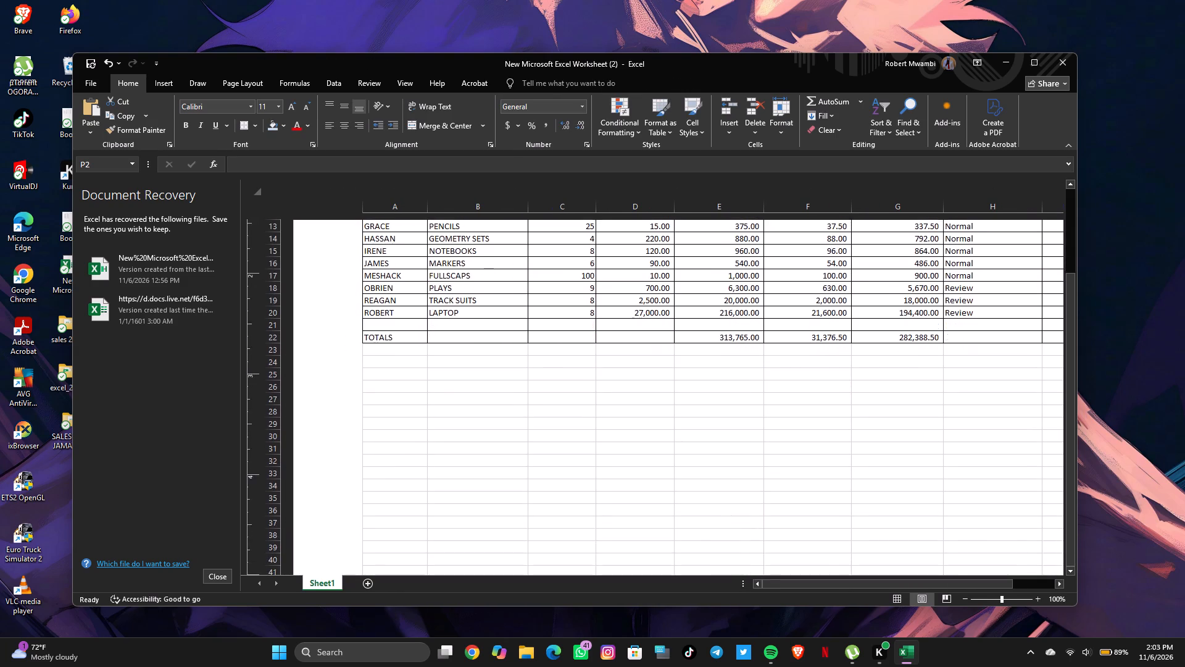
scroll(369, 337, "down", 4)
scroll(369, 337, "up", 6)
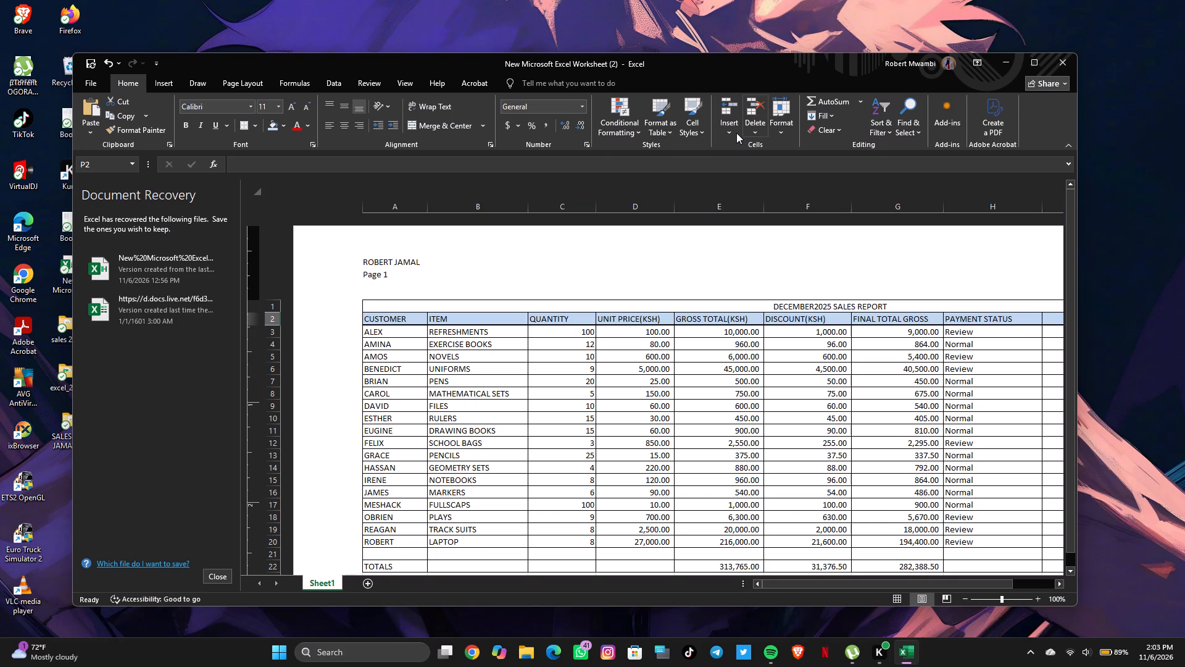
Examine the formulas behind sample cells in the gross total, discount, final total and payment status columns.
left_click(170, 80)
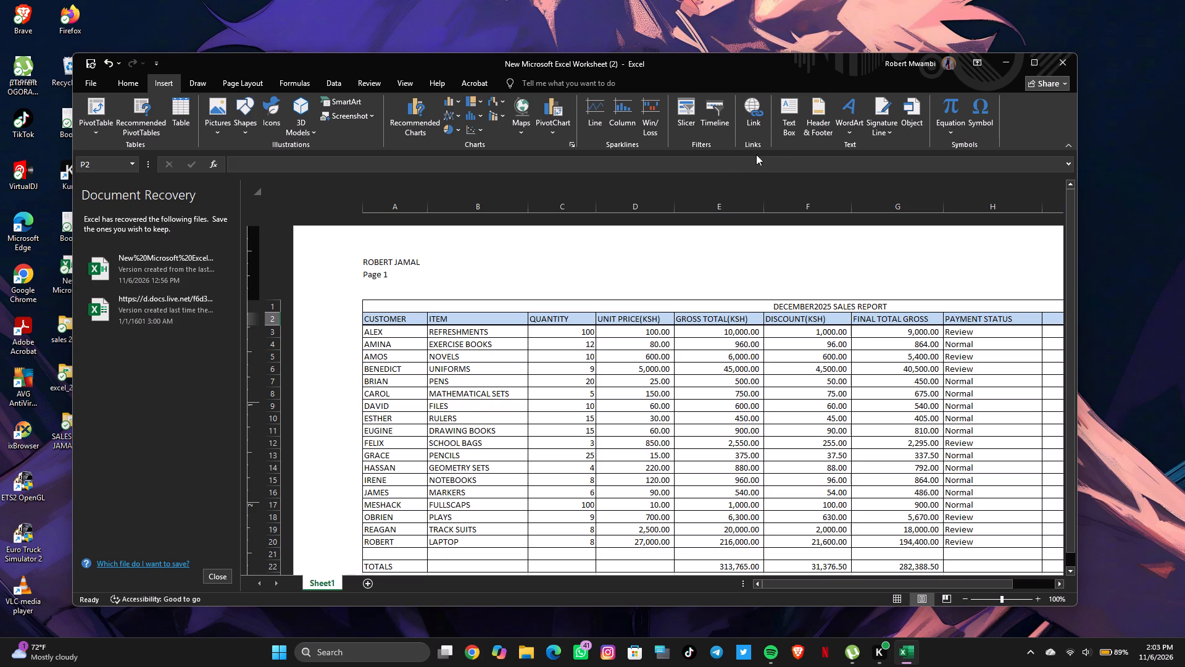
left_click(504, 344)
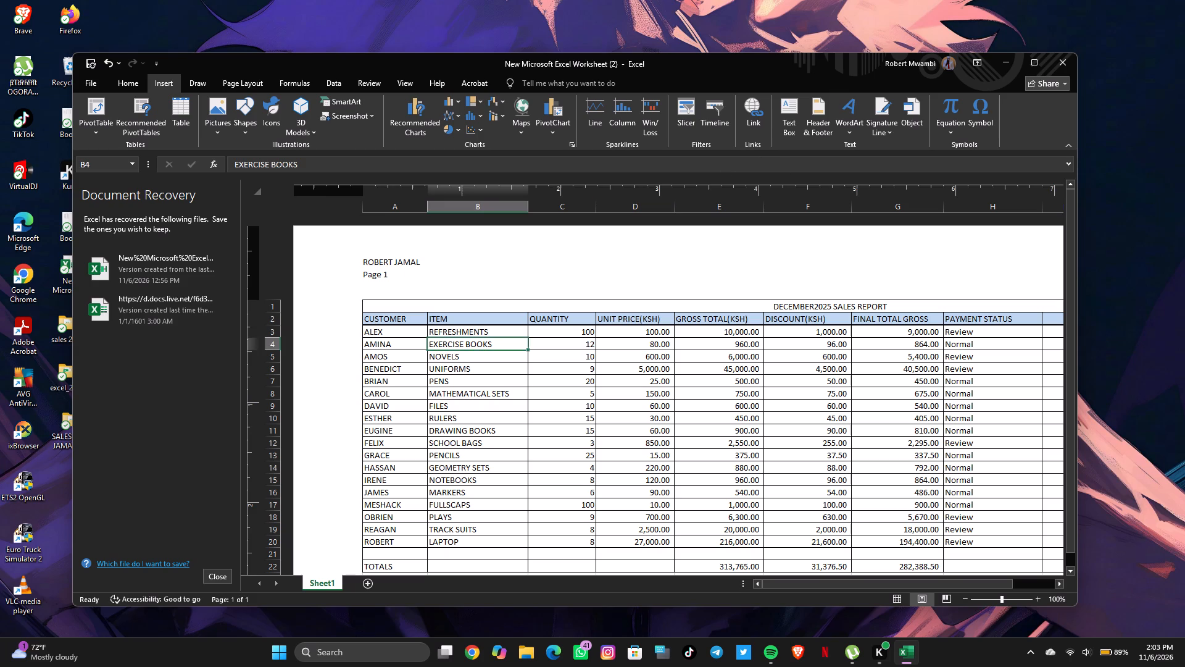
left_click(762, 360)
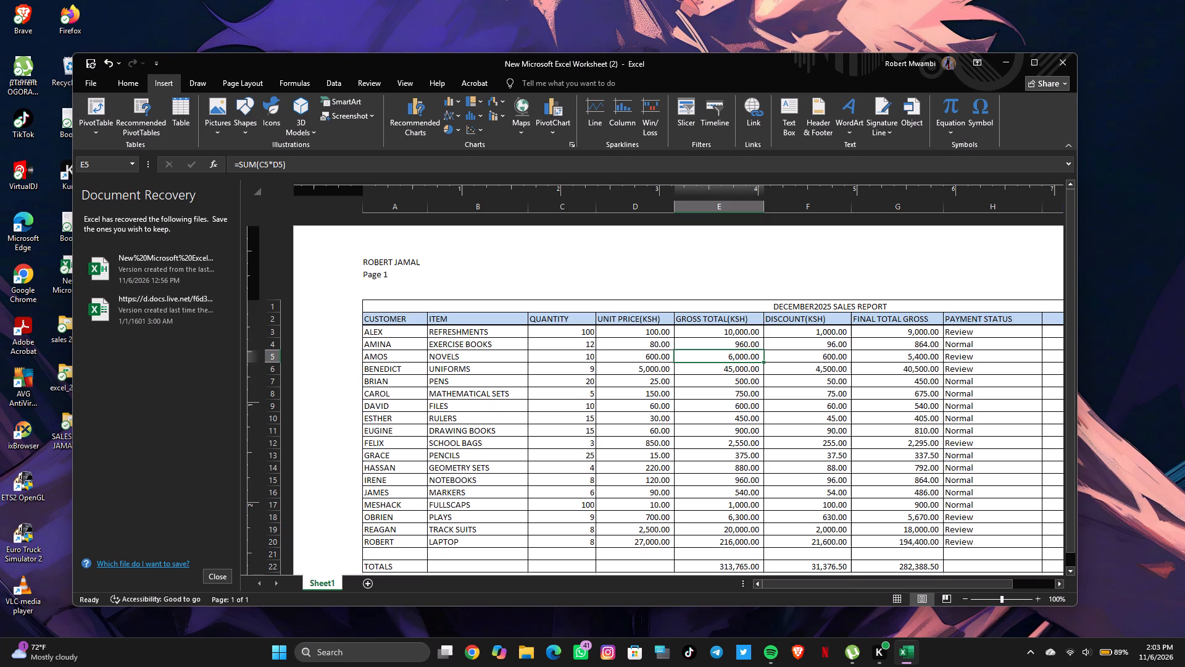
left_click(820, 406)
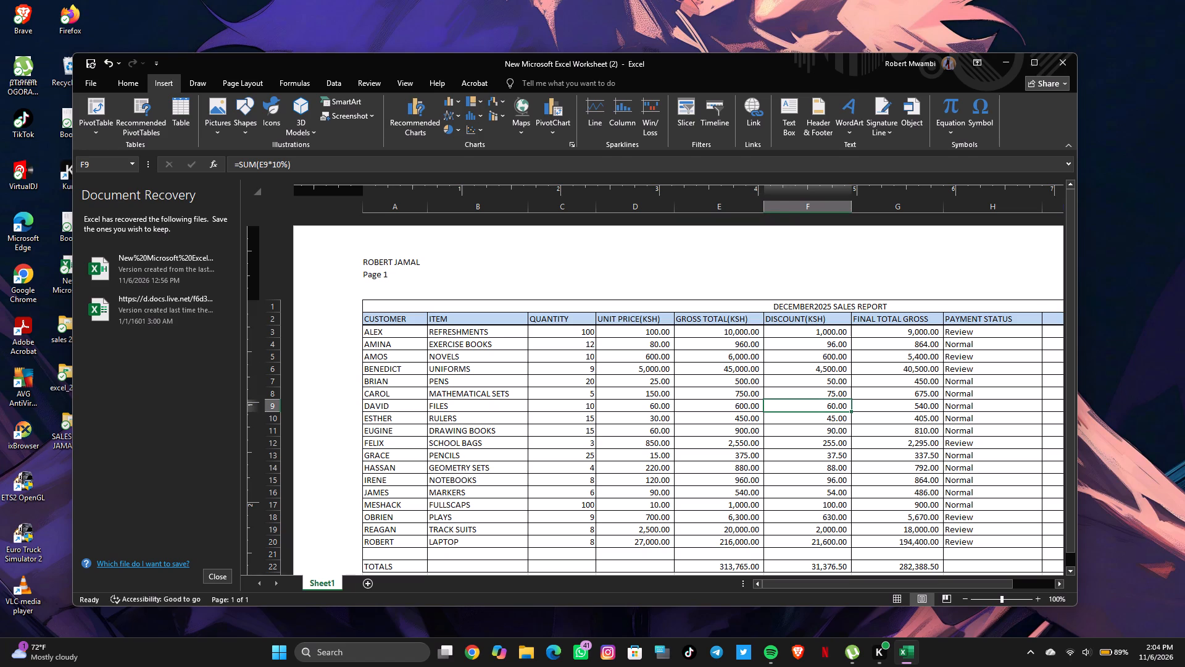
left_click(896, 398)
left_click(967, 387)
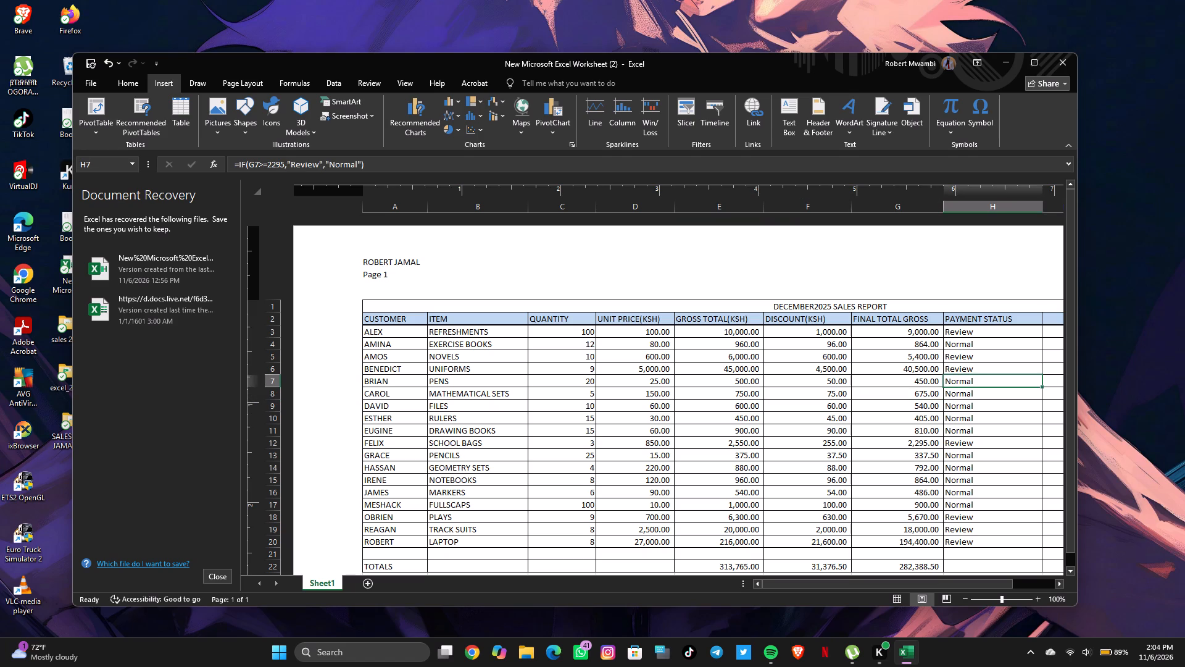
left_click(973, 430)
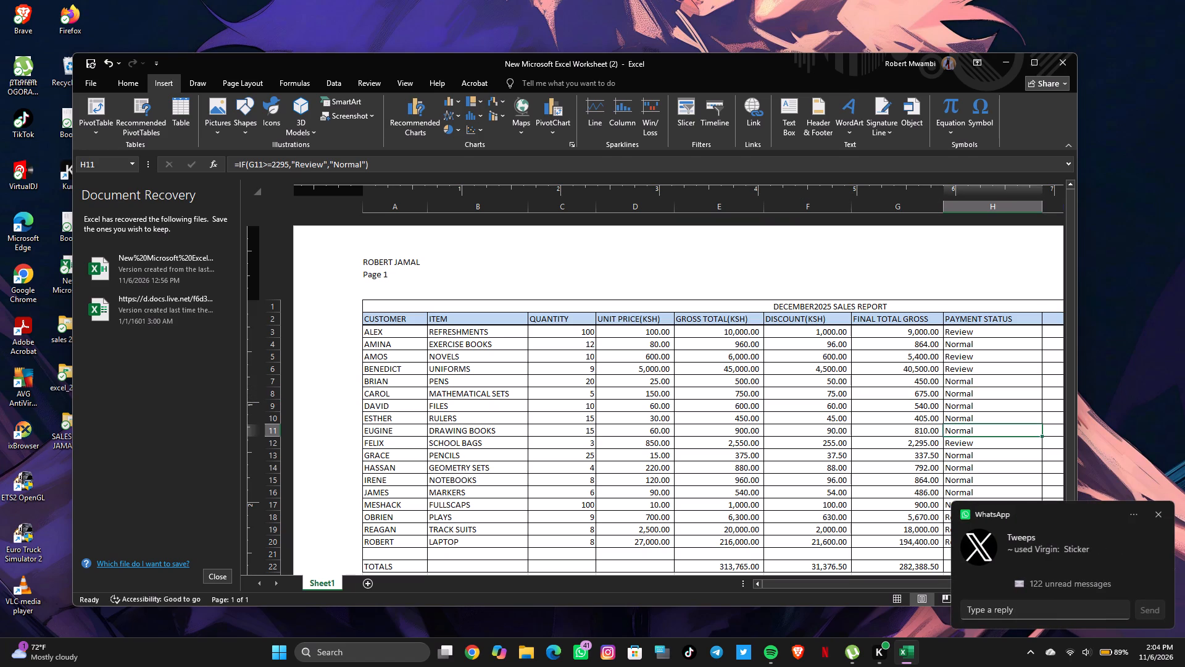
left_click(975, 346)
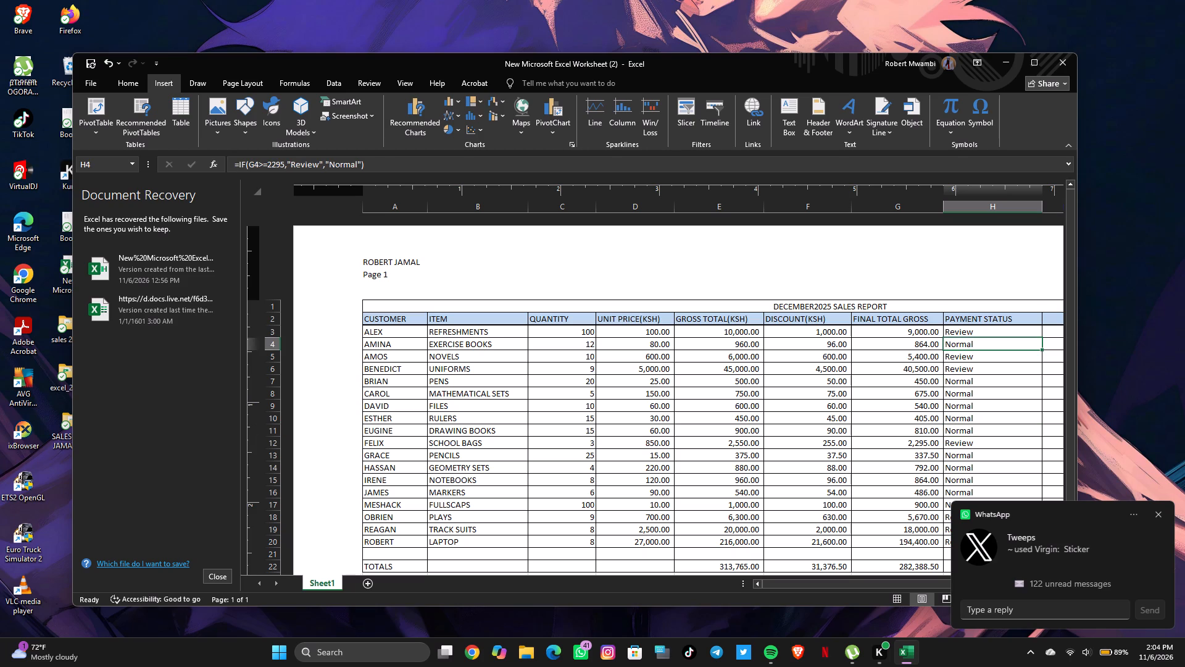
left_click(972, 372)
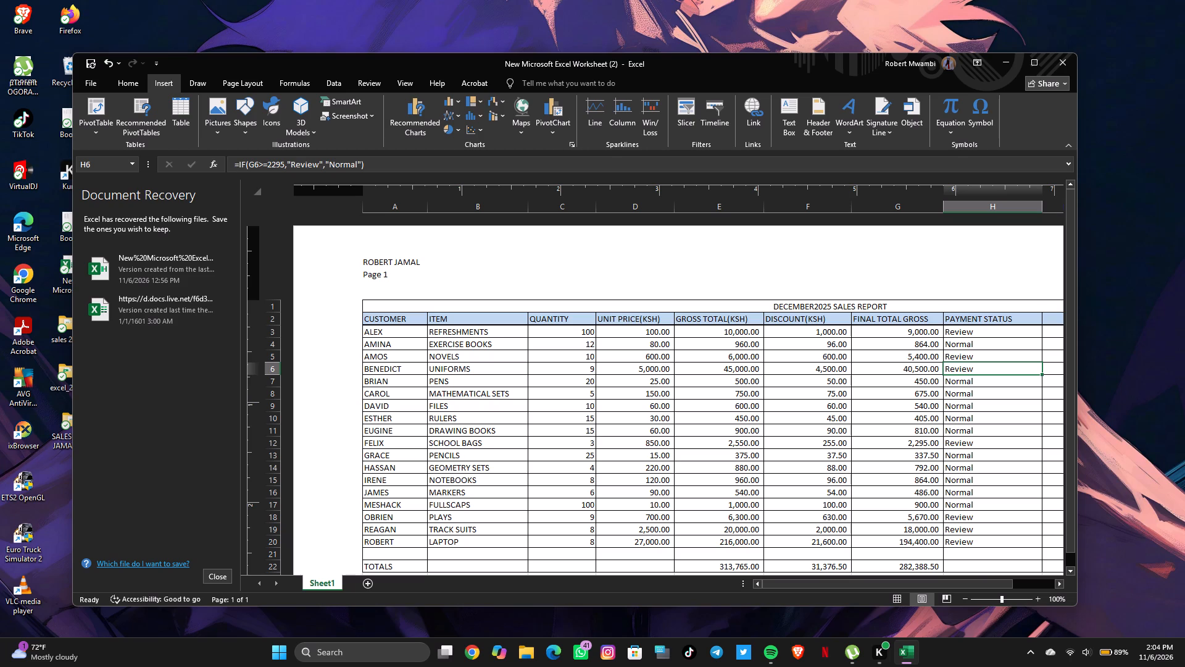
Examine the sales report's print preview, try to save the workbook from there, and return to the worksheet.
key("ctrl+p")
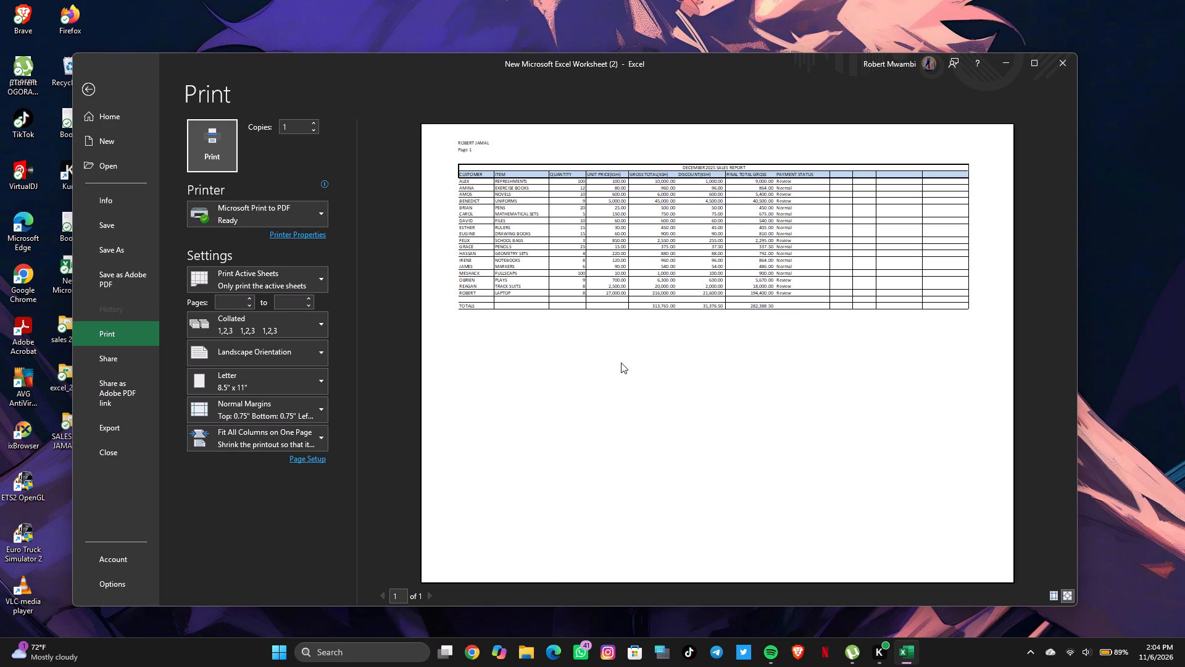
key("ctrl+s")
key("ctrl+s")
key("ctrl+s")
key("ctrl+p")
left_click(96, 91)
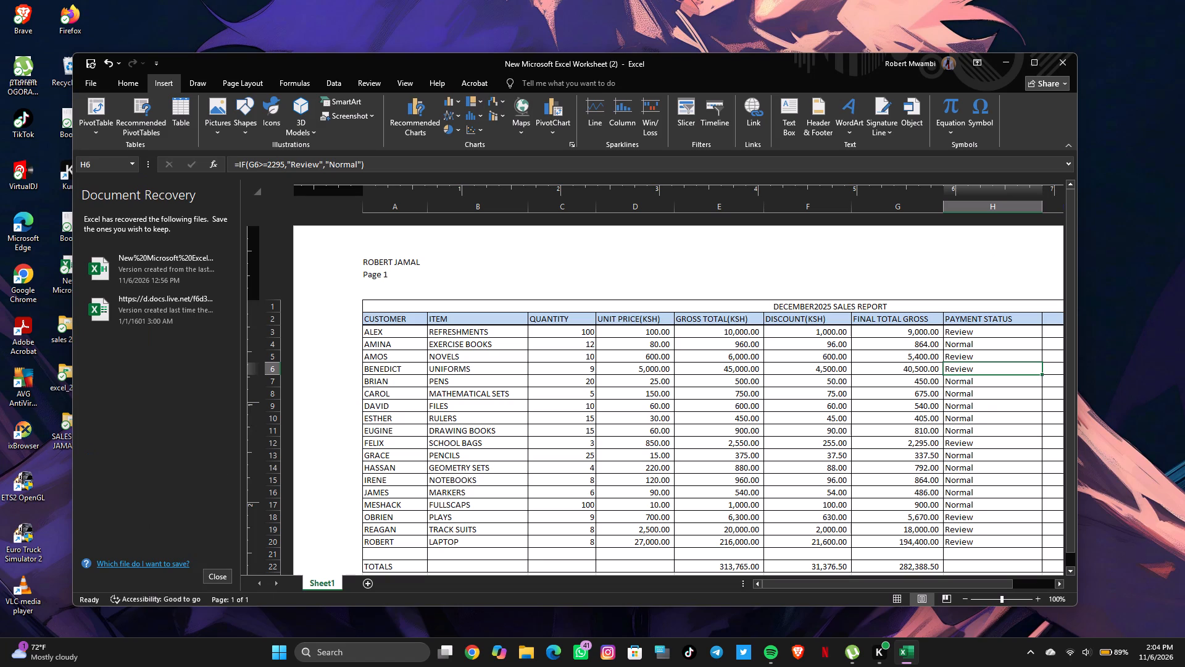
Set the print page range to 5 to 5 in the print settings and return to the worksheet.
scroll(526, 363, "down", 1)
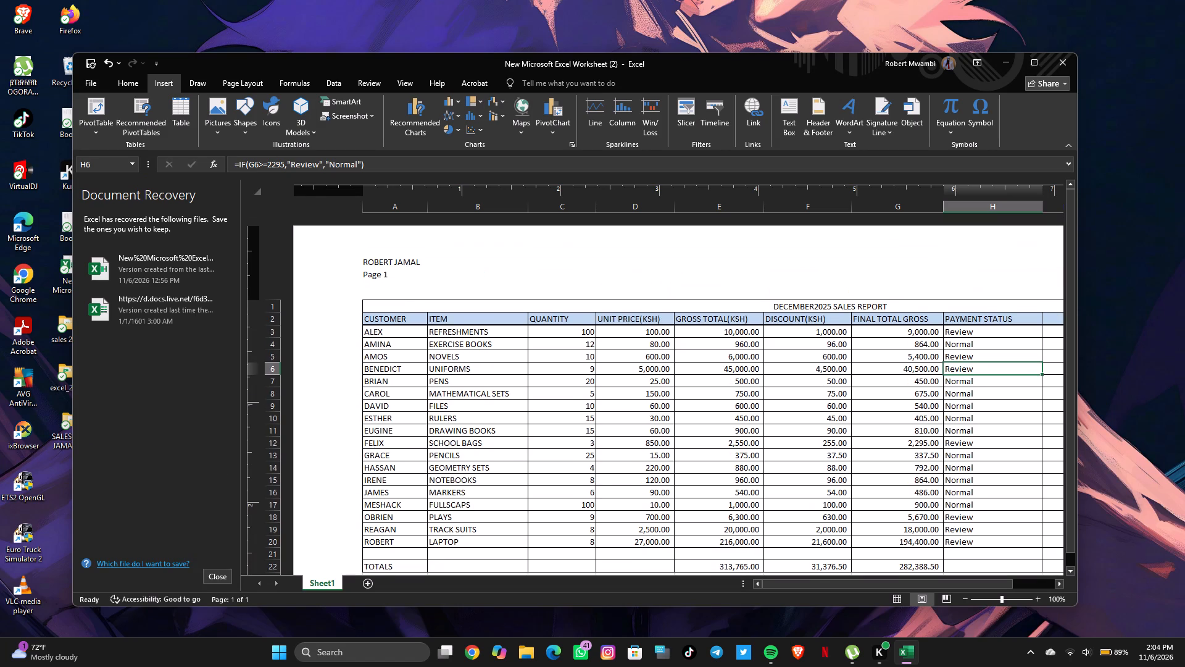
key("ctrl+p")
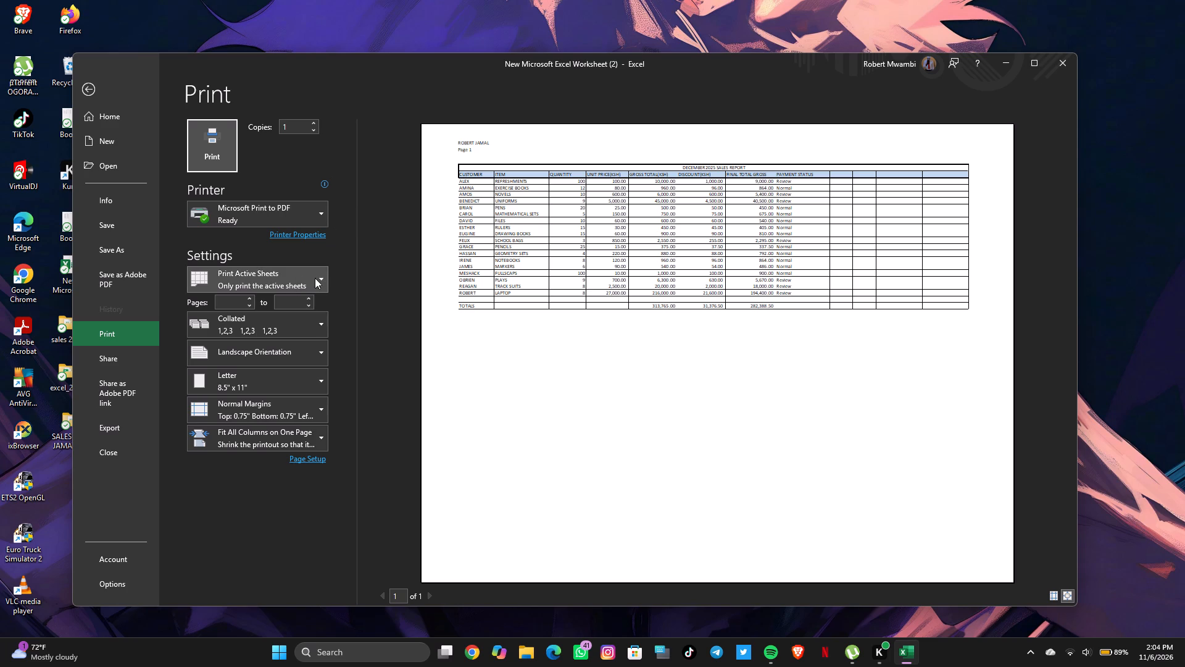
triple_click(249, 298)
double_click(249, 298)
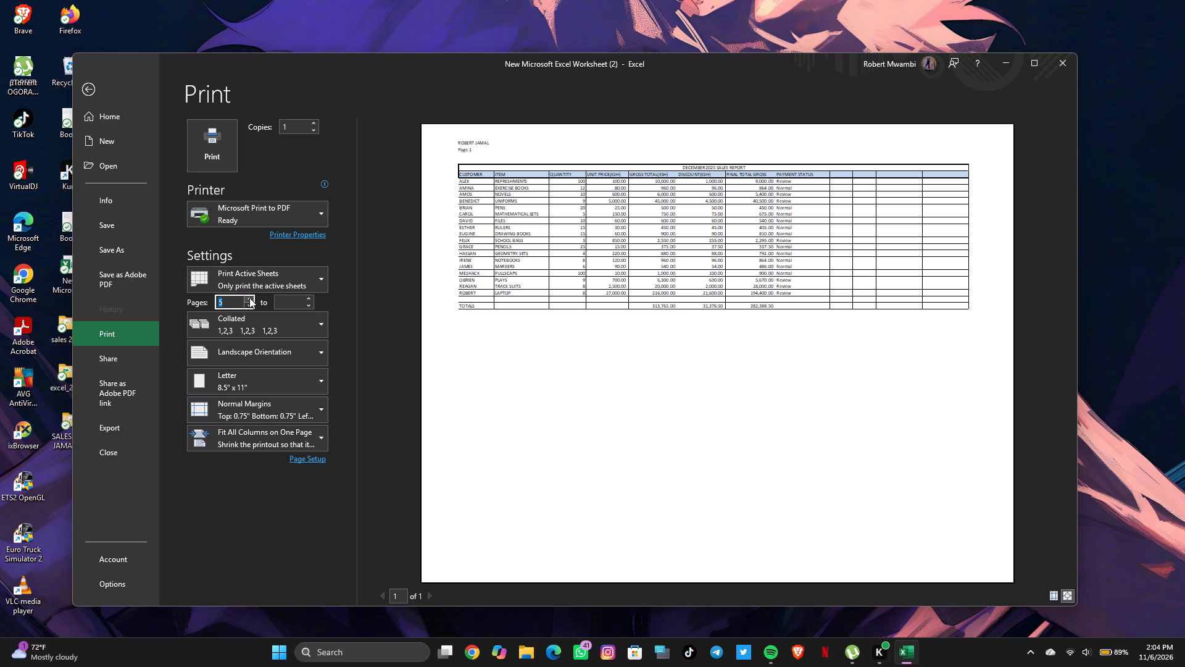
triple_click(309, 296)
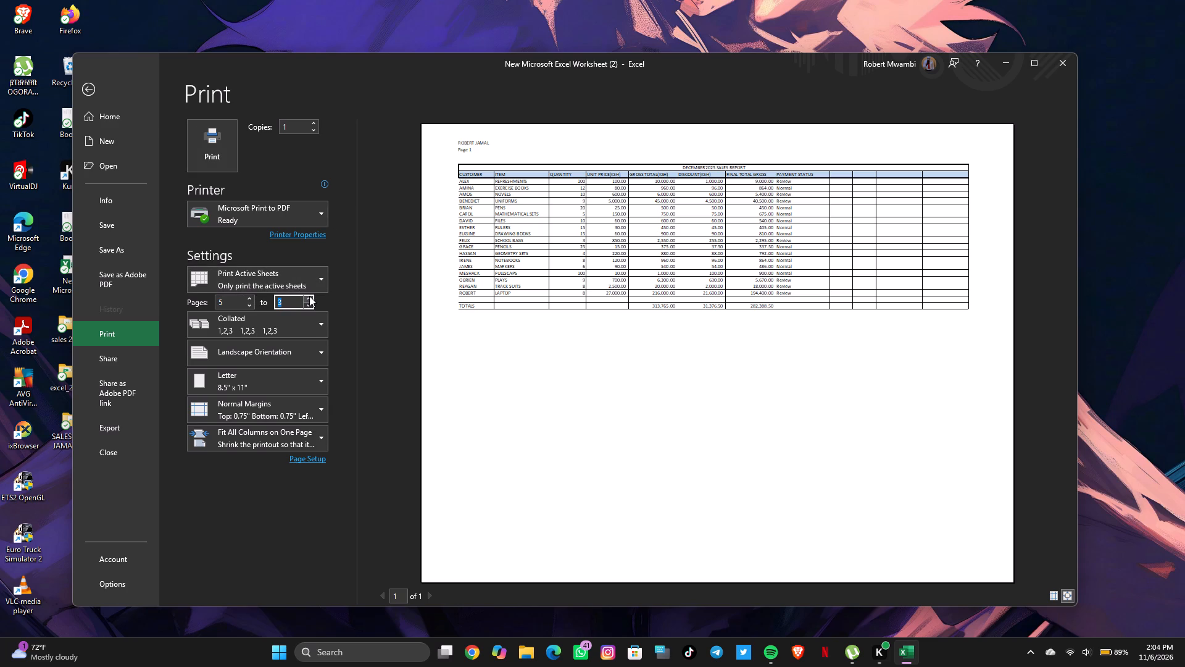
double_click(309, 296)
left_click(309, 296)
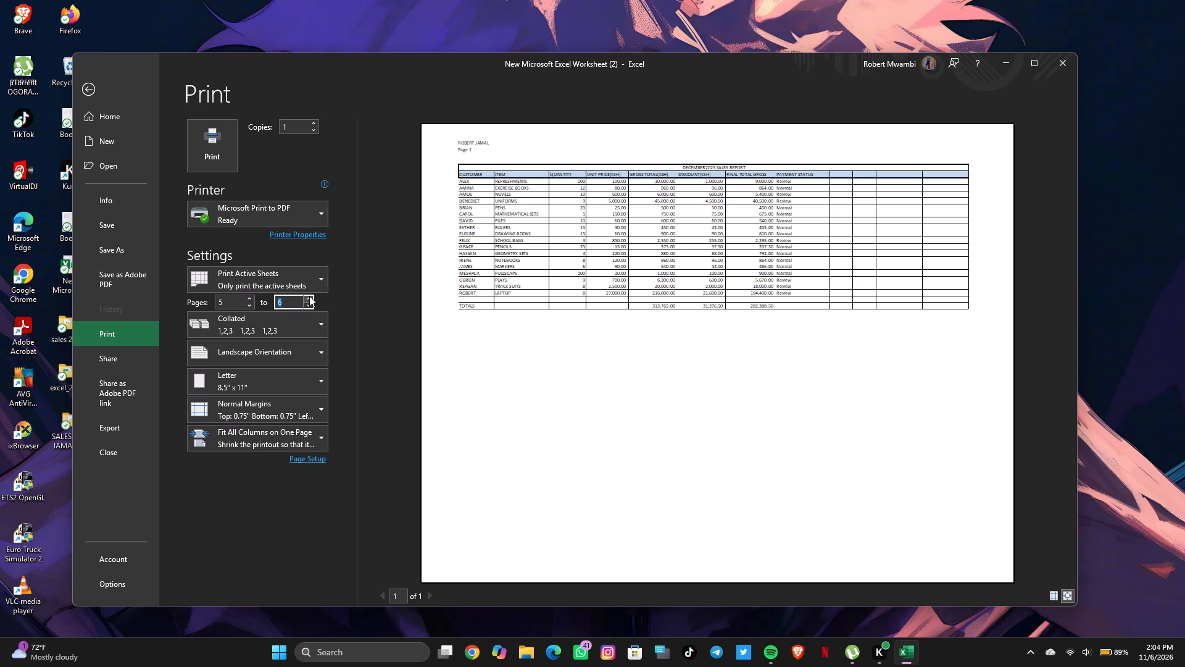
left_click(308, 304)
left_click(99, 82)
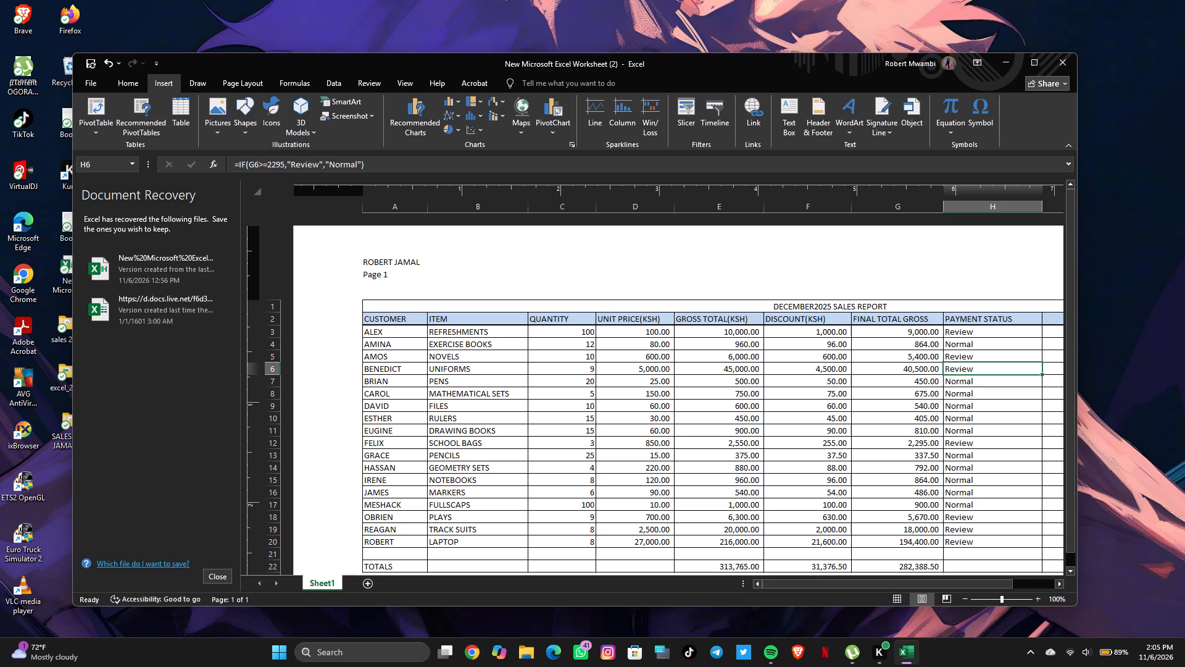
Select the CUSTOMER column from its heading in A2 down to A21, the blank row above TOTALS.
left_click_drag(379, 318, 430, 395)
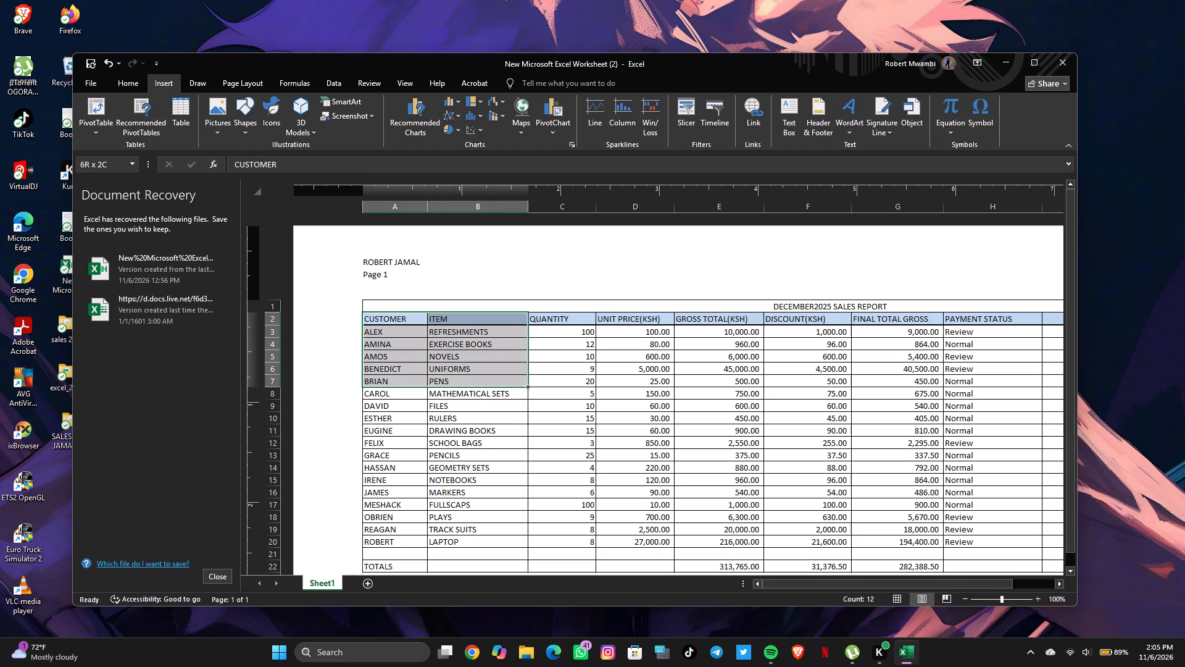
left_click_drag(430, 395, 414, 553)
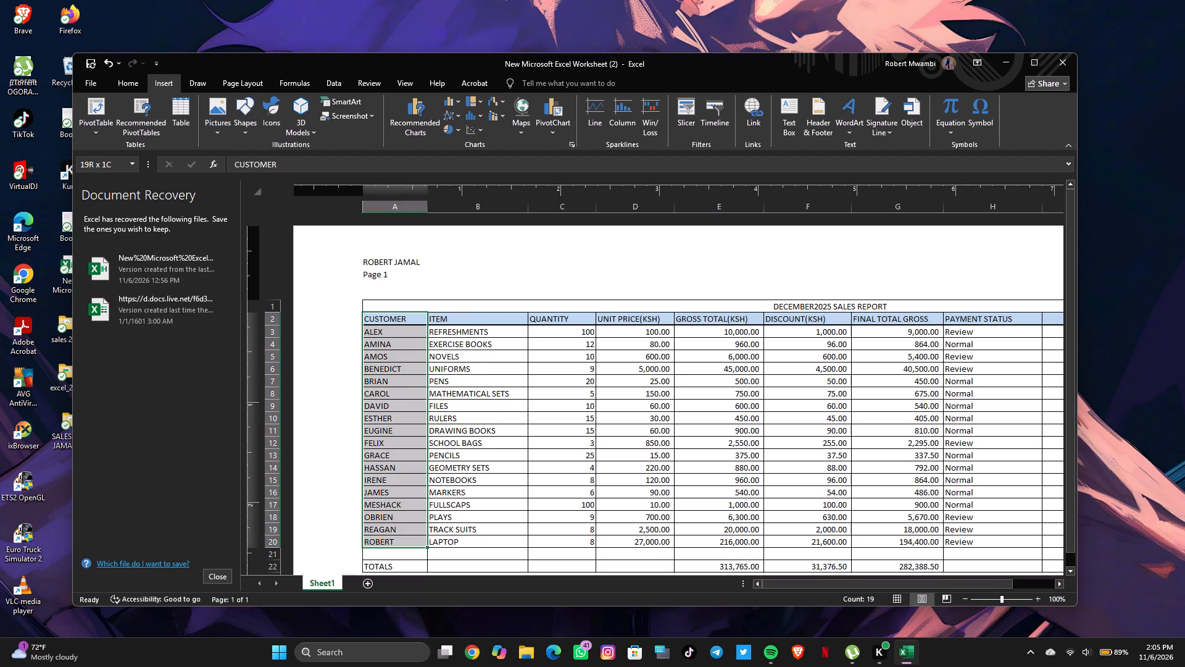
left_click_drag(414, 553, 414, 553)
left_click_drag(414, 553, 412, 553)
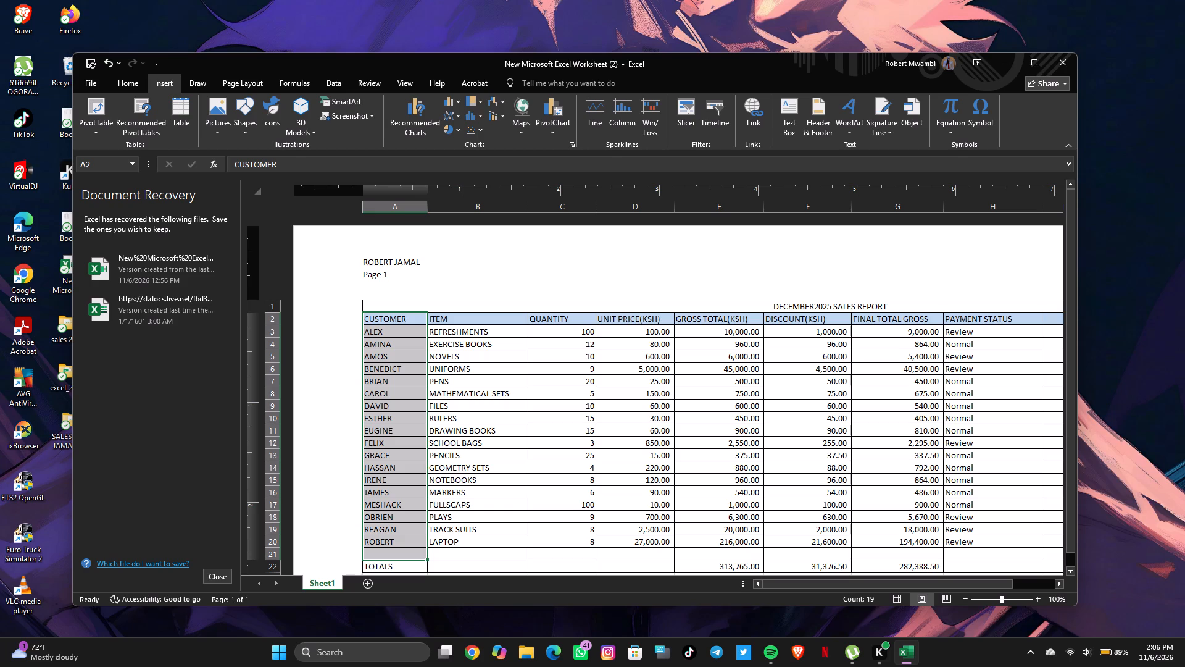
Insert a 2-D clustered column chart from the CUSTOMER column and the FINAL TOTAL GROSS amounts in rows 3 to 21.
left_click_drag(906, 330, 905, 549, "ctrl")
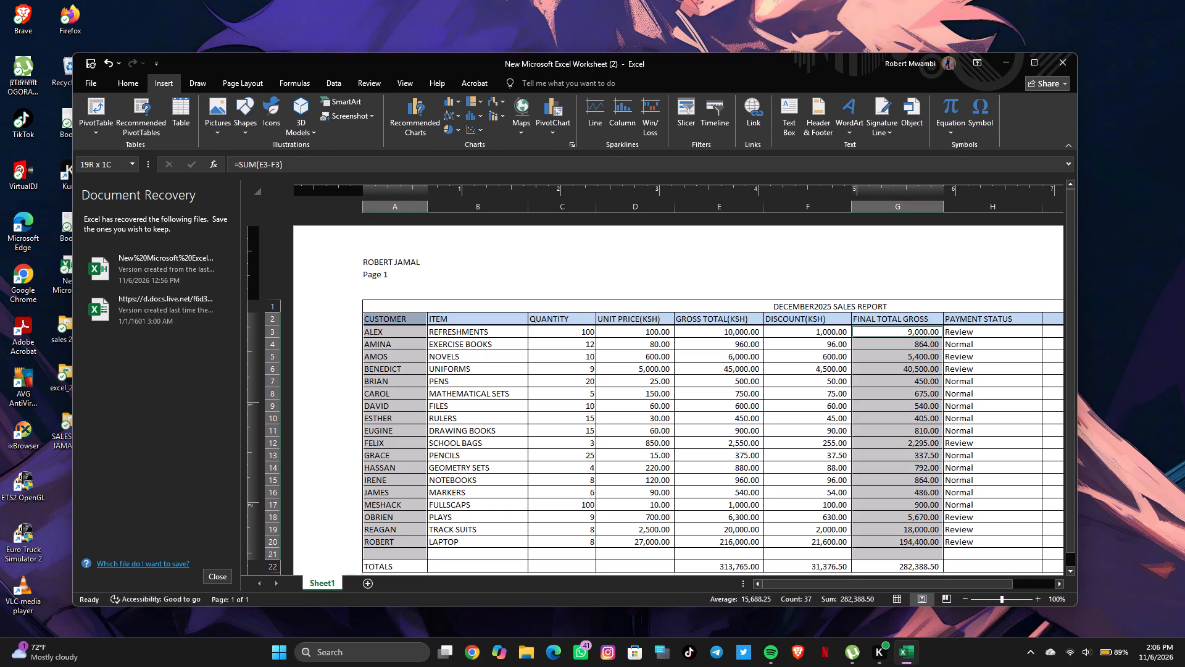
left_click_drag(905, 549, 910, 542, "ctrl")
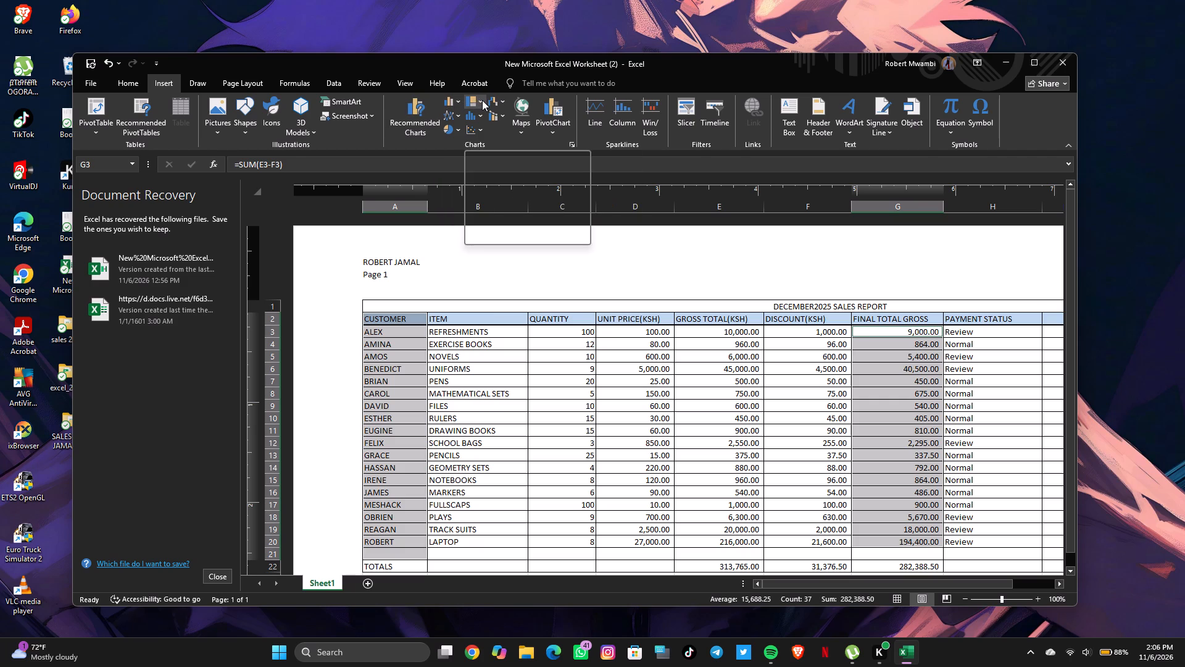
left_click(460, 99)
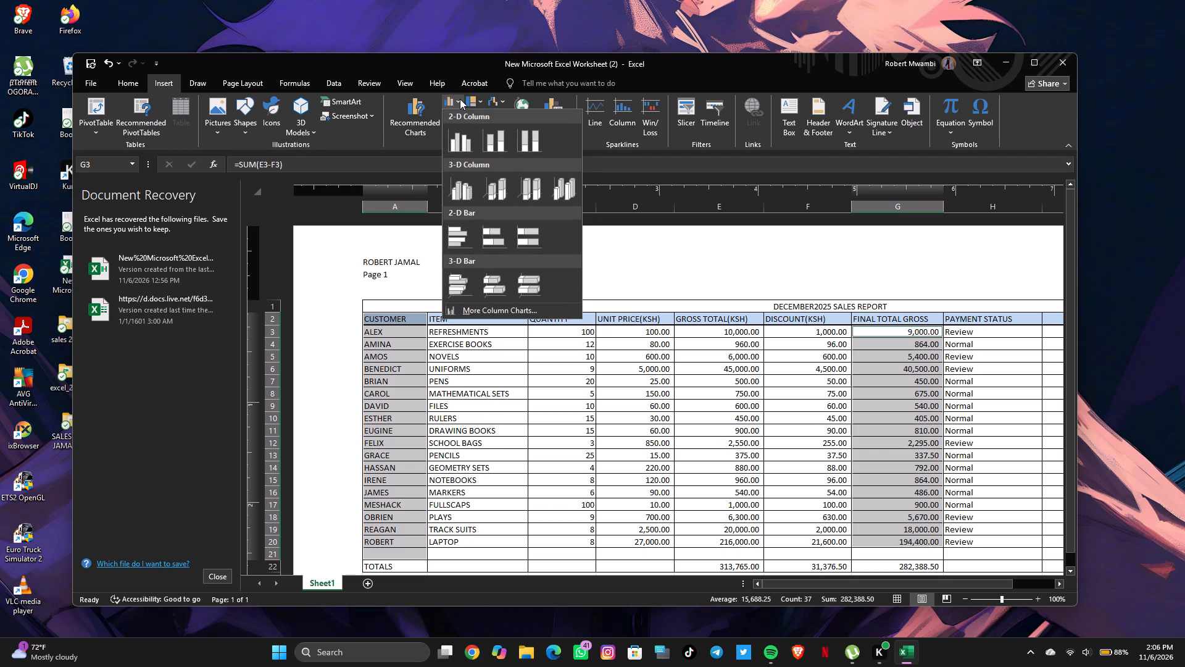
left_click(464, 135)
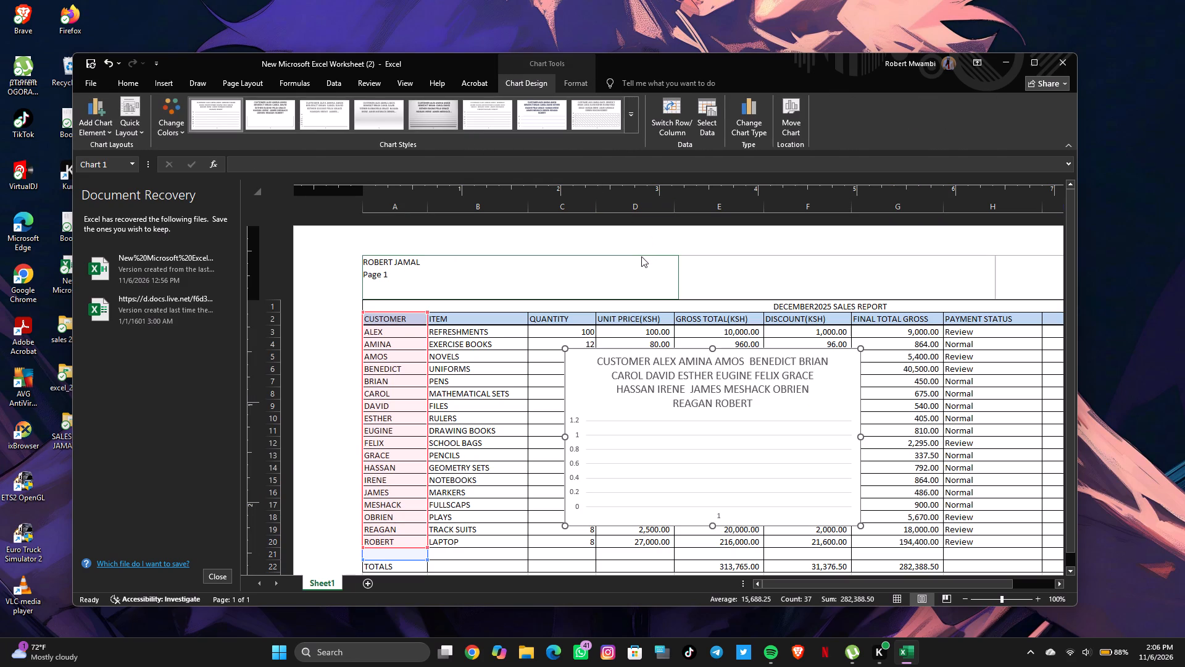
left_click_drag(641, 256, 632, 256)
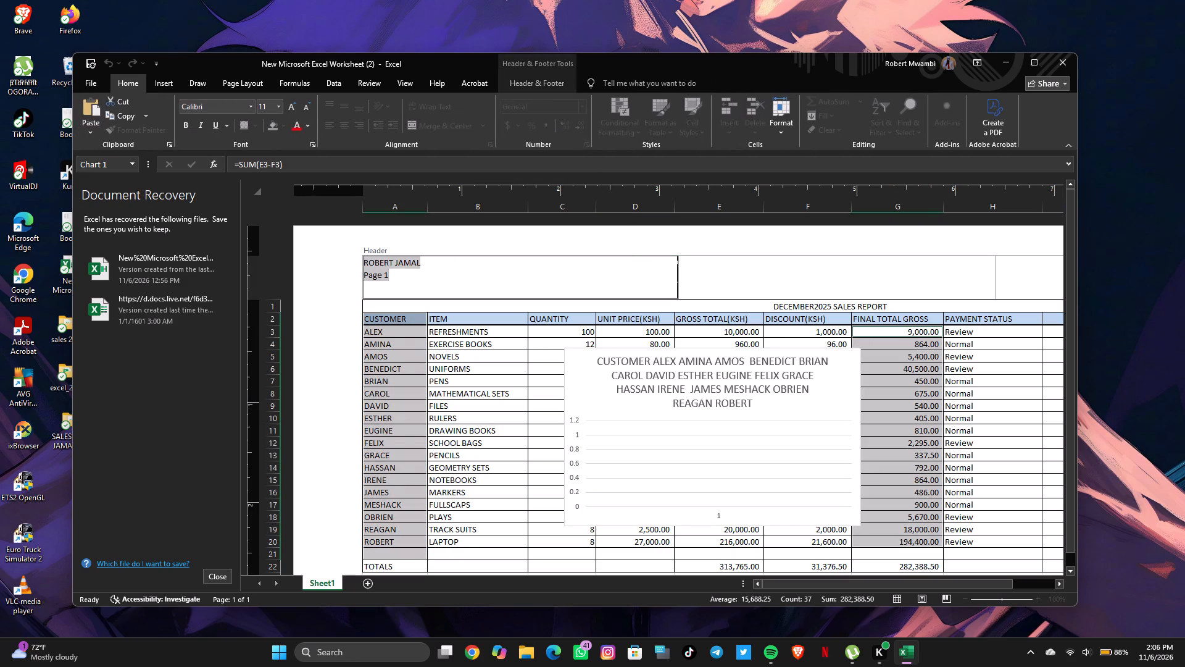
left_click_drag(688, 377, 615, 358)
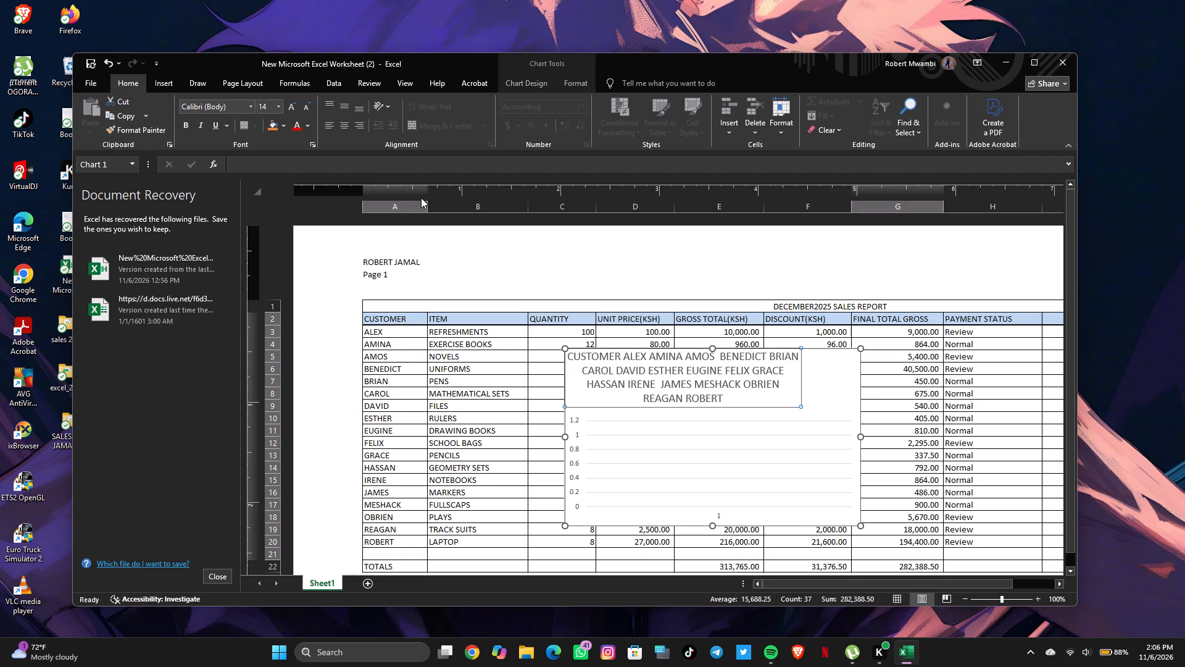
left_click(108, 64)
Move the chart up and to the left, covering about rows 2 to 15 between the ITEM and DISCOUNT(KSH) columns.
left_click(604, 425)
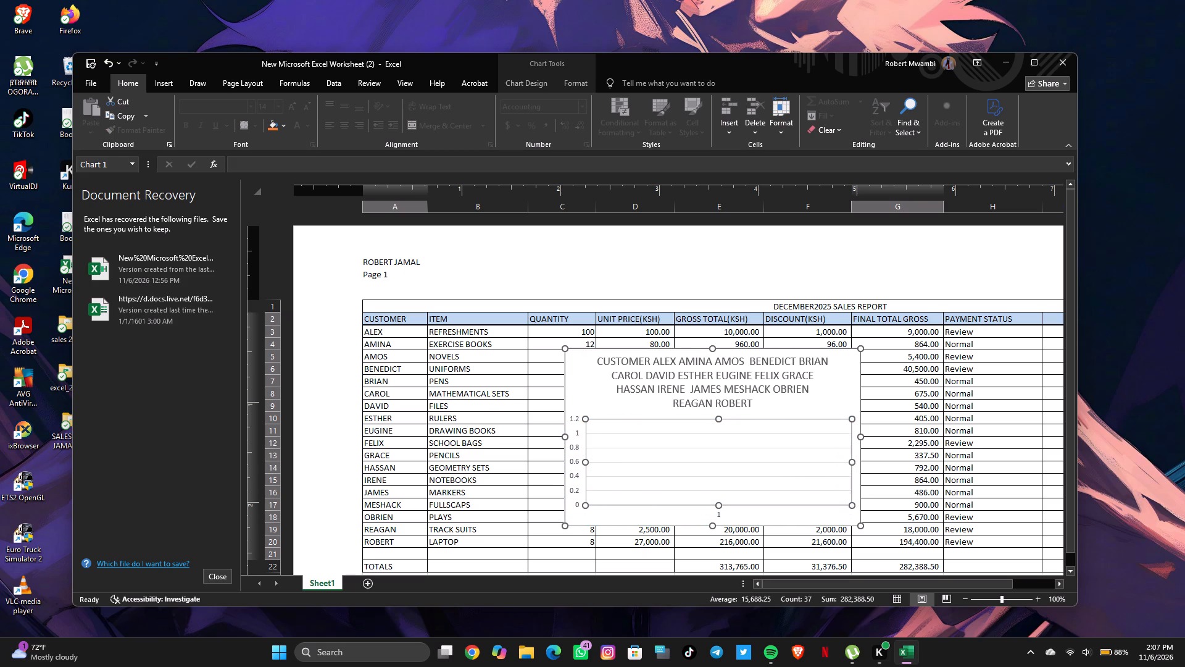
left_click_drag(575, 376, 547, 371)
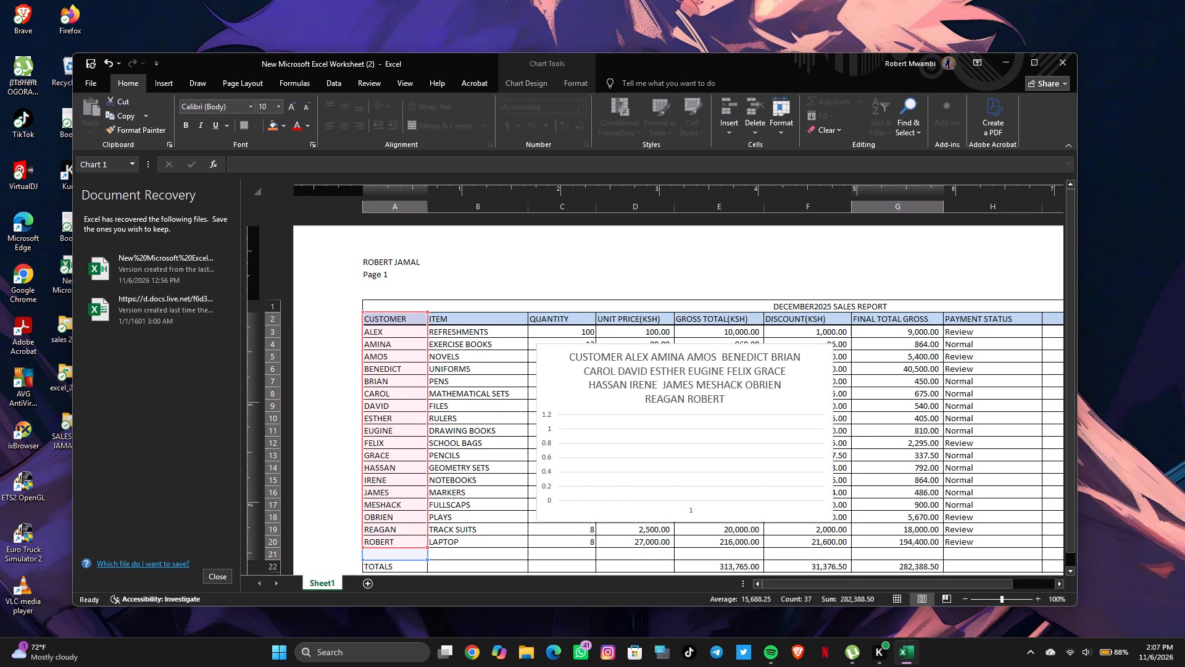
left_click_drag(547, 371, 513, 335)
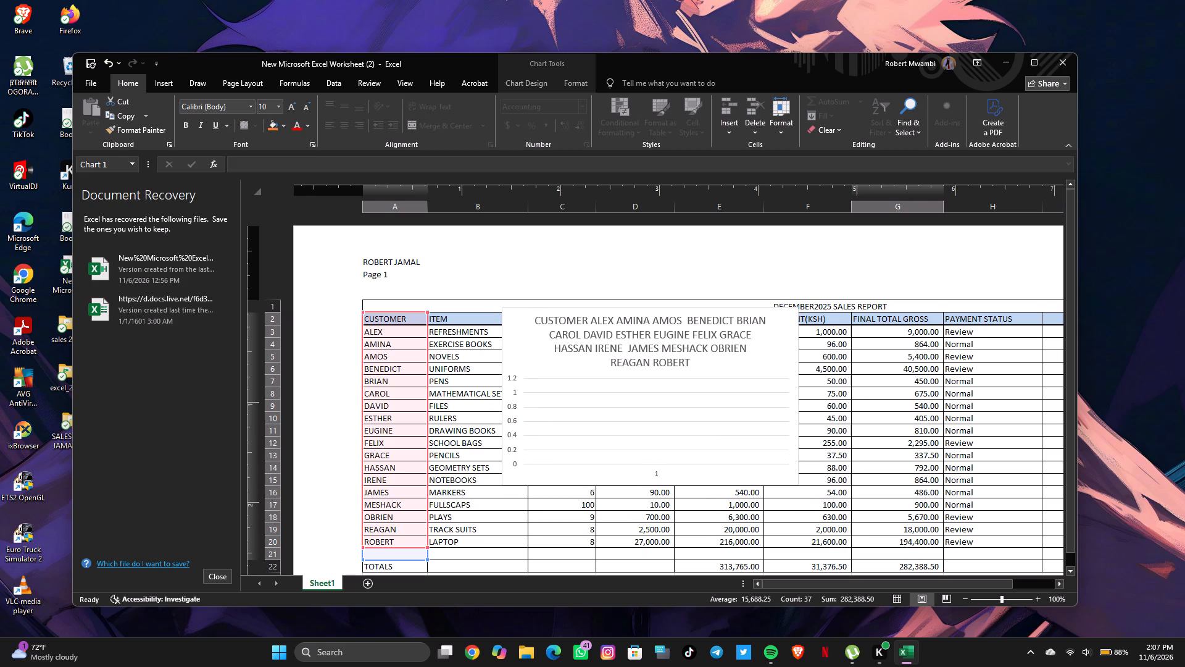
left_click_drag(513, 335, 506, 342)
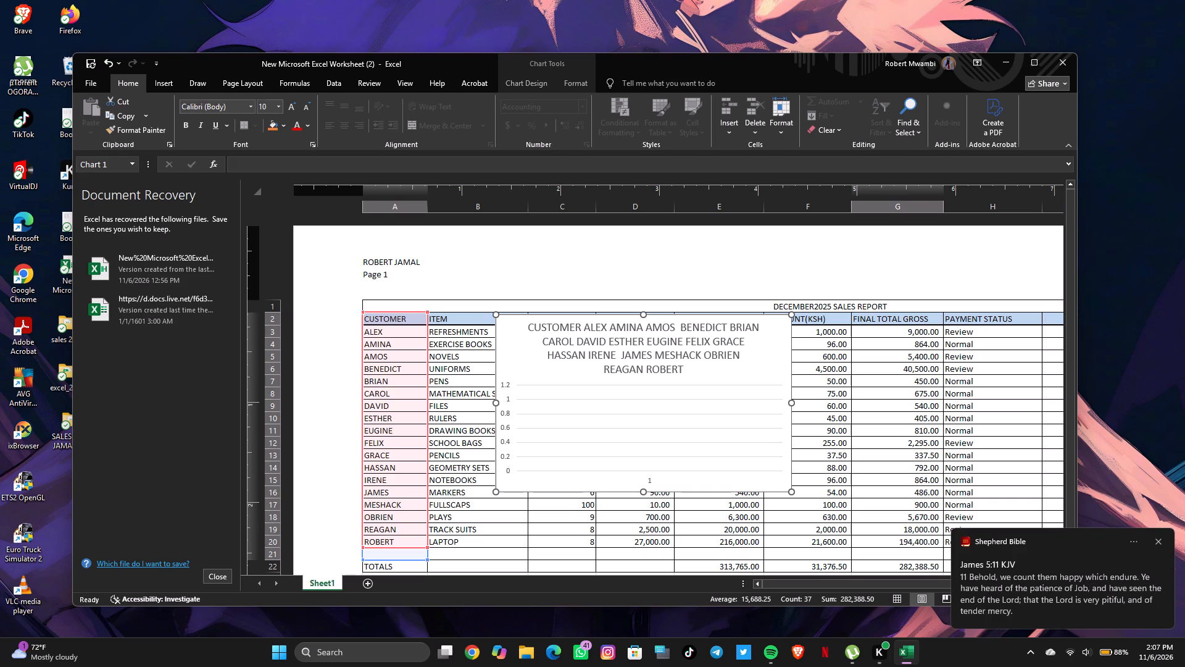
Insert a 2-D clustered column chart from the FINAL TOTAL GROSS amounts in G3 to G20.
left_click_drag(898, 332, 921, 529)
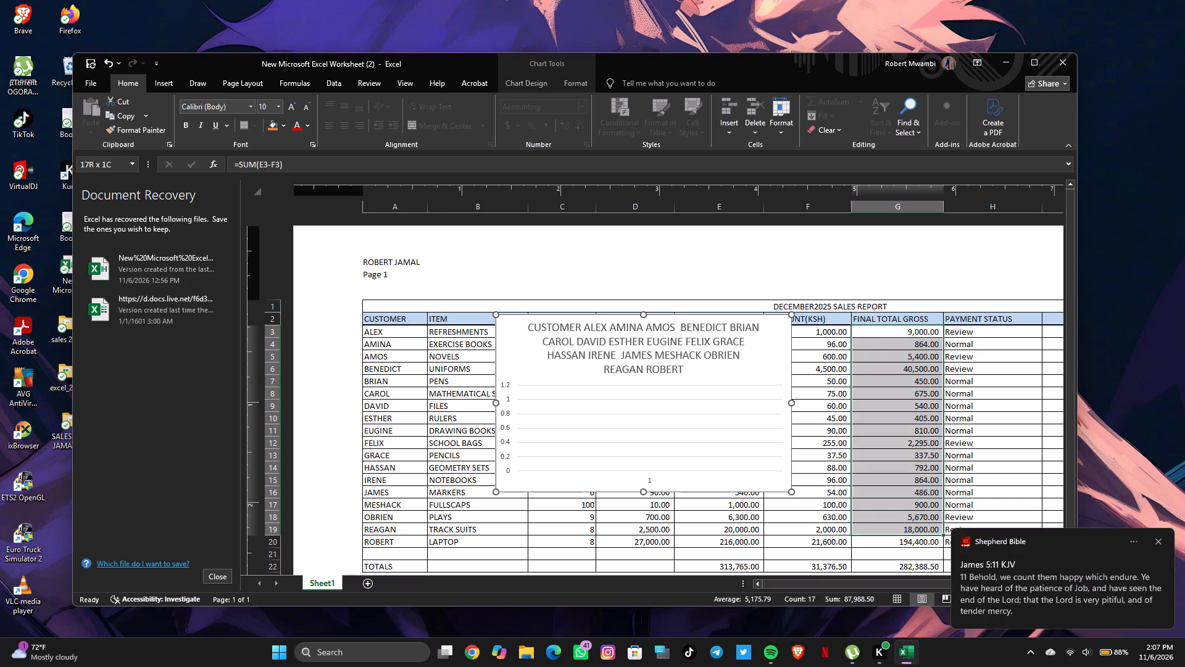
left_click_drag(921, 529, 921, 541)
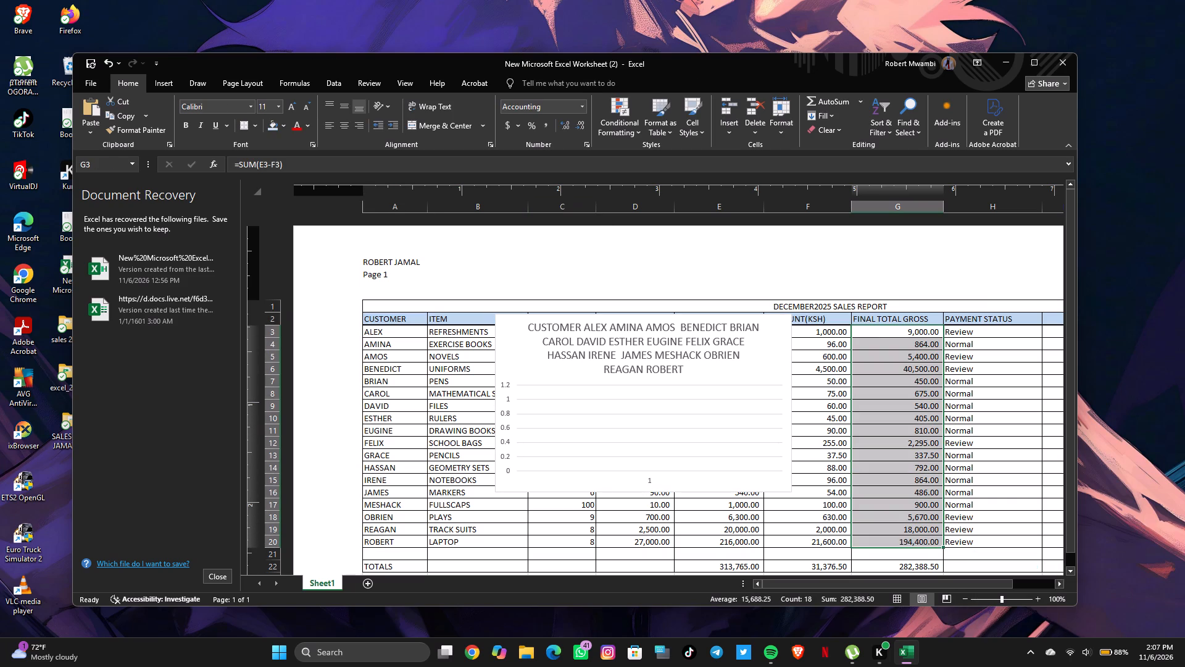
left_click(172, 86)
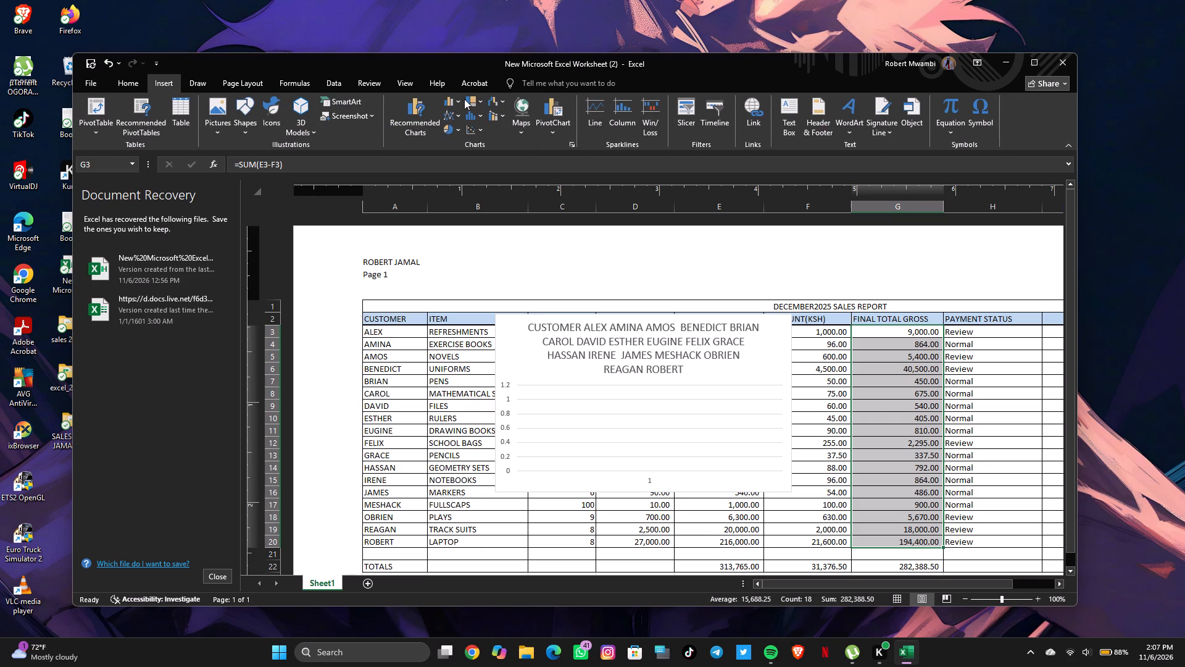
left_click(460, 99)
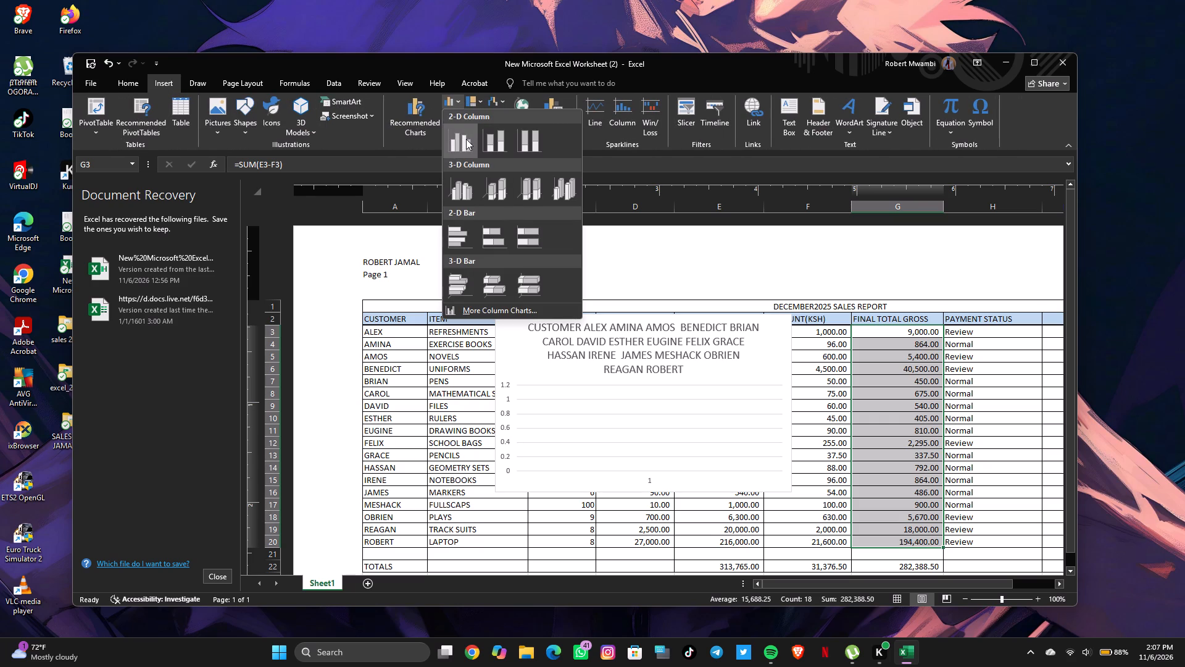
left_click(466, 139)
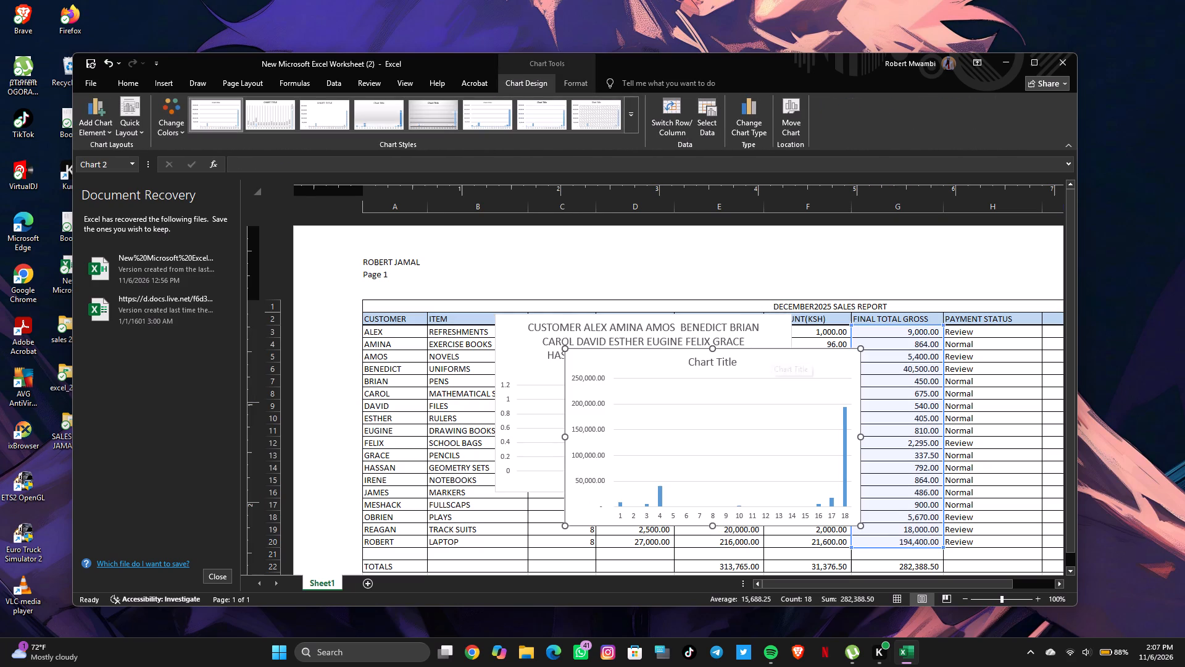
Place the charts side by side near the table's top: the customer-names chart over columns A to D, the new chart over E to H.
left_click_drag(828, 364, 875, 375)
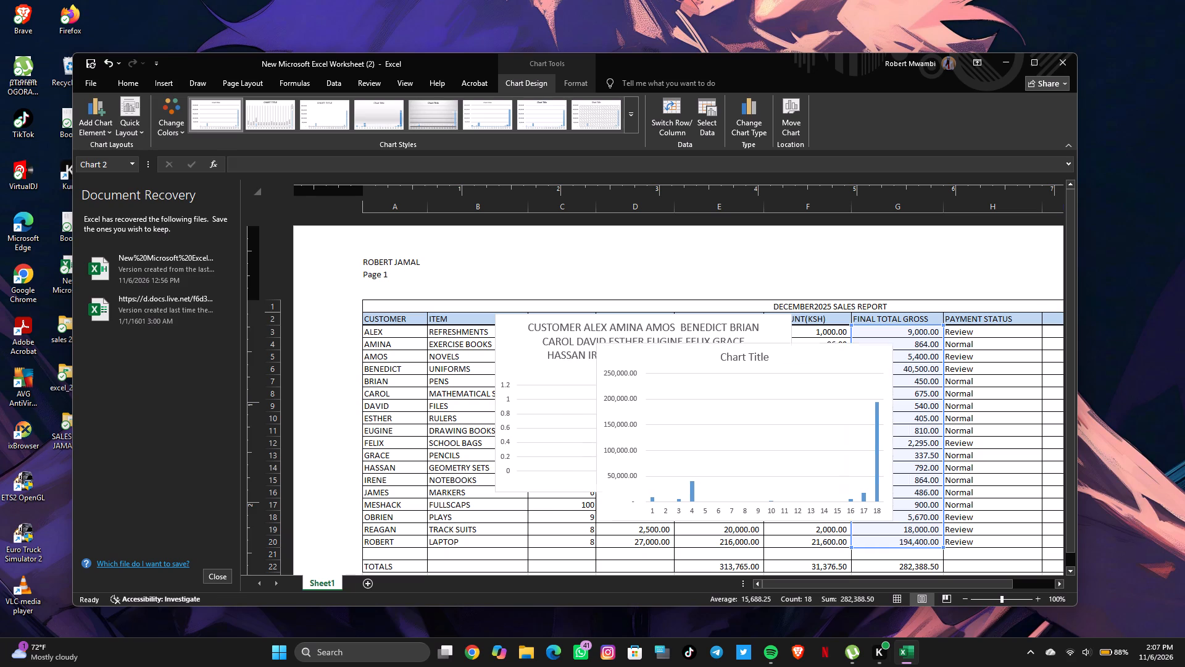
left_click_drag(875, 375, 1008, 369)
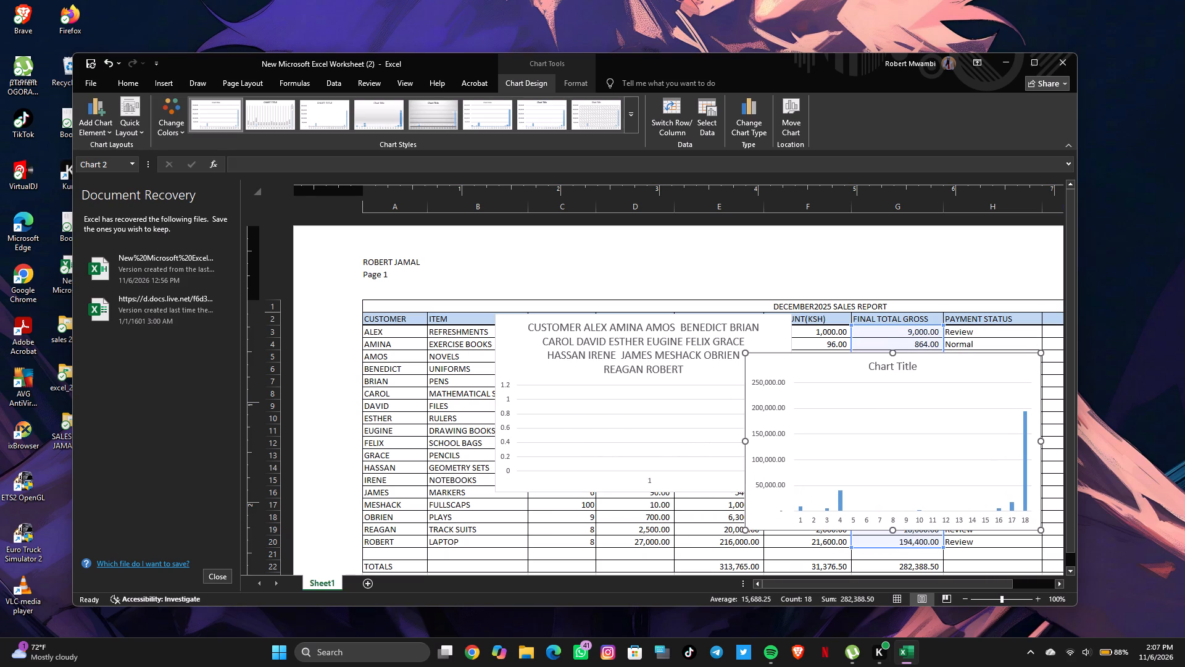
left_click_drag(775, 329, 743, 327)
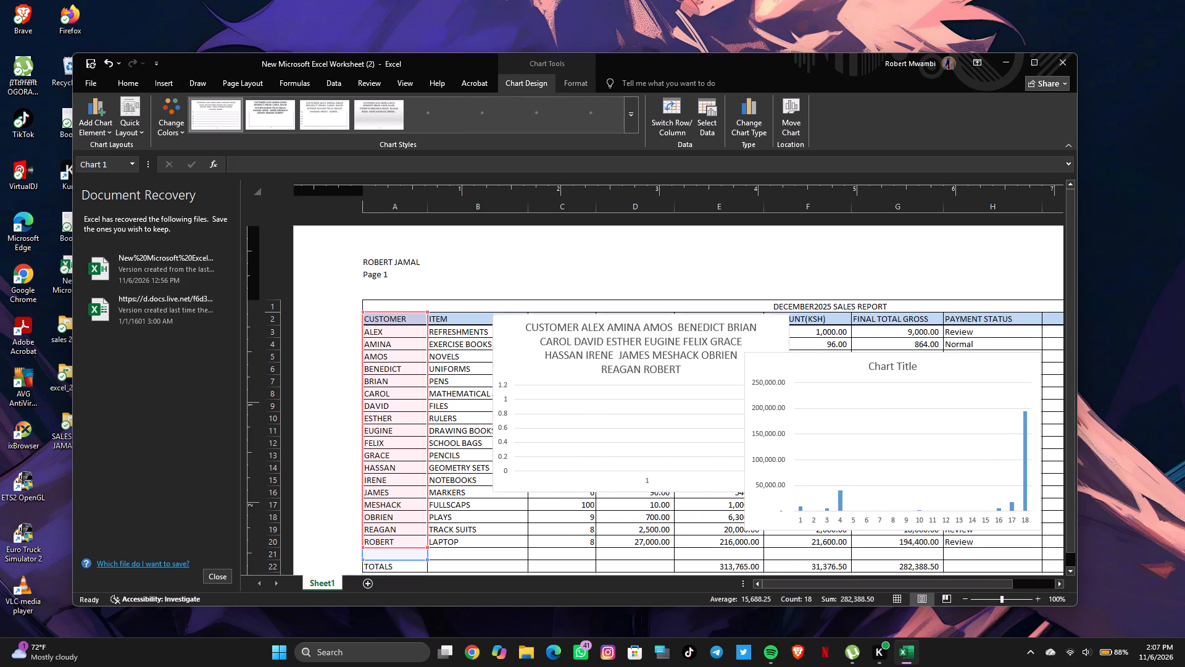
left_click_drag(743, 327, 614, 321)
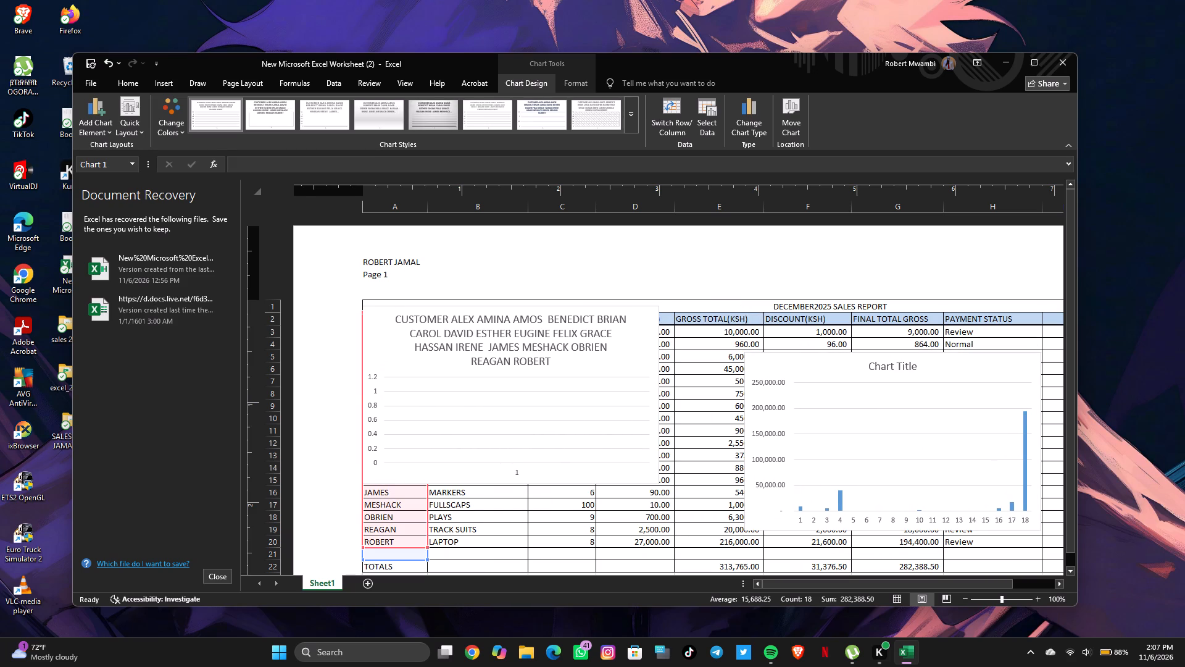
left_click_drag(775, 361, 769, 351)
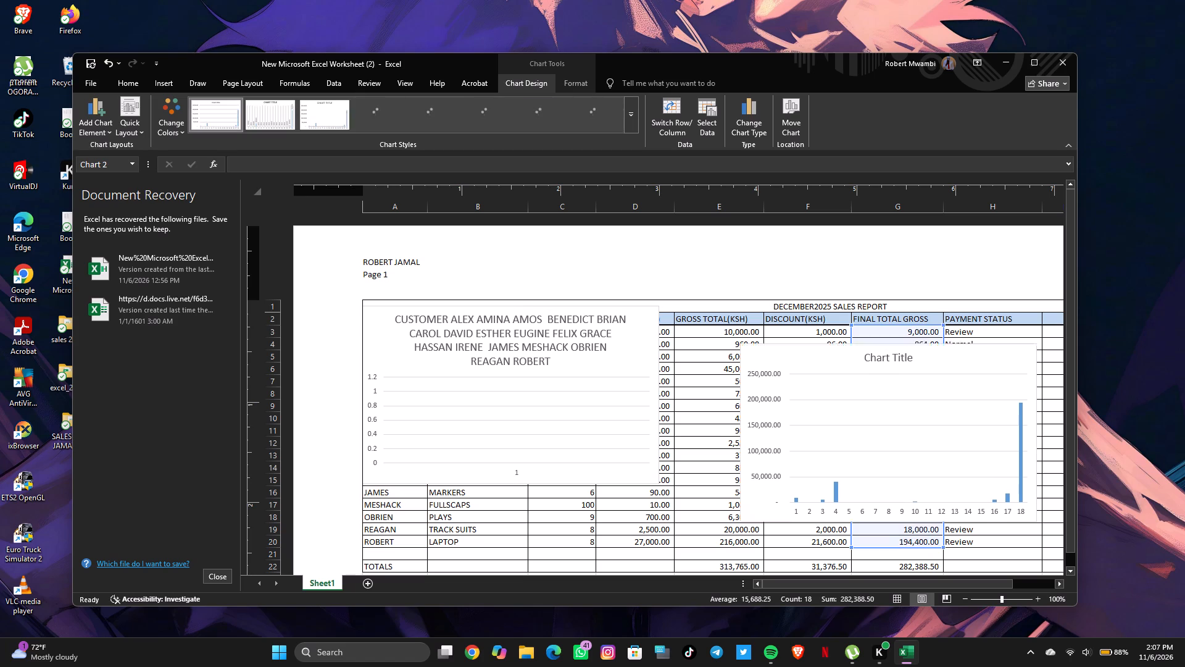
left_click_drag(769, 351, 743, 319)
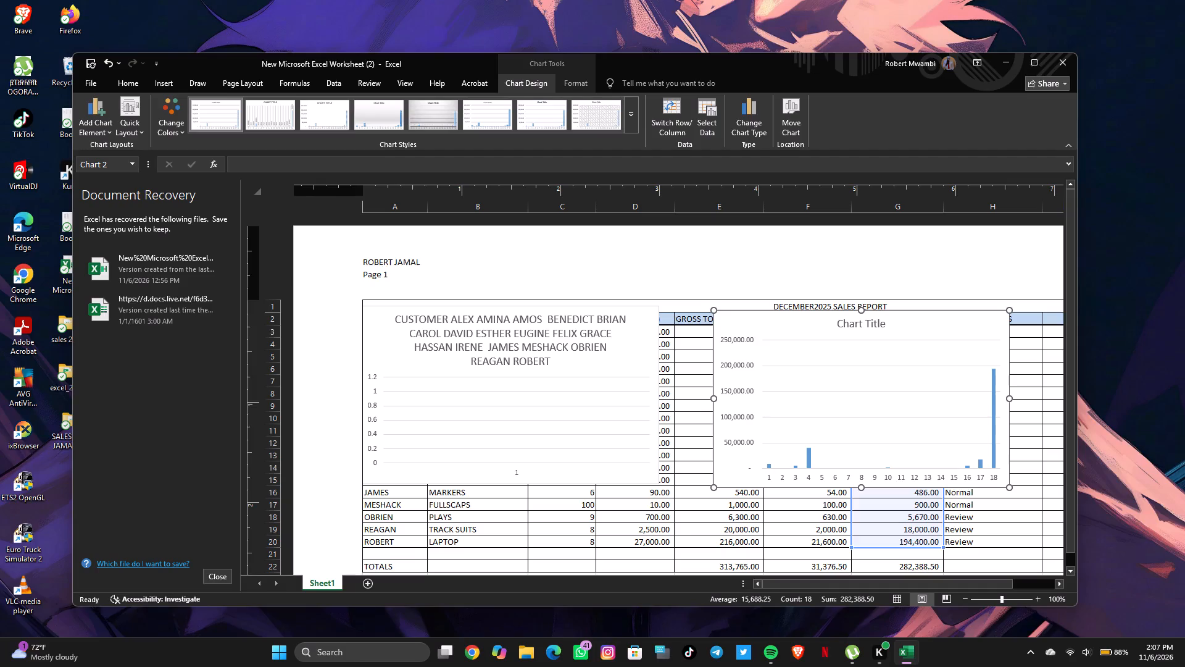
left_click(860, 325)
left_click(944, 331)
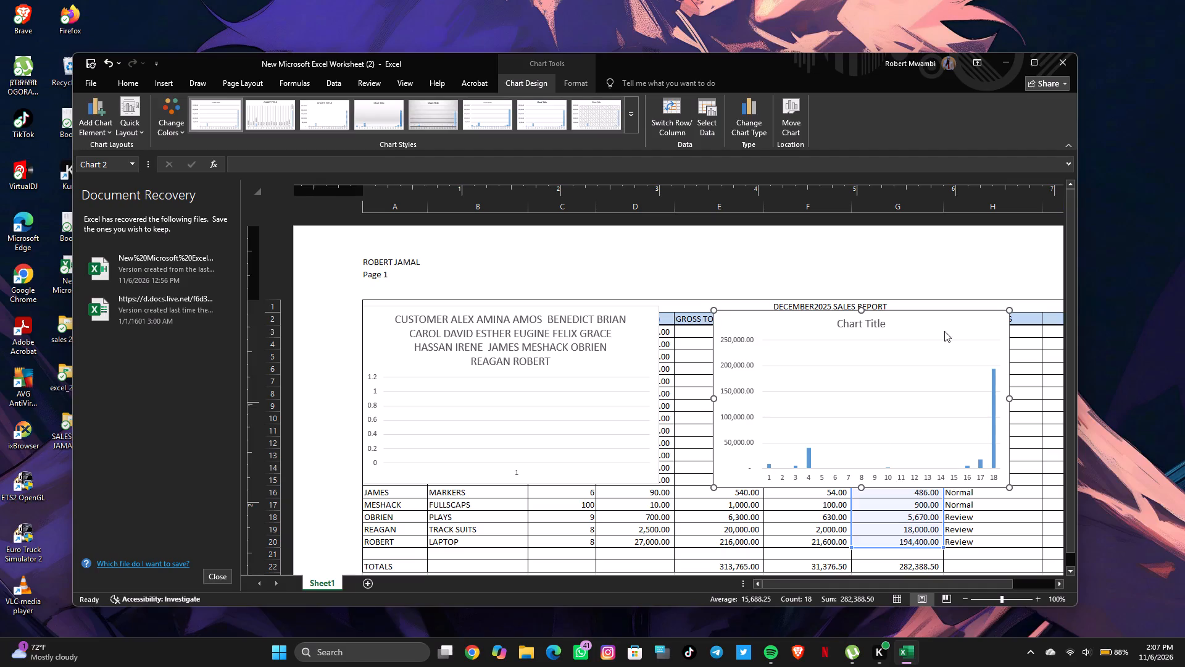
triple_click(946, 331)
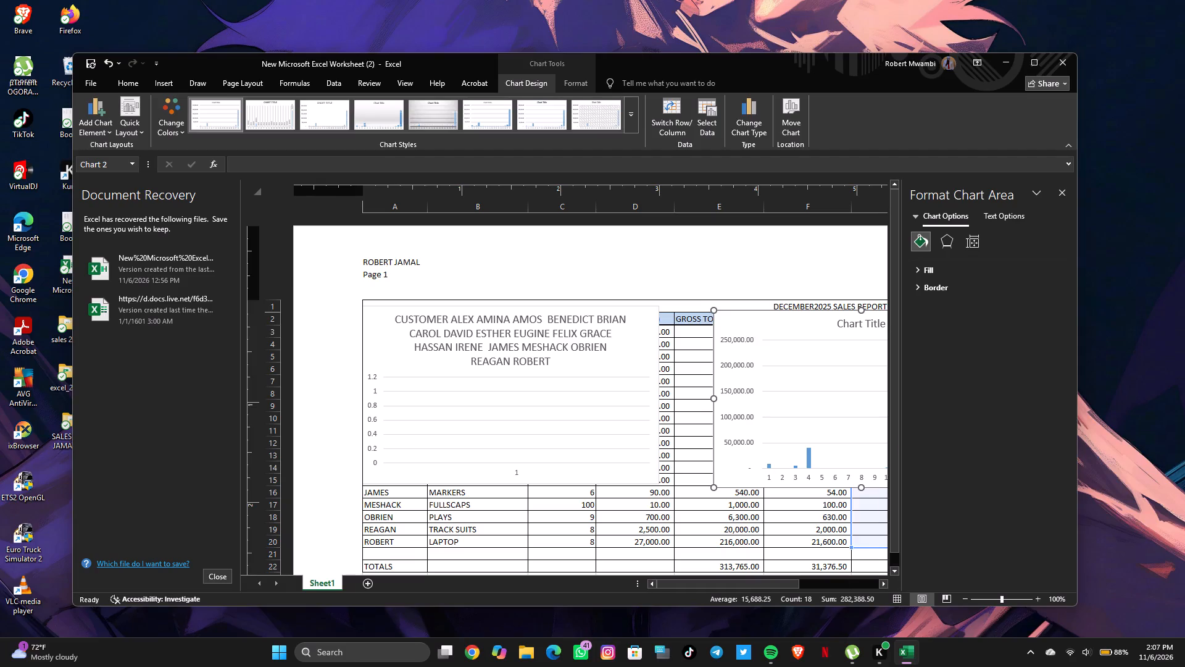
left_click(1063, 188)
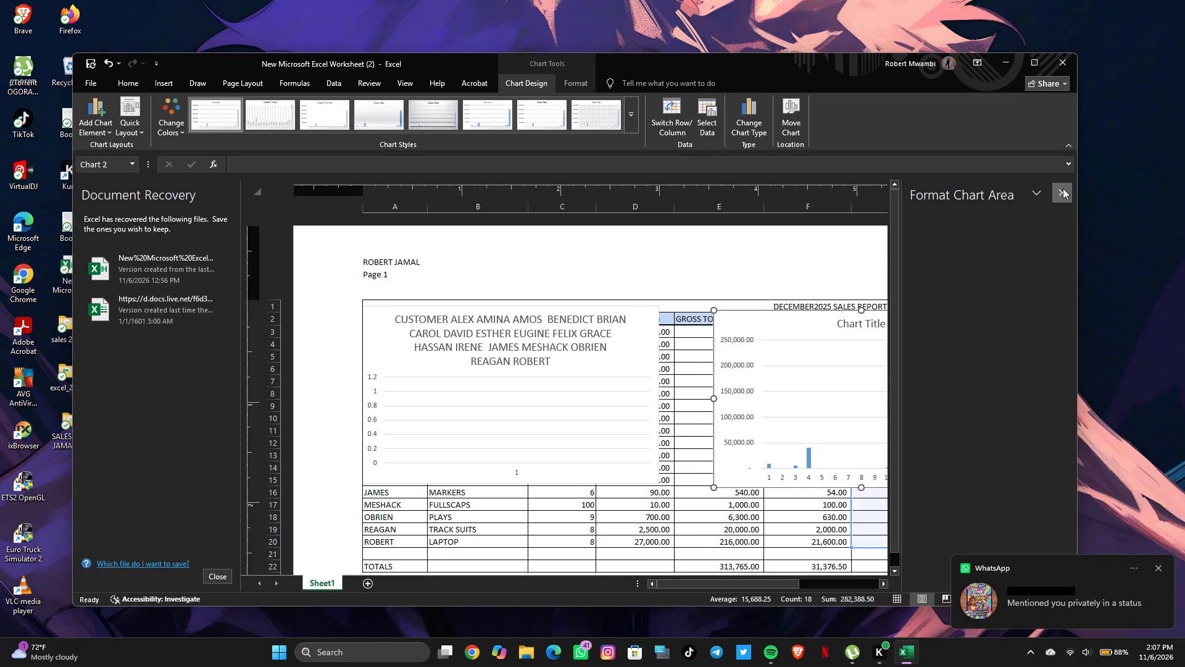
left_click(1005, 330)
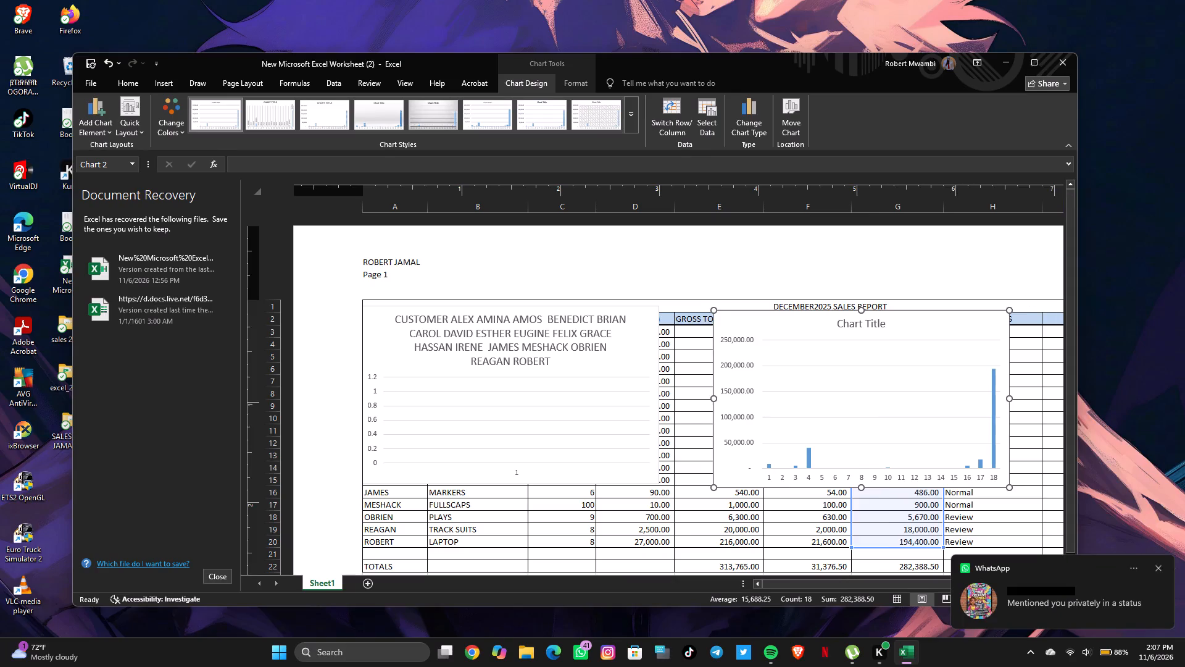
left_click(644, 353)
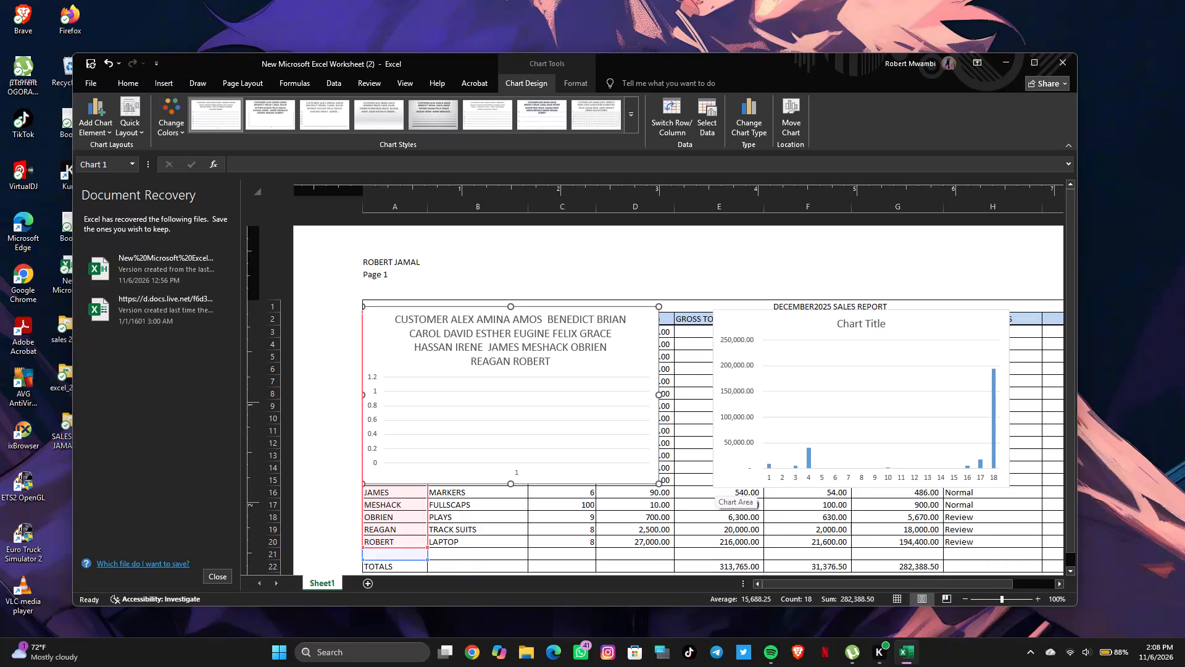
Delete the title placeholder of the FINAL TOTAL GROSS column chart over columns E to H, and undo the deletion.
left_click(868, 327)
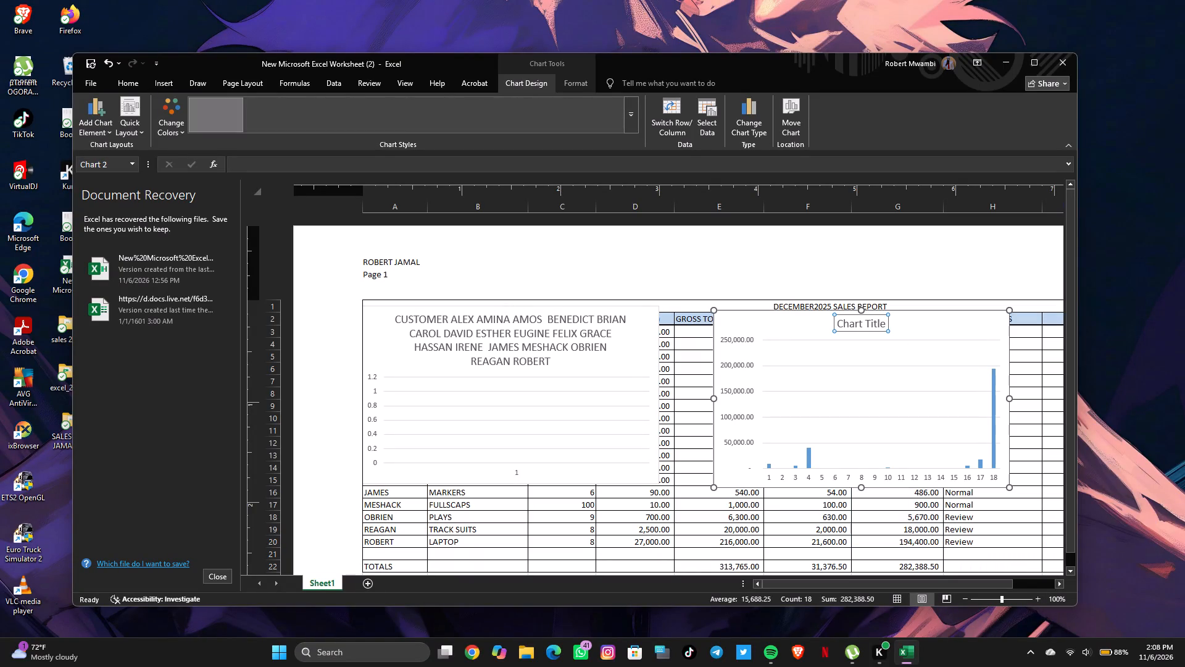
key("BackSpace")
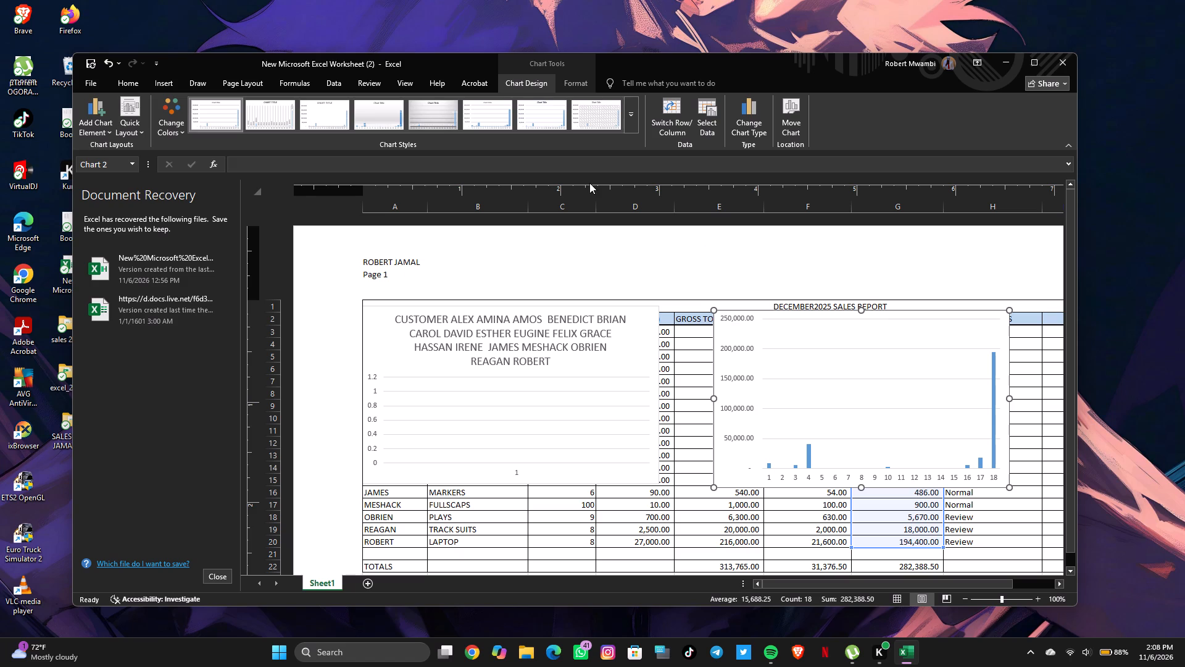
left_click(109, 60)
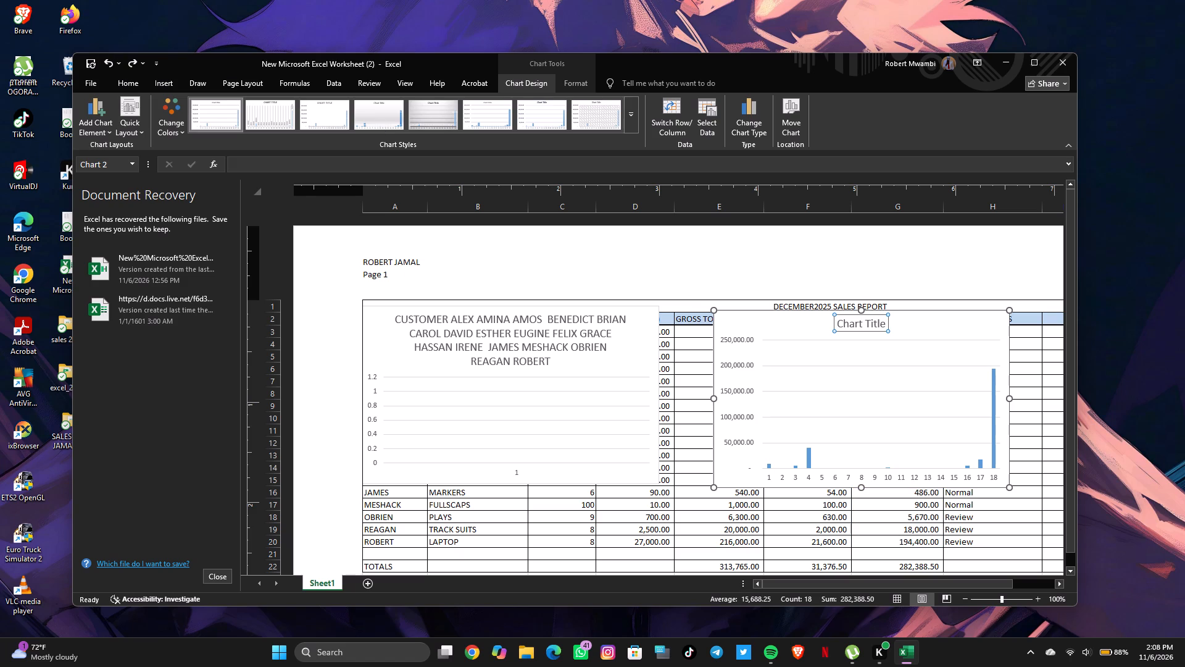
Replace the new chart's title with DECEMBER 2025 CUSTOMER SALES.
left_click(883, 322)
key("BackSpace")
key("BackSpace")
key("BackSpace")
key("BackSpace")
key("BackSpace")
key("BackSpace")
key("BackSpace")
key("BackSpace")
key("BackSpace")
key("BackSpace")
key("BackSpace")
key("BackSpace")
key("BackSpace")
key("BackSpace")
key("BackSpace")
key("BackSpace")
key("BackSpace")
key("BackSpace")
key("BackSpace")
key("BackSpace")
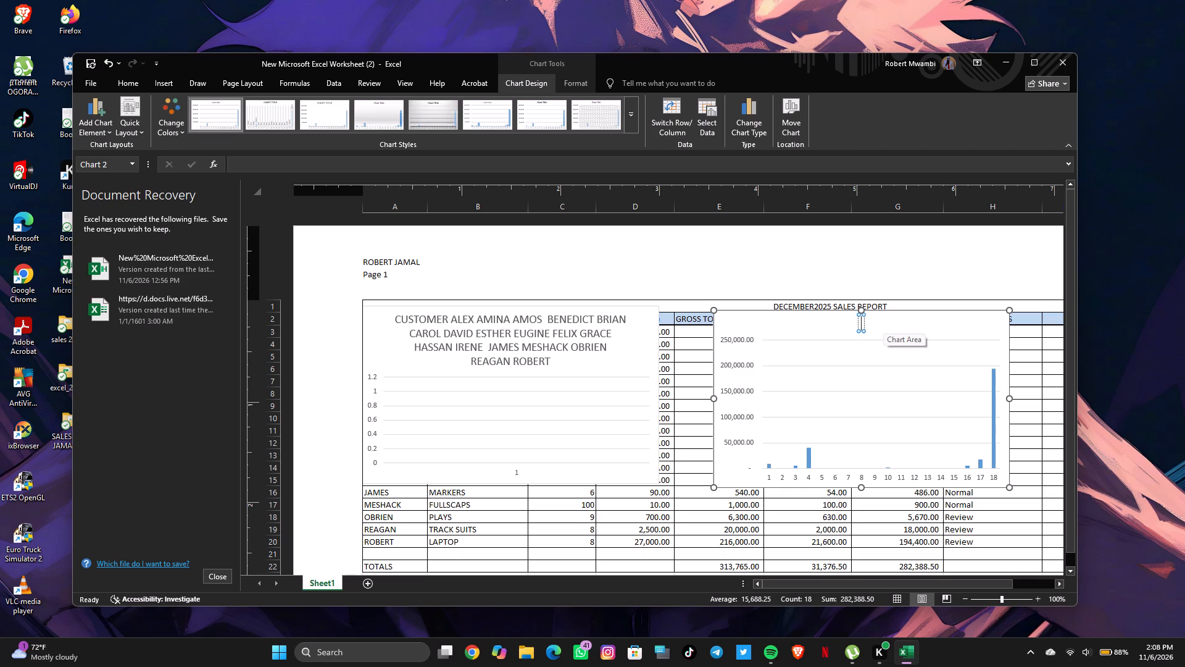
type("DECEMBER 3")
key("BackSpace")
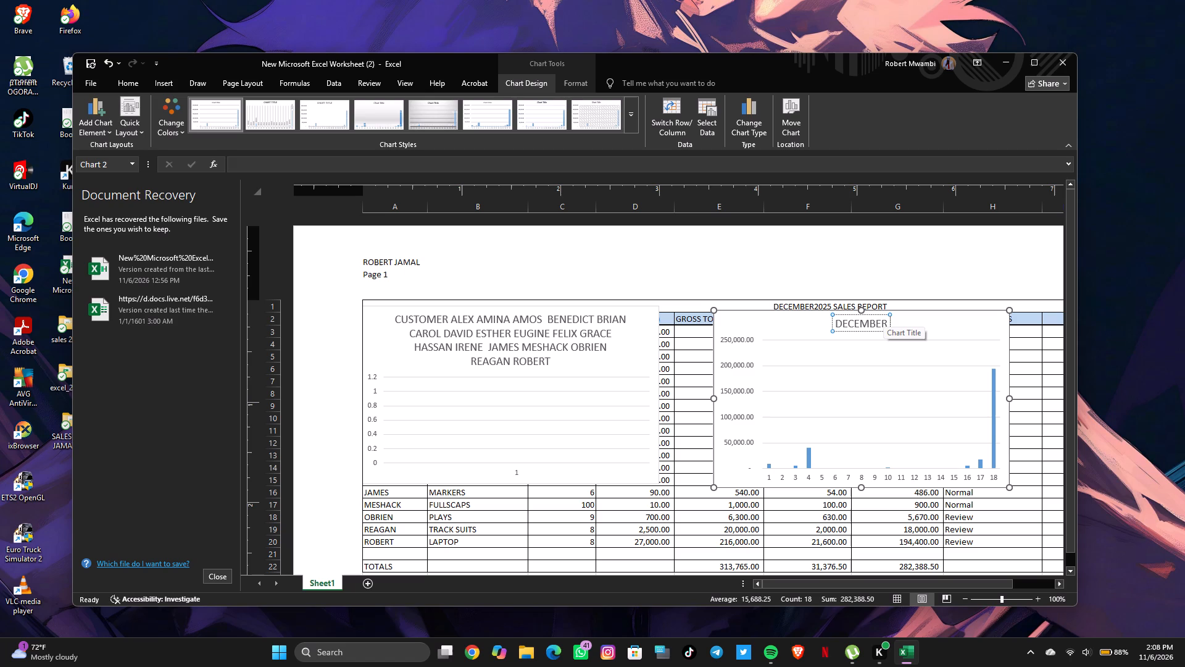
key("space")
key("2")
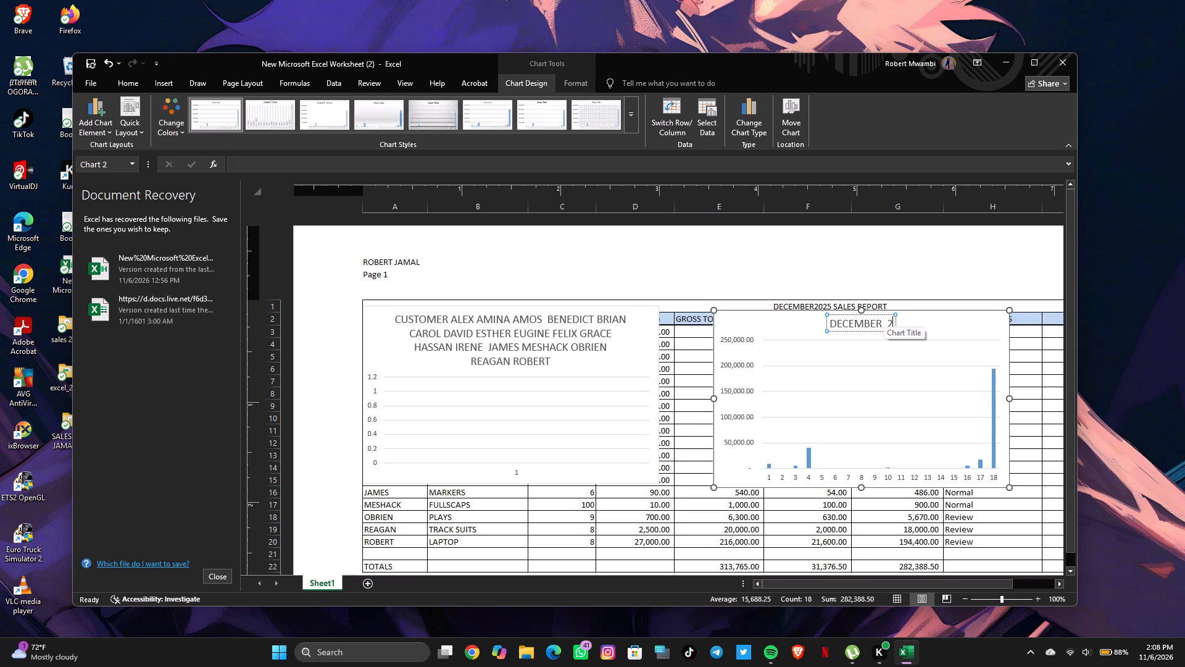
key("BackSpace")
key("BackSpace")
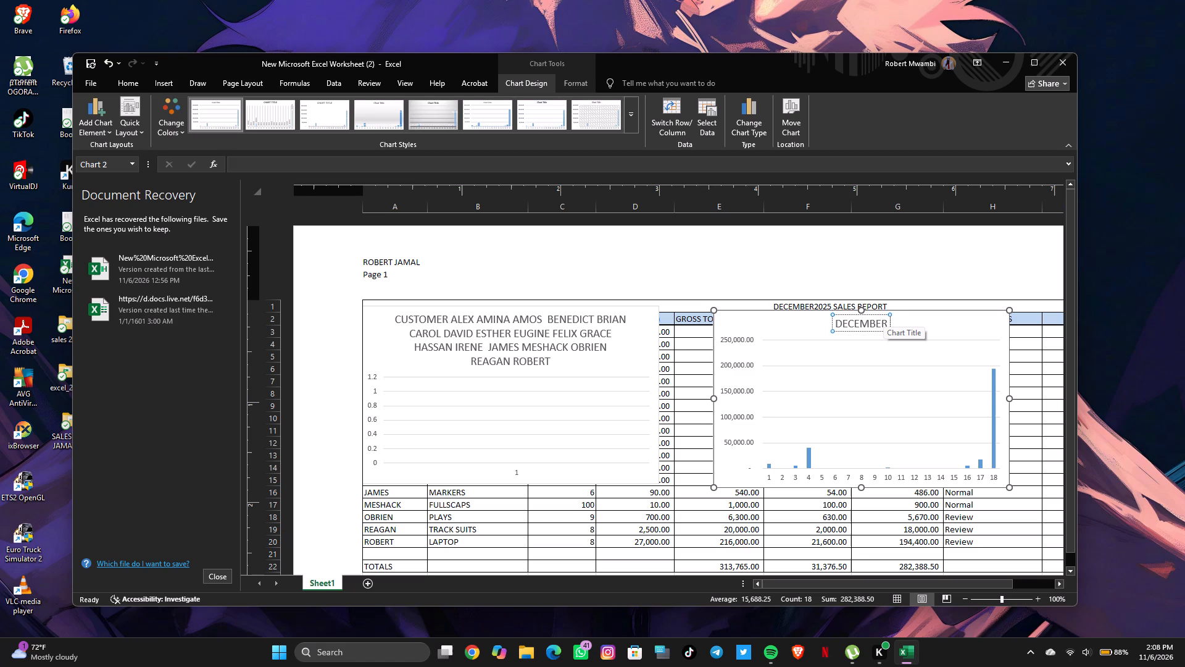
key("2")
type("025 FINA")
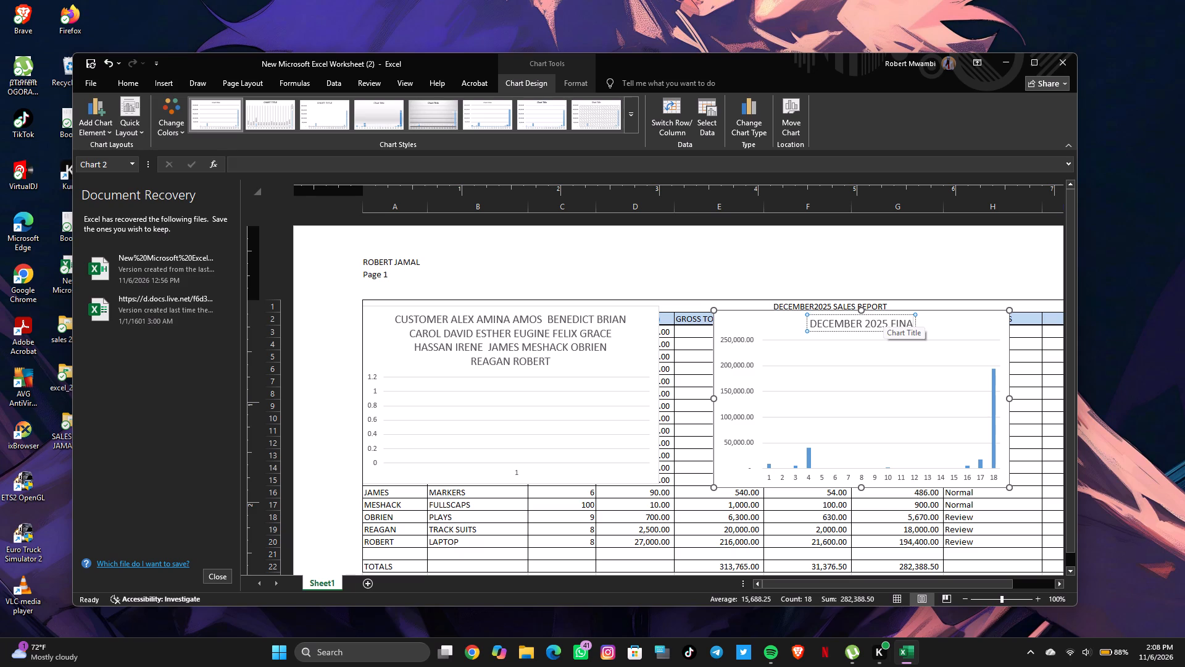
key("BackSpace")
key("BackSpace")
key("BackSpace")
key("BackSpace")
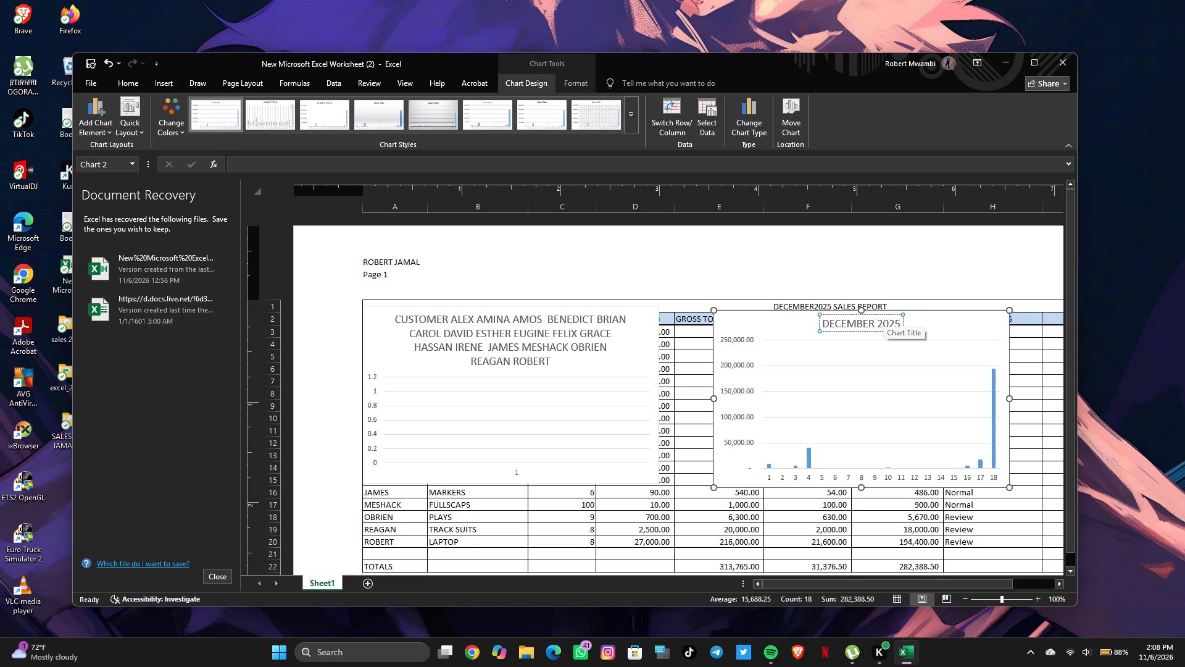
type("CUST")
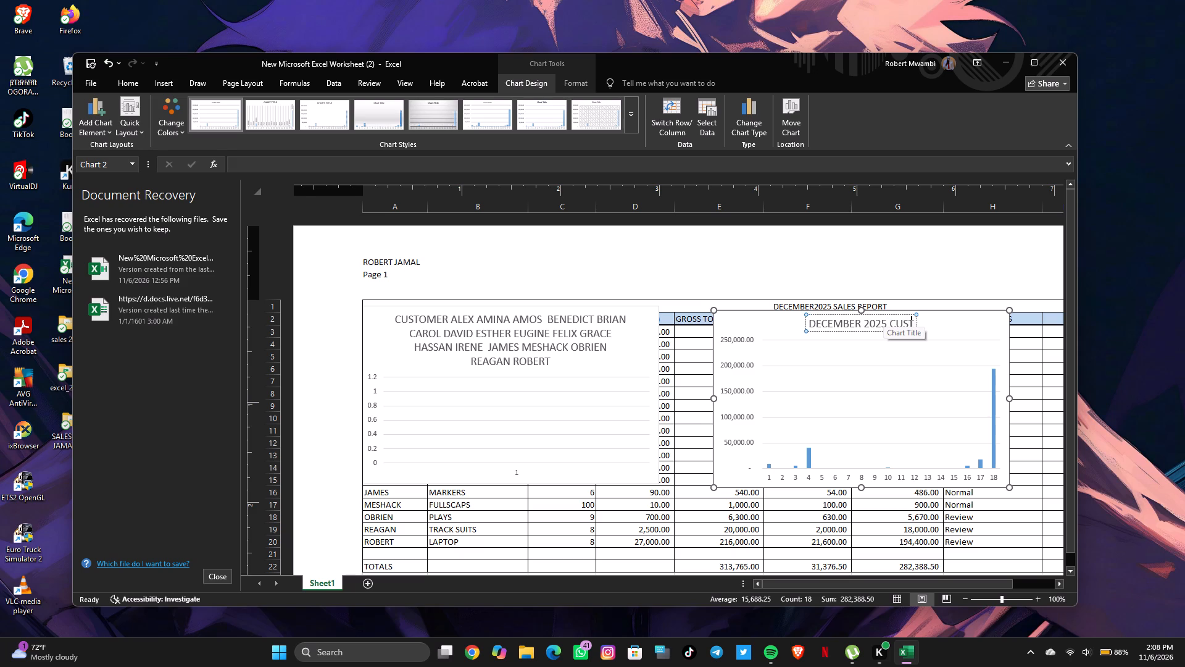
type("OM")
type("ER SALES")
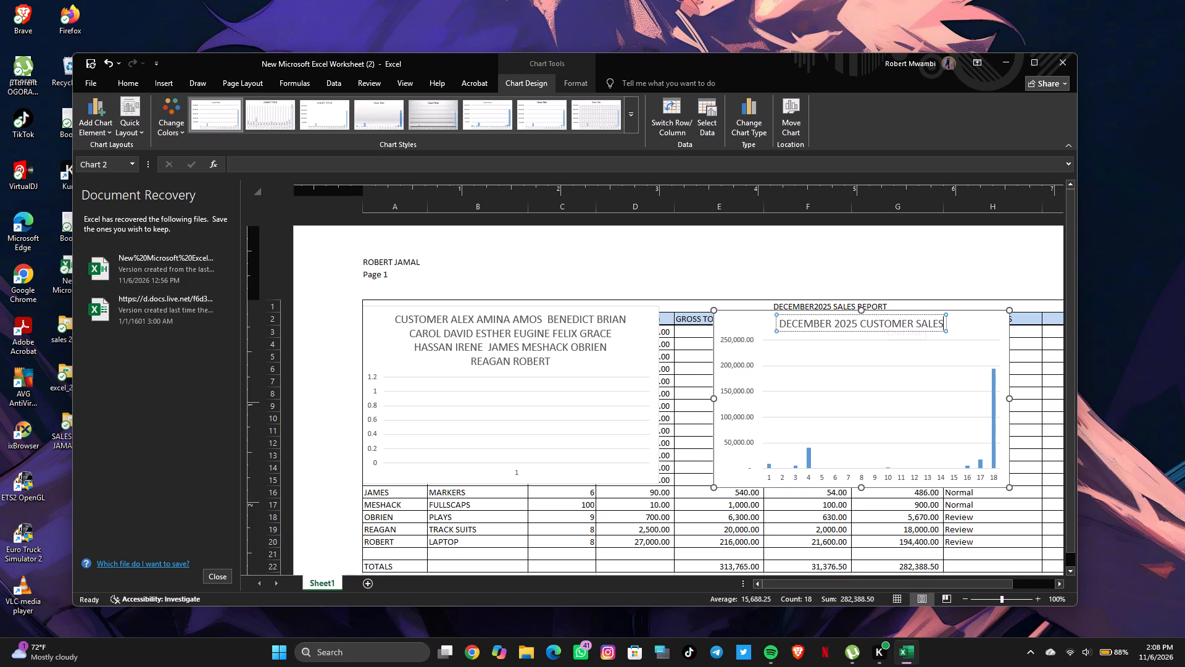
Examine the text effects and text box formatting options for the DECEMBER 2025 CUSTOMER SALES chart's area and horizontal axis.
left_click(633, 355)
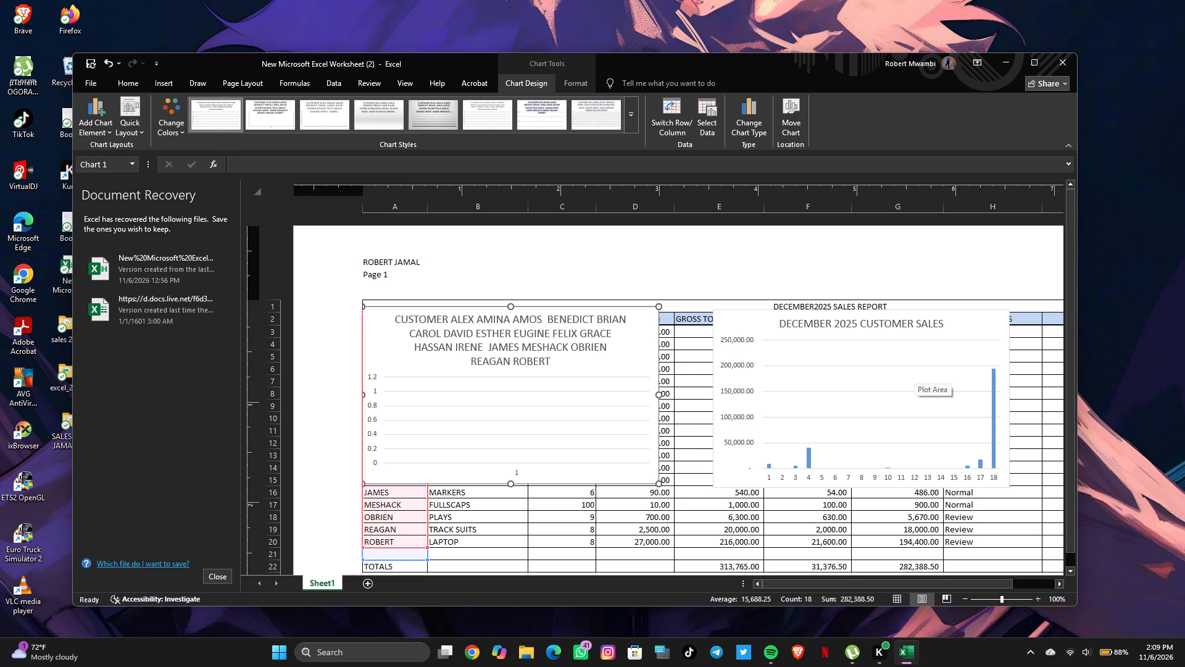
left_click(993, 330)
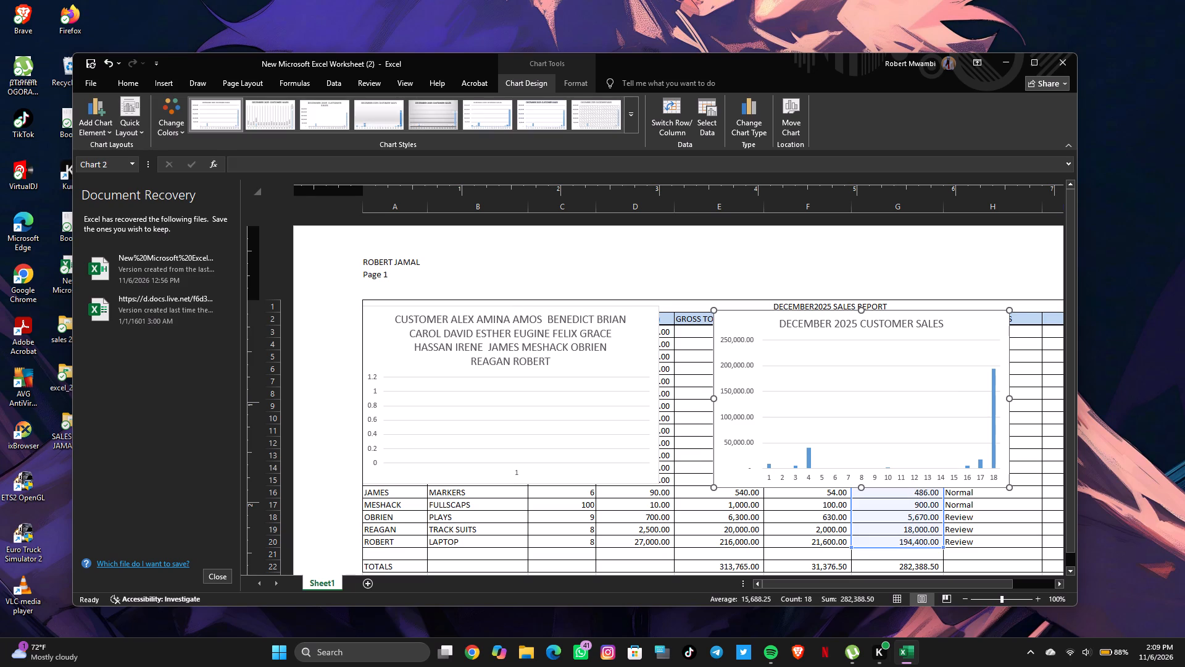
left_click(970, 356)
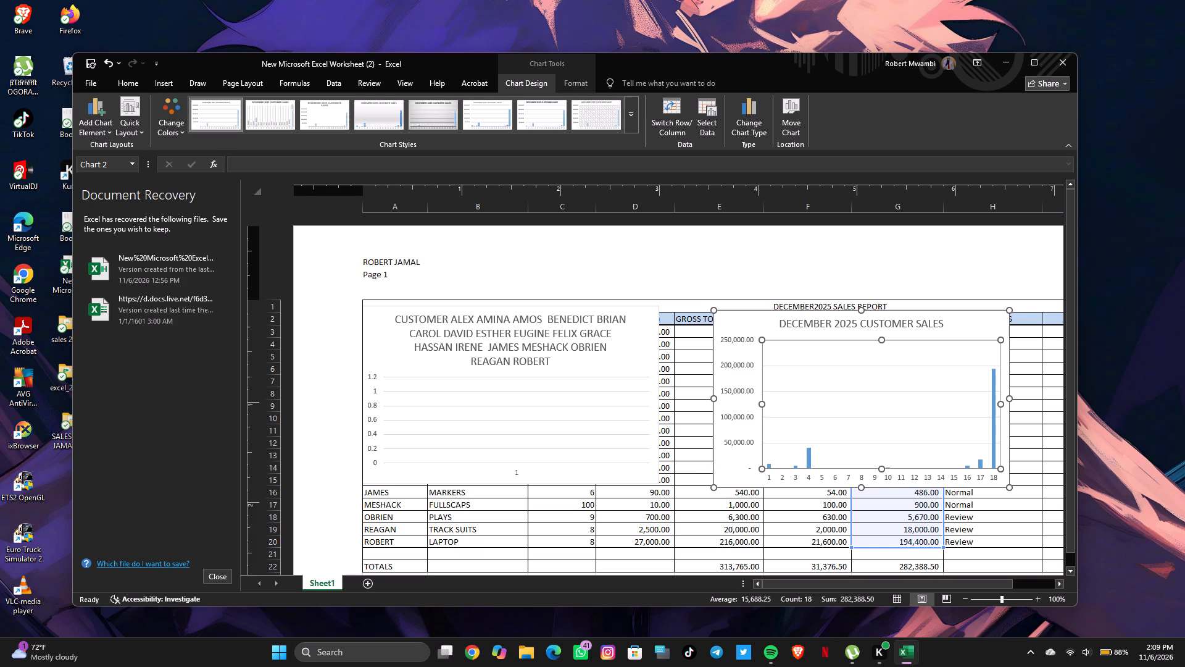
double_click(994, 326)
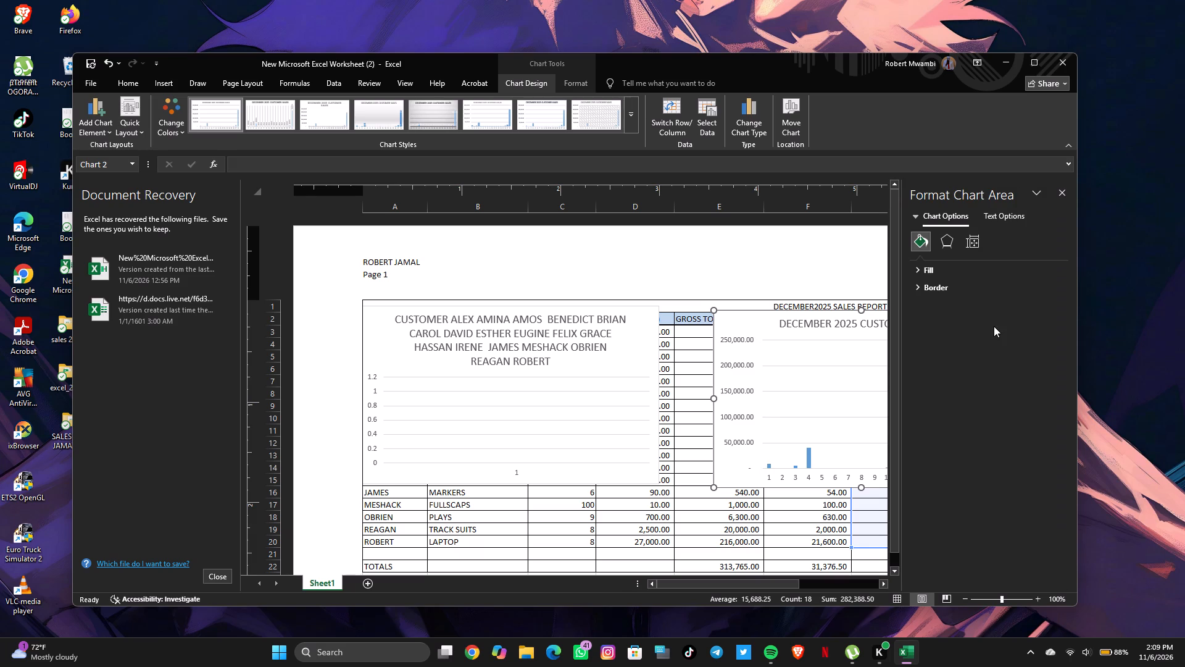
left_click(1006, 212)
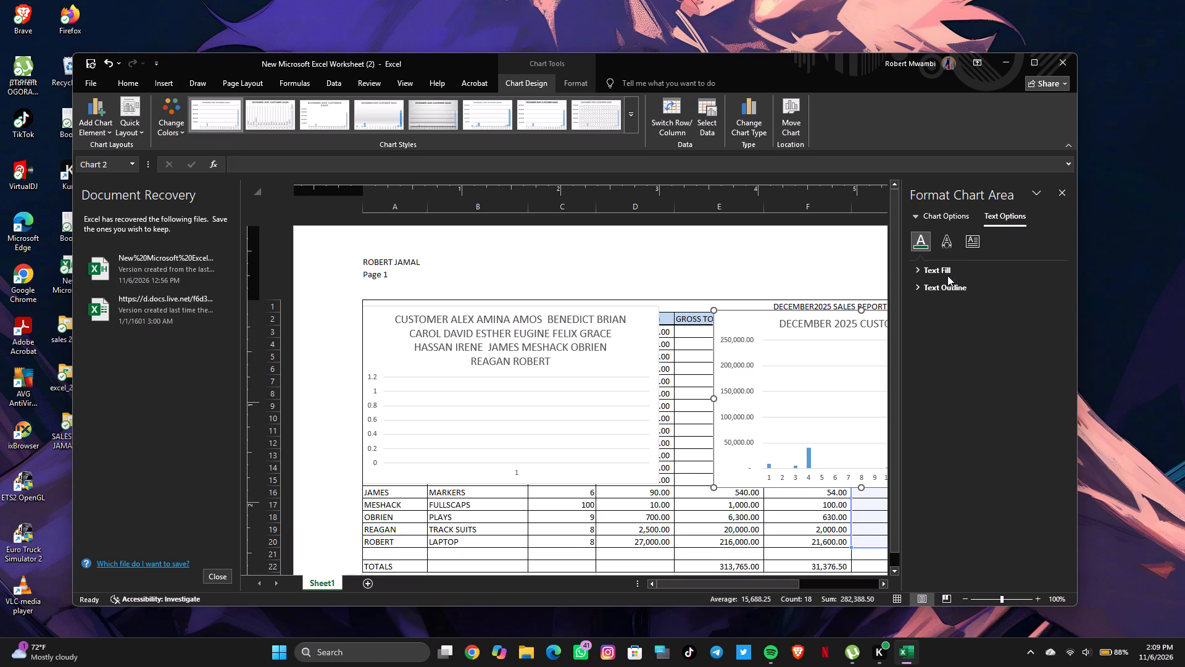
left_click(951, 245)
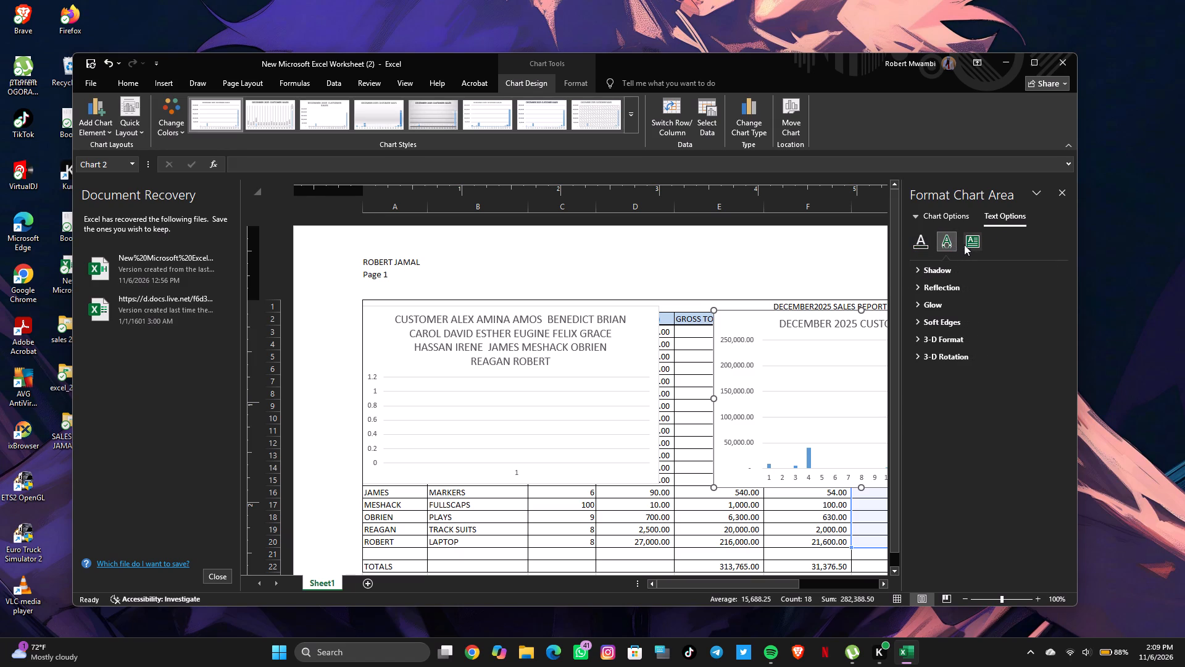
left_click(971, 243)
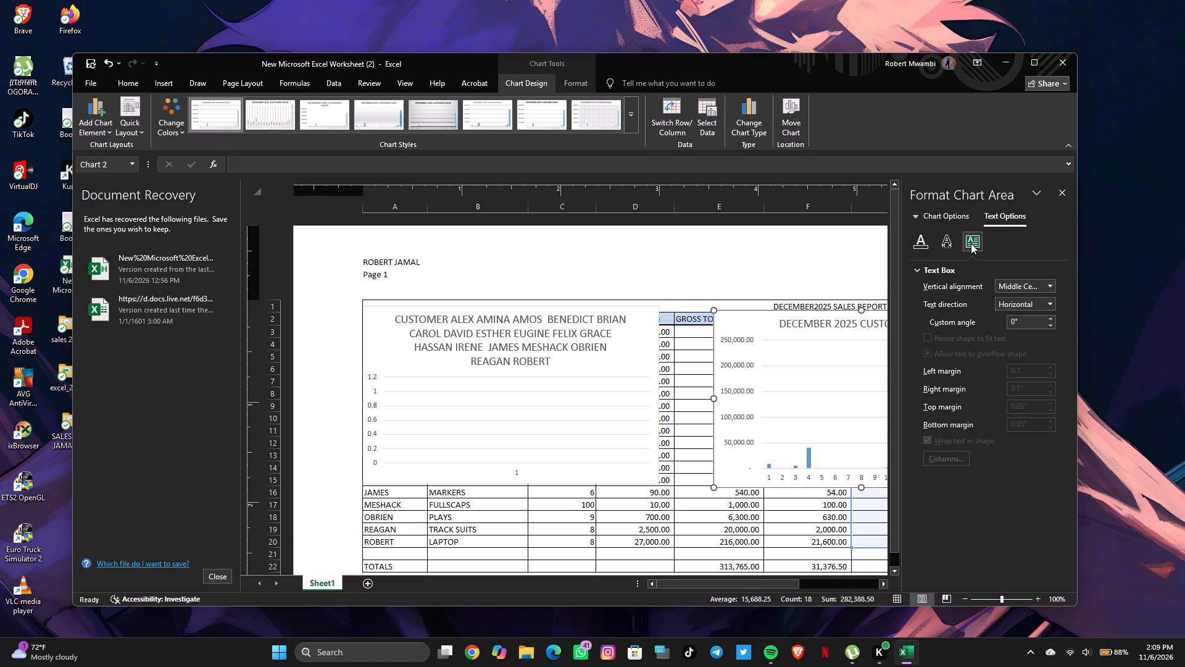
left_click(917, 213)
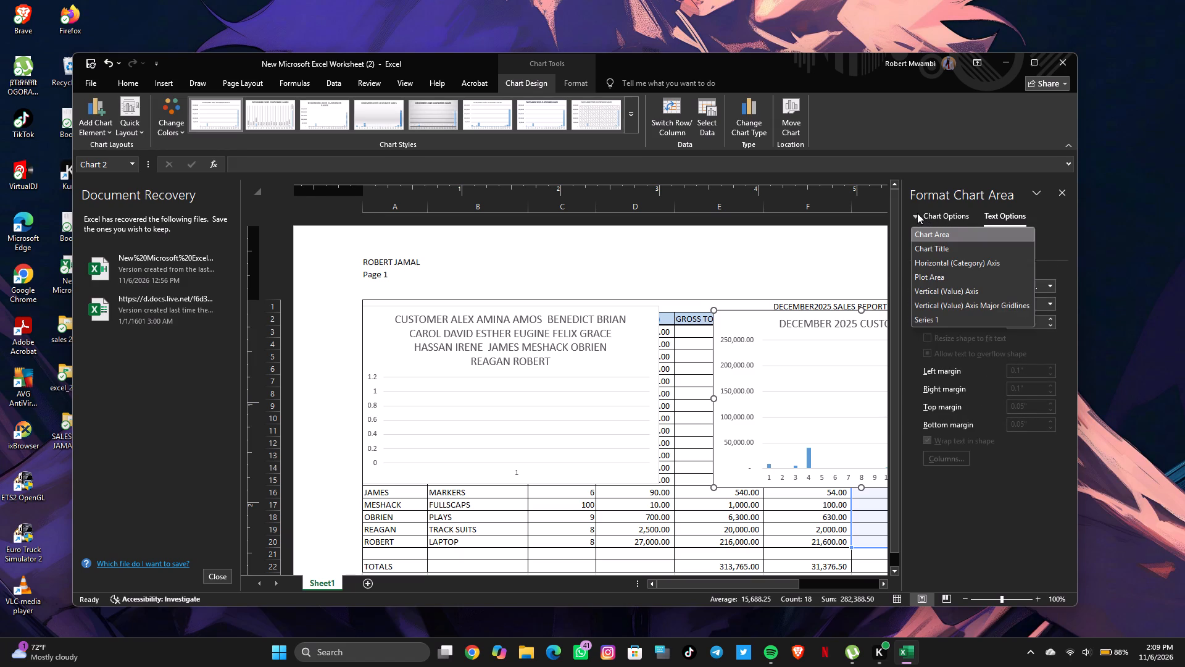
left_click(934, 256)
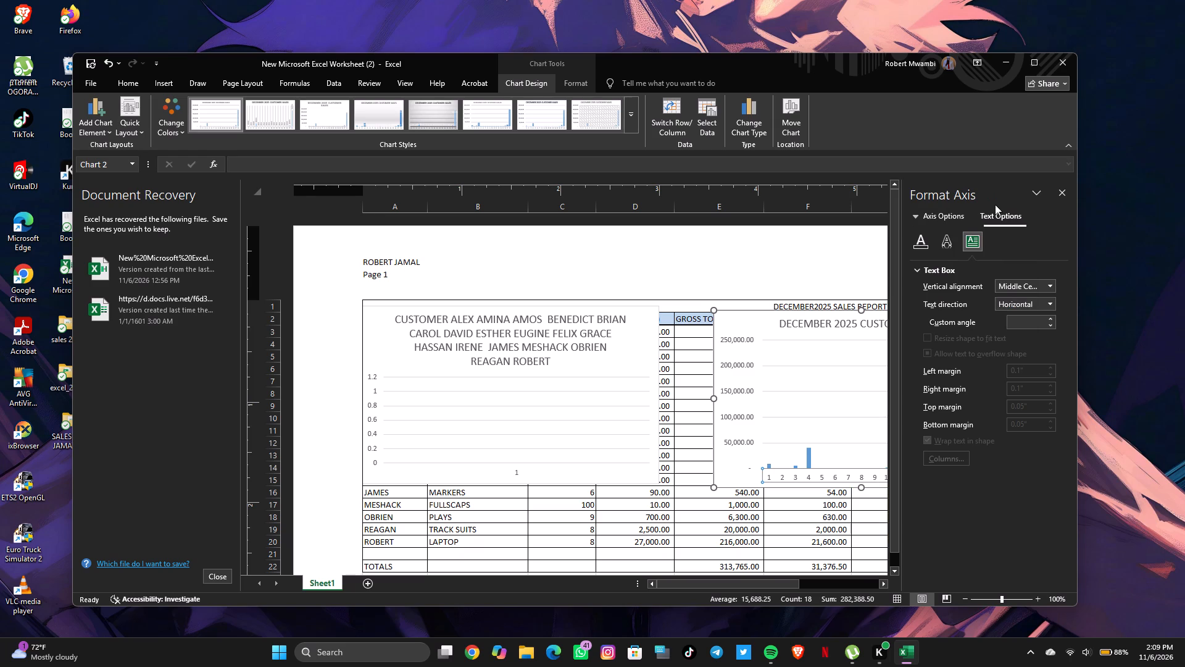
left_click(865, 277)
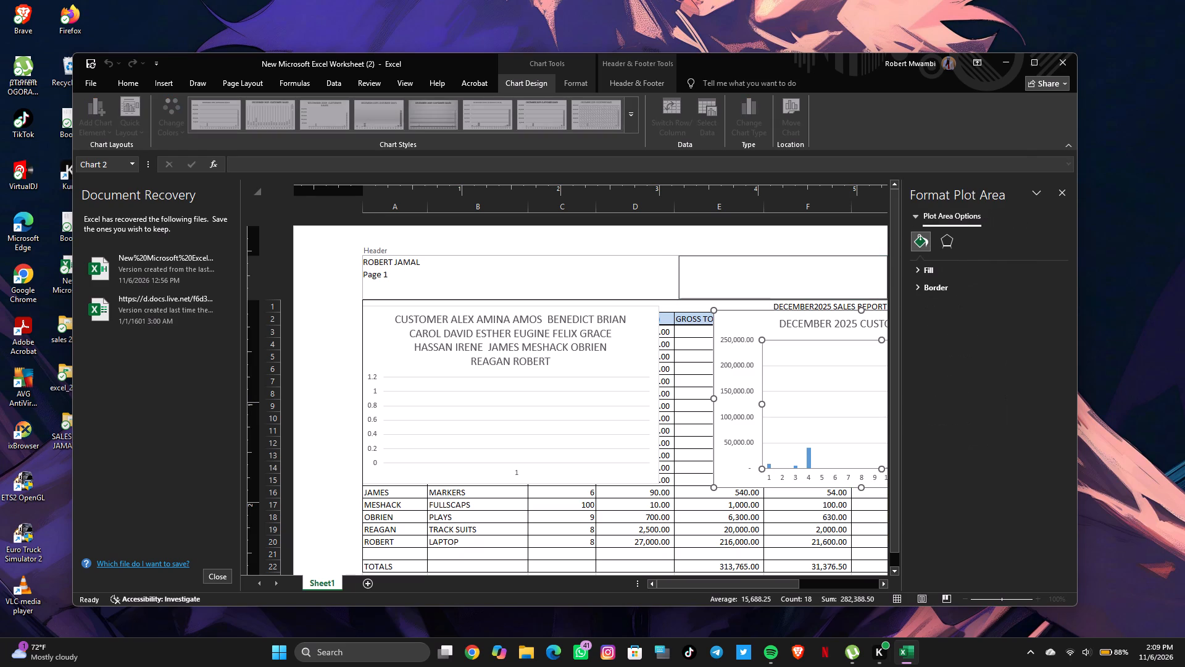
left_click(1062, 189)
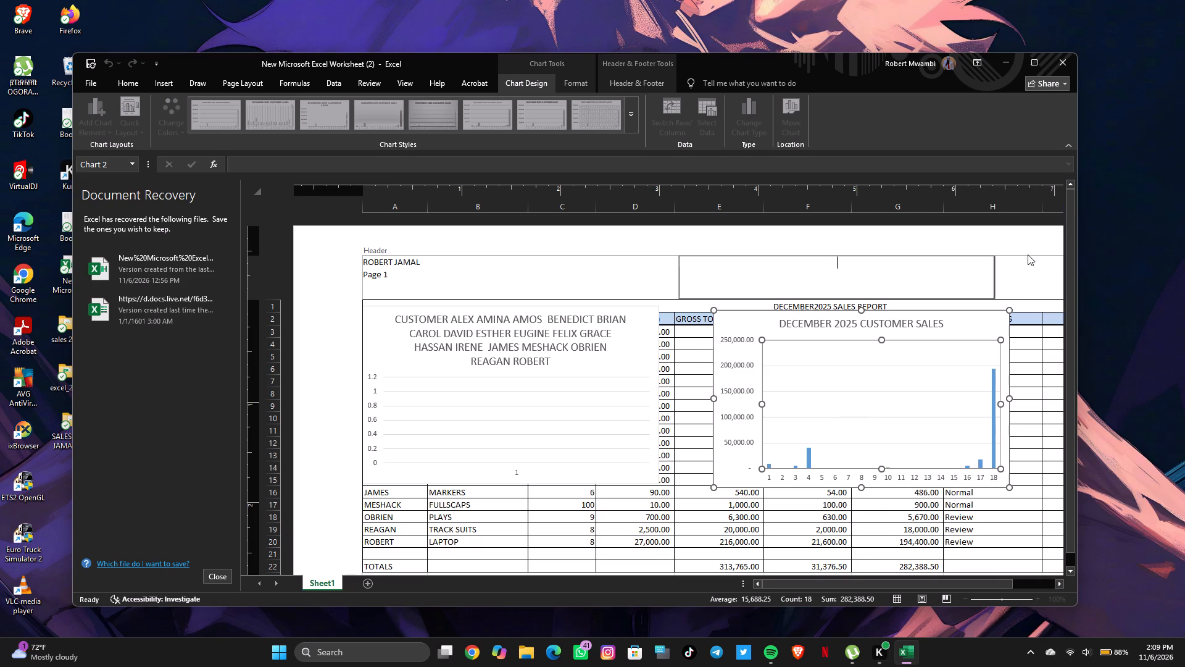
Examine the formatting options for the DECEMBER 2025 CUSTOMER SALES chart's area, horizontal axis and vertical axis.
double_click(973, 325)
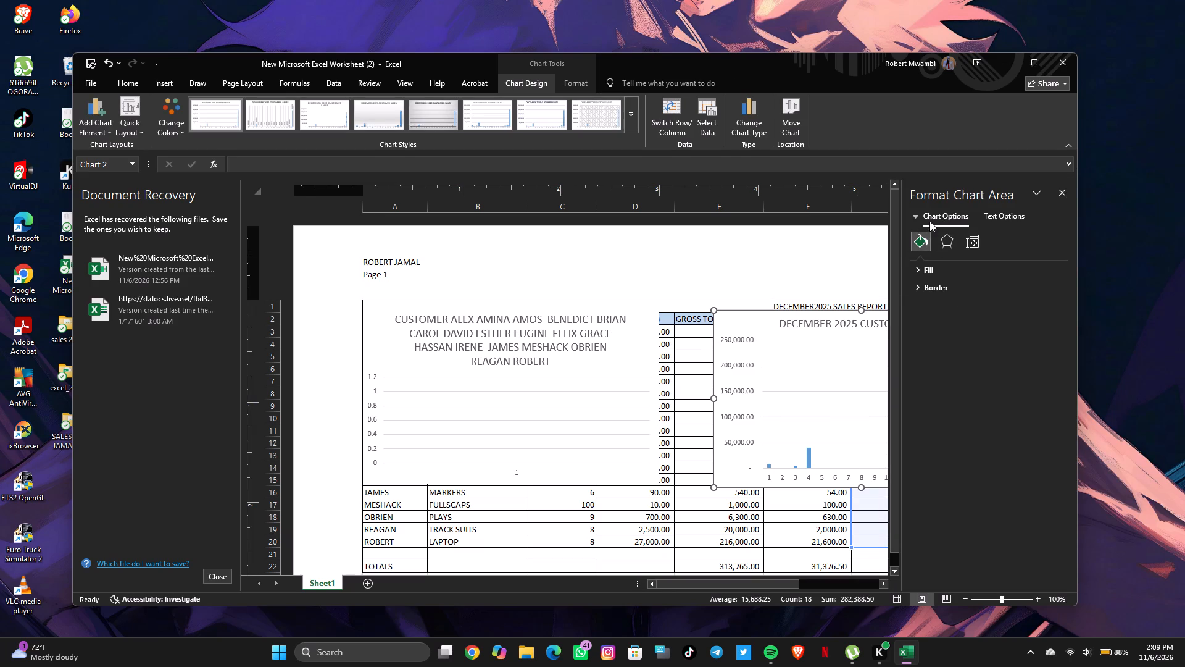
left_click(913, 216)
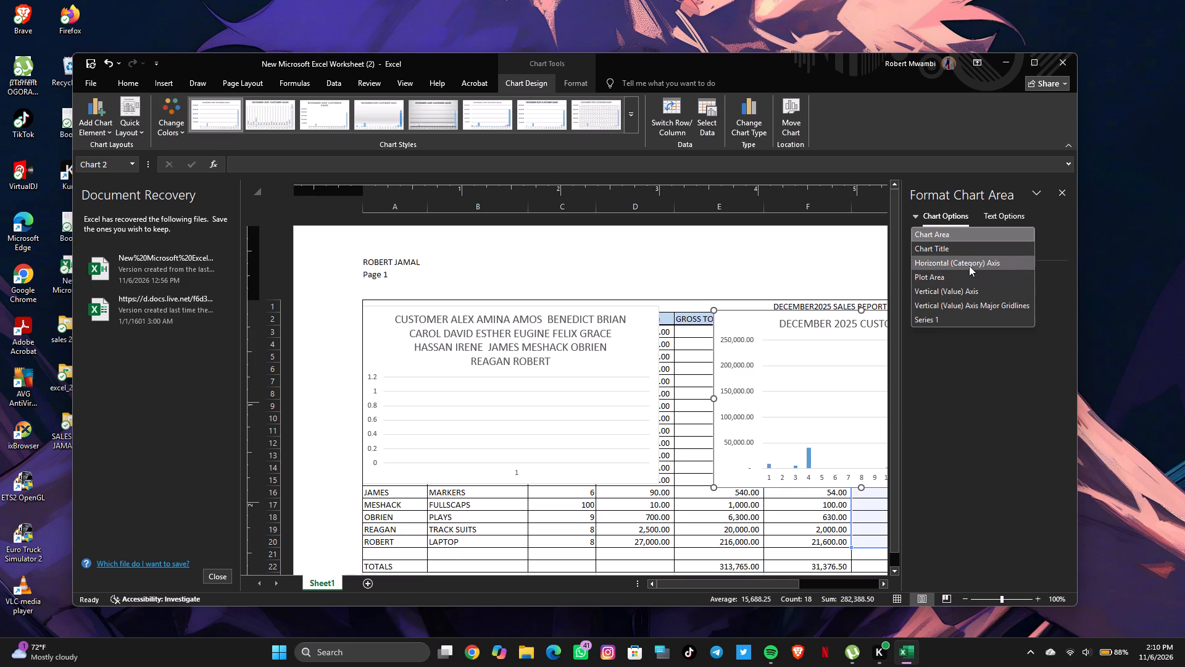
left_click(969, 266)
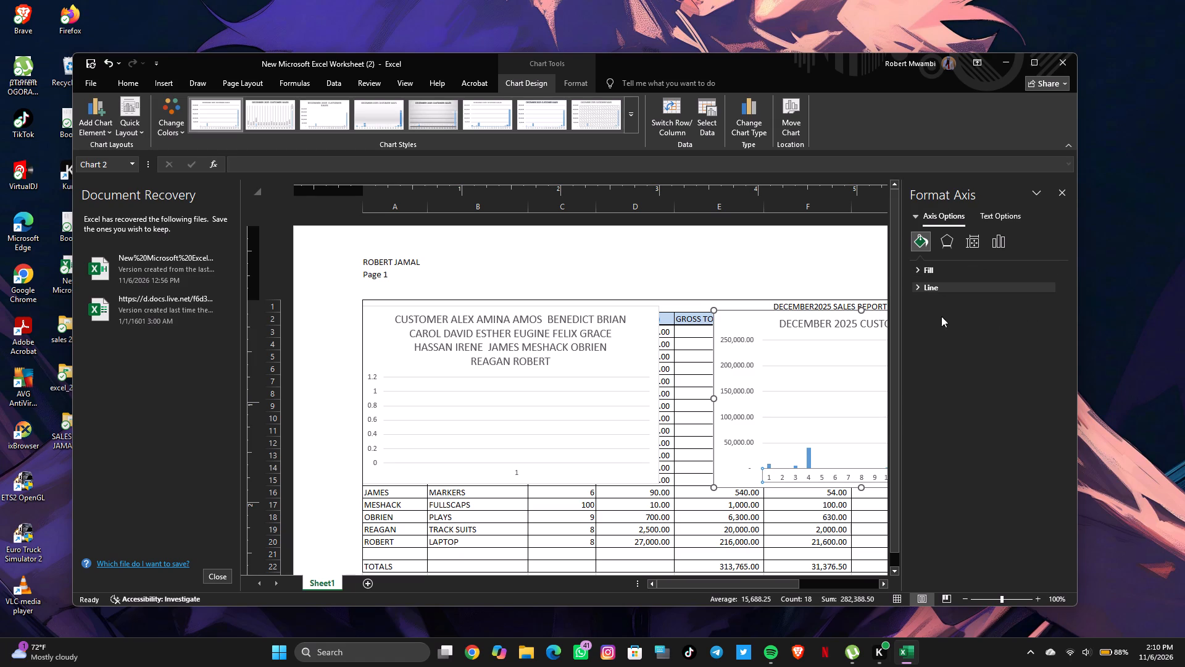
left_click(953, 217)
left_click(918, 213)
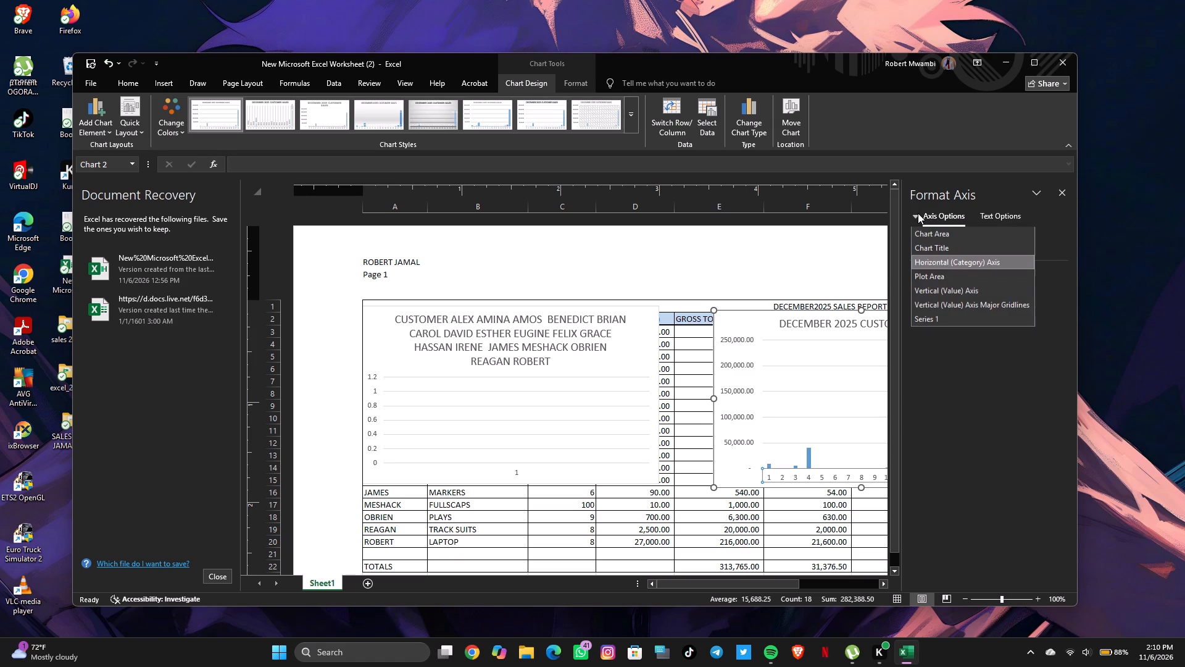
left_click(944, 288)
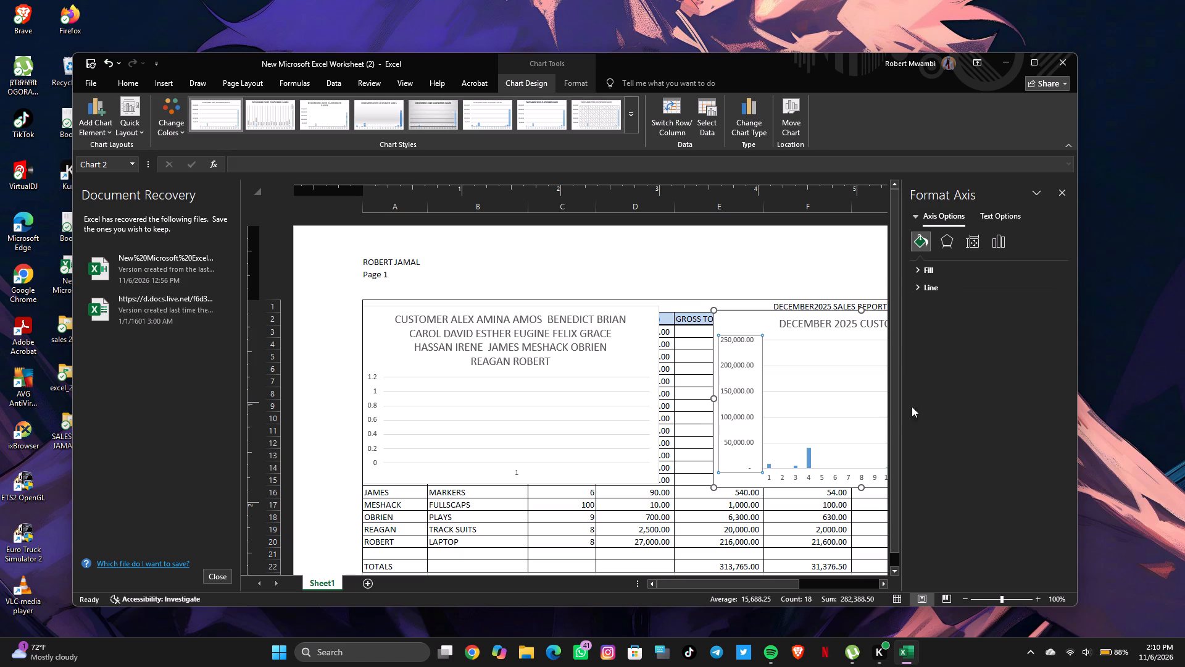
left_click(1063, 193)
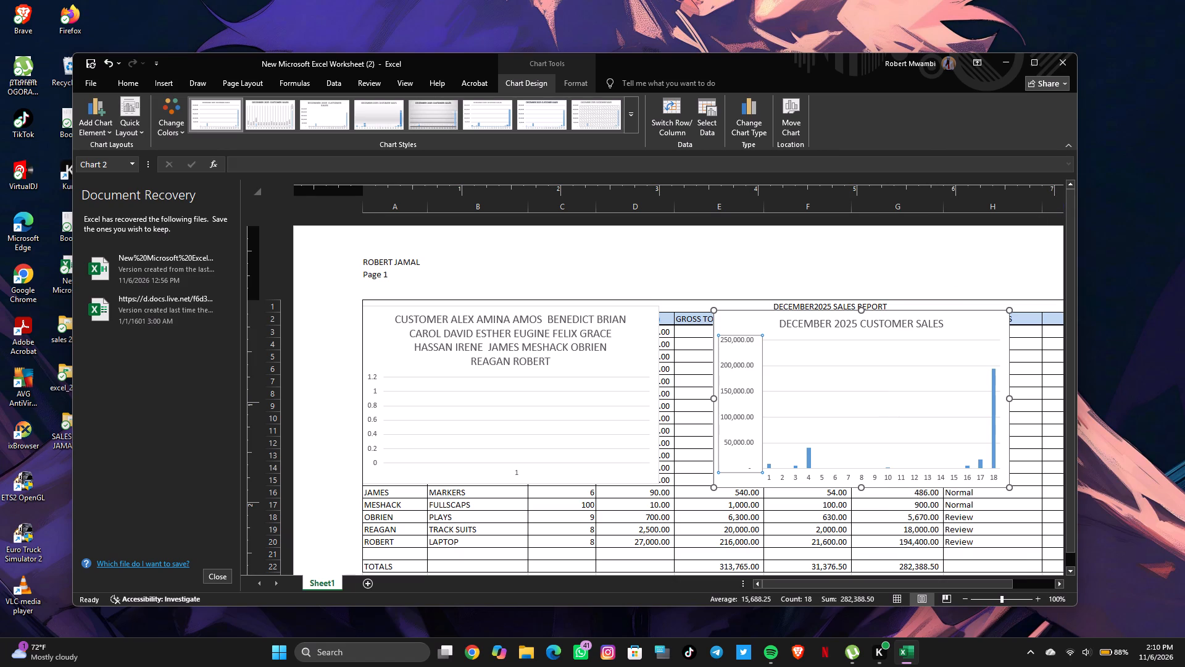
left_click(744, 466)
left_click(744, 466)
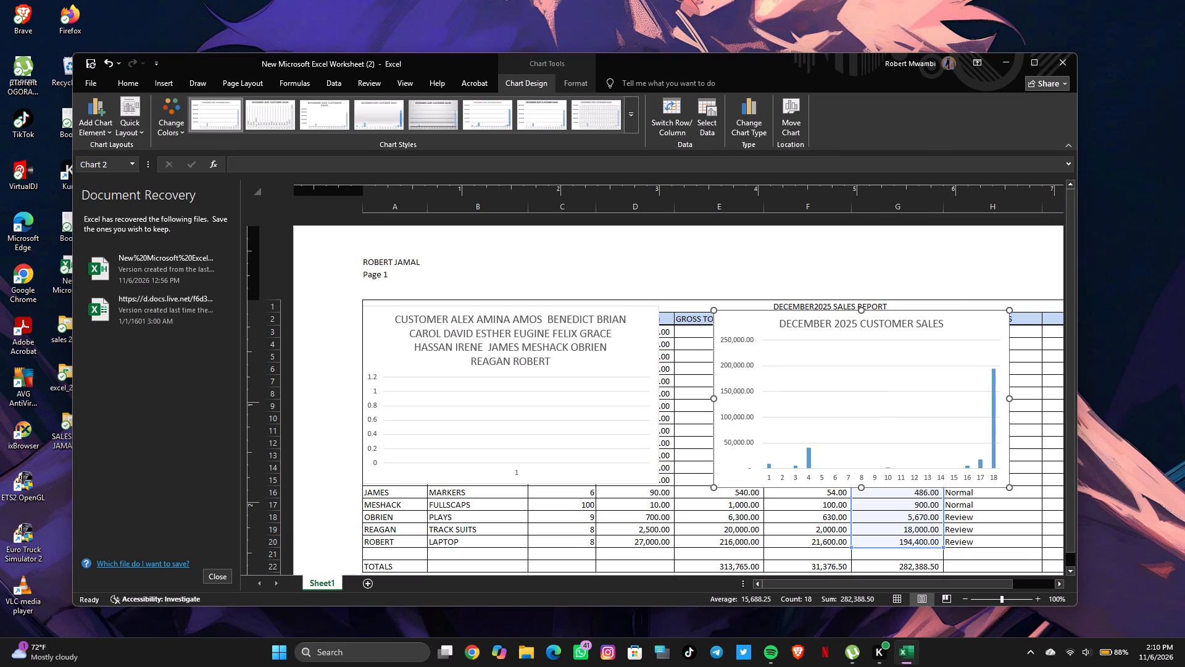
left_click(820, 479)
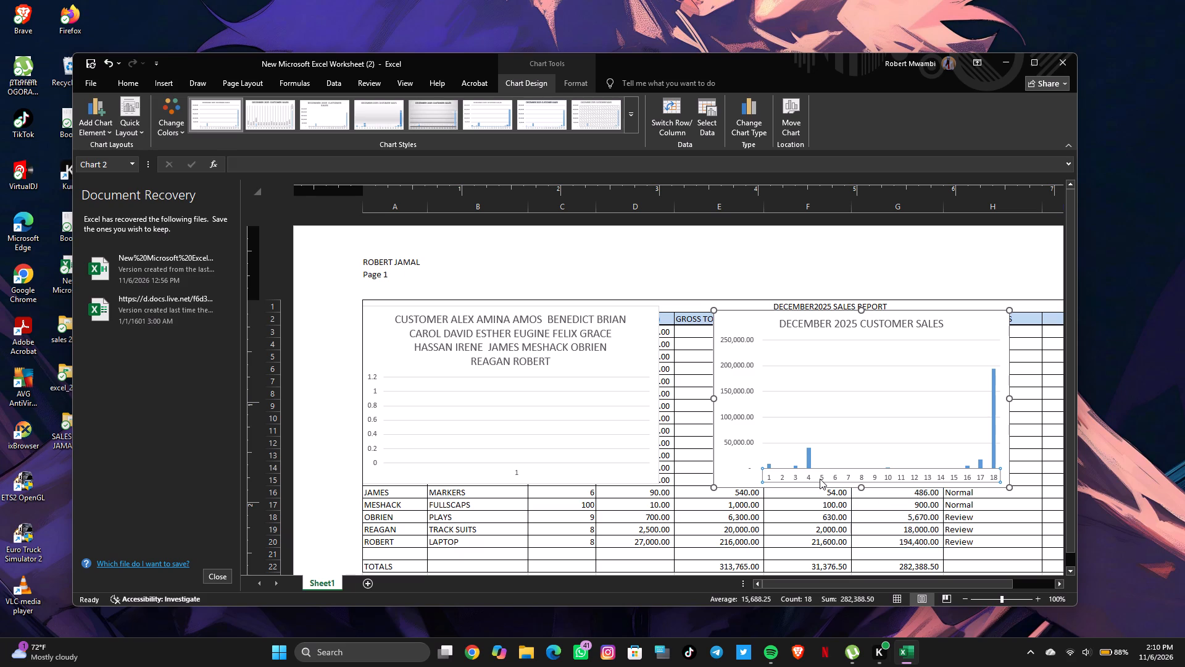
left_click(820, 479)
left_click(741, 398)
left_click(741, 398)
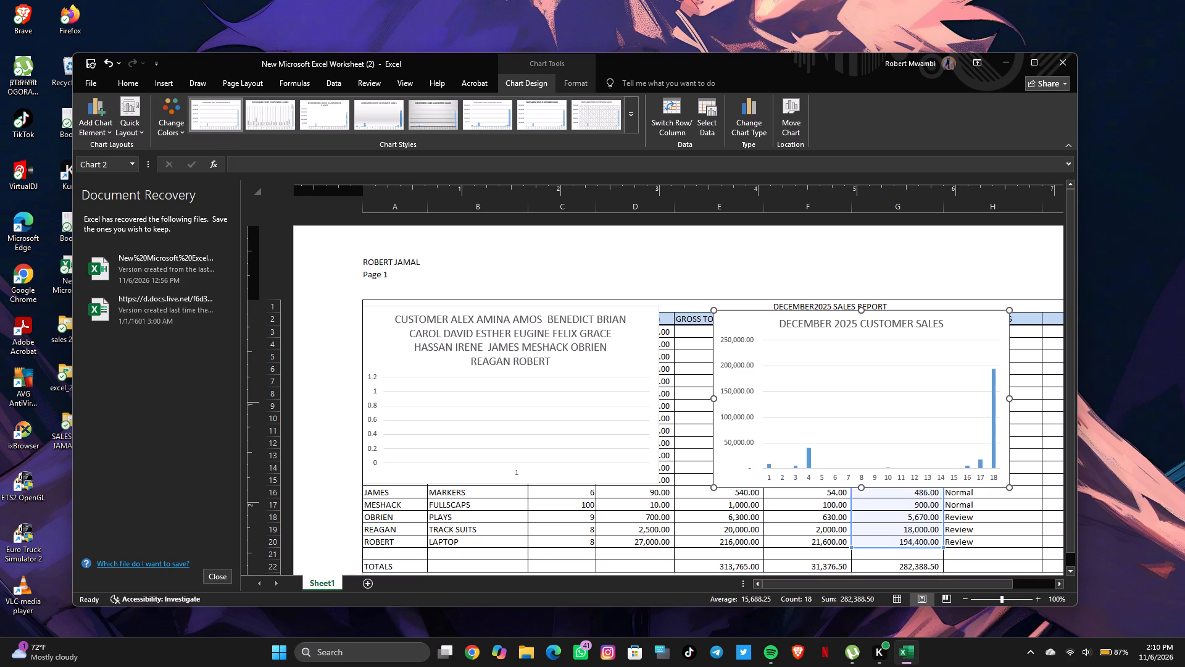
left_click(802, 477)
left_click(802, 477)
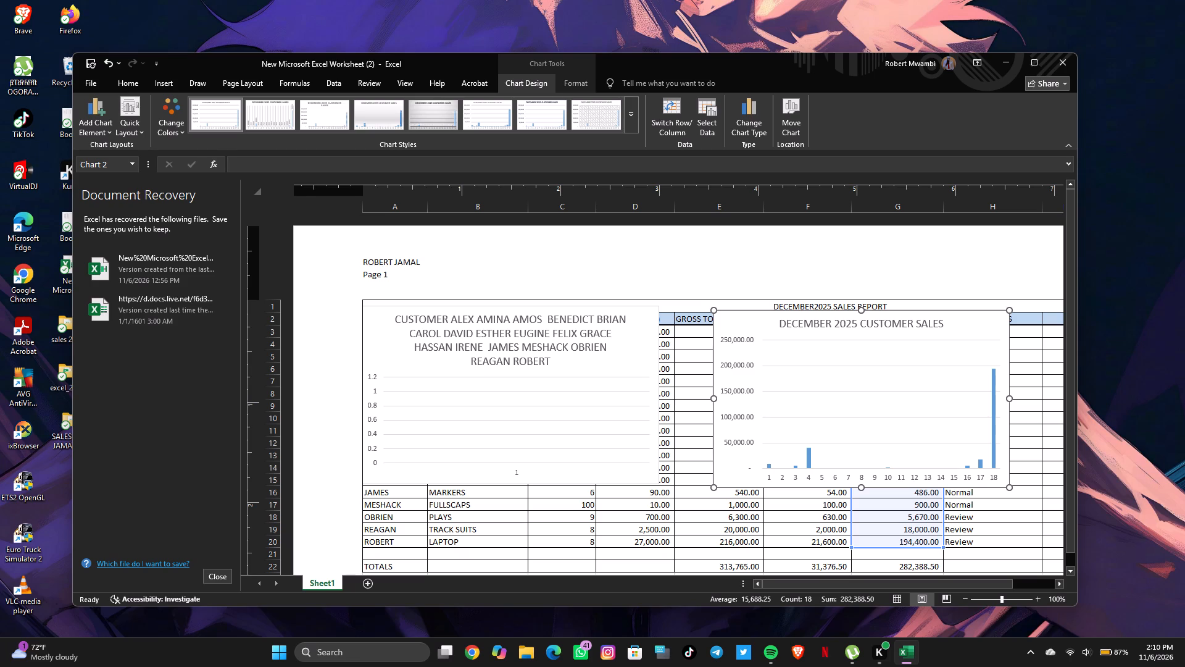
left_click(800, 482)
double_click(800, 482)
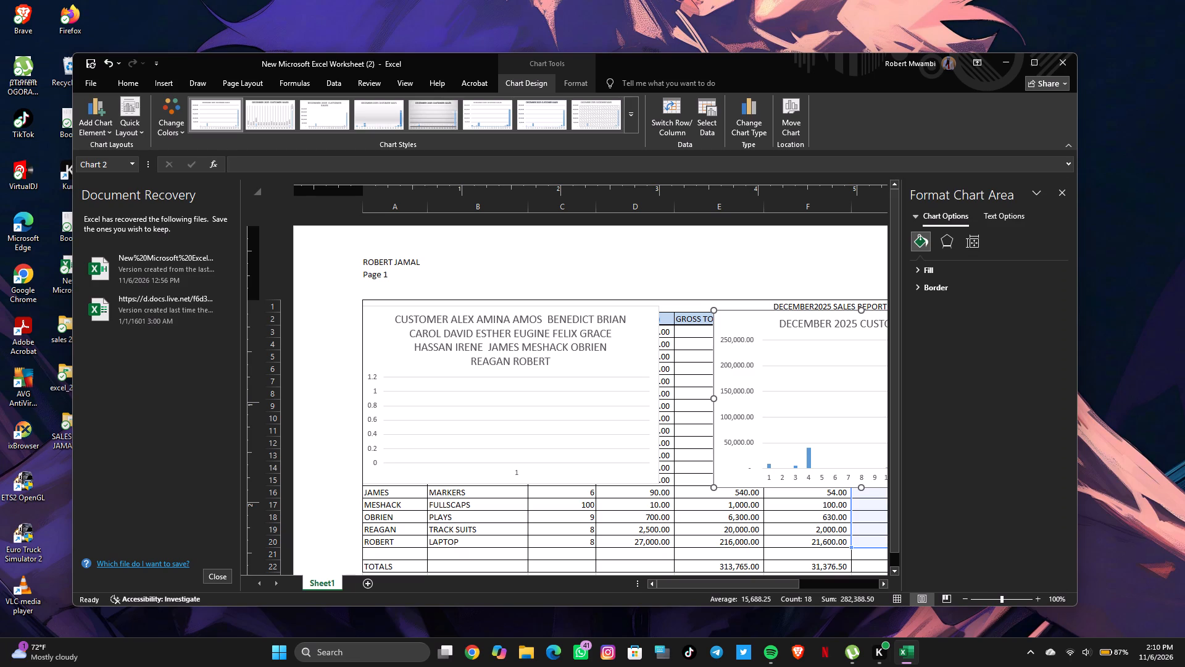
left_click(1062, 192)
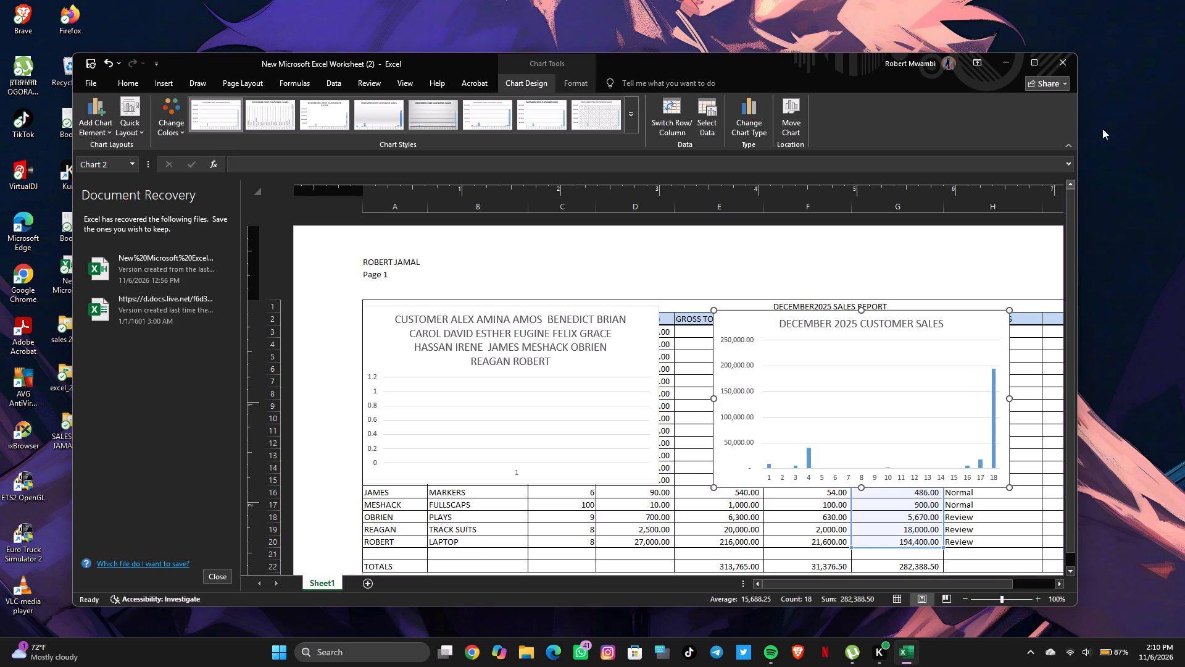
Examine the plot area formatting options of the DECEMBER 2025 CUSTOMER SALES chart and the title options of the customer-names chart.
right_click(898, 350)
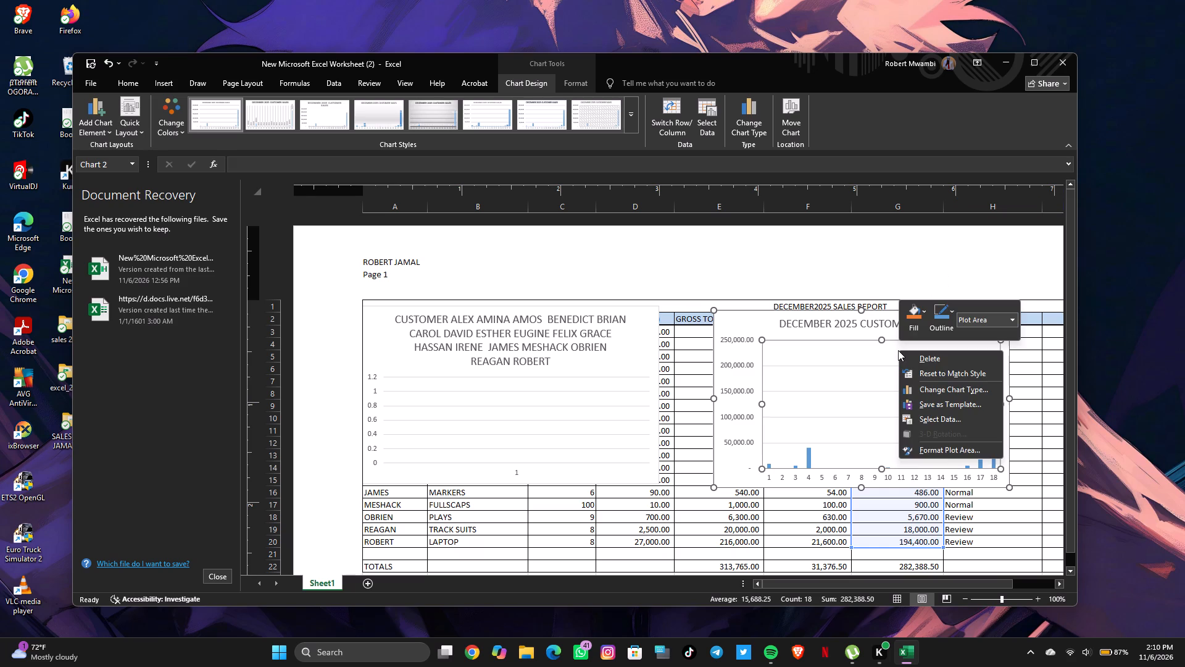
left_click(898, 350)
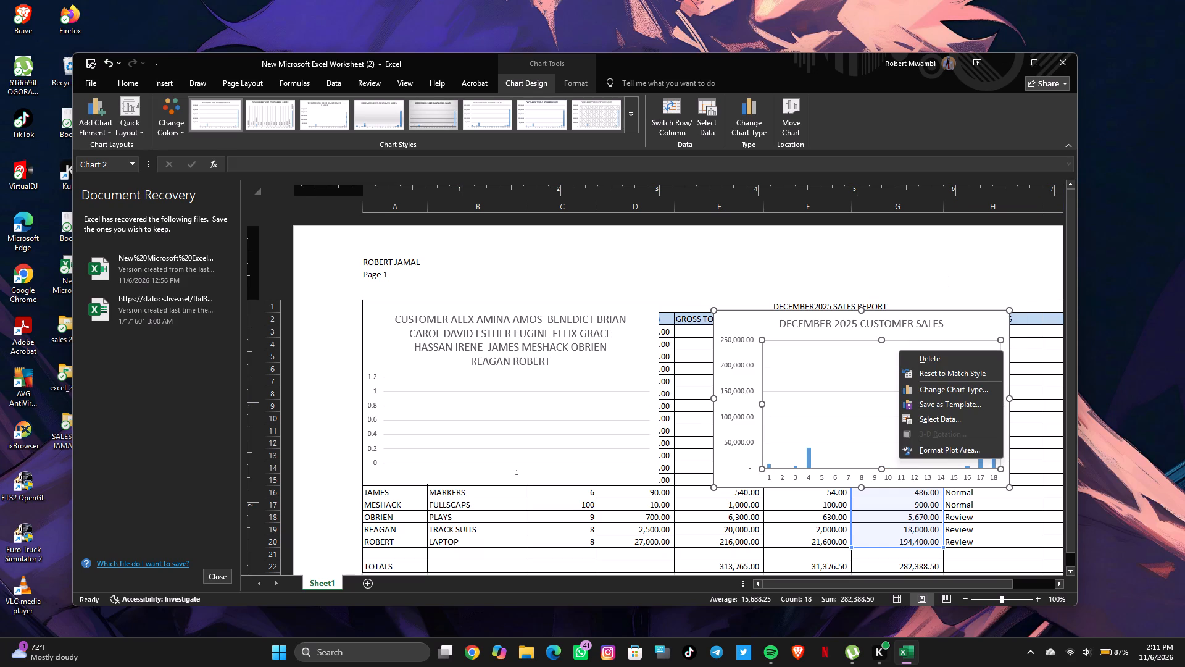
double_click(898, 350)
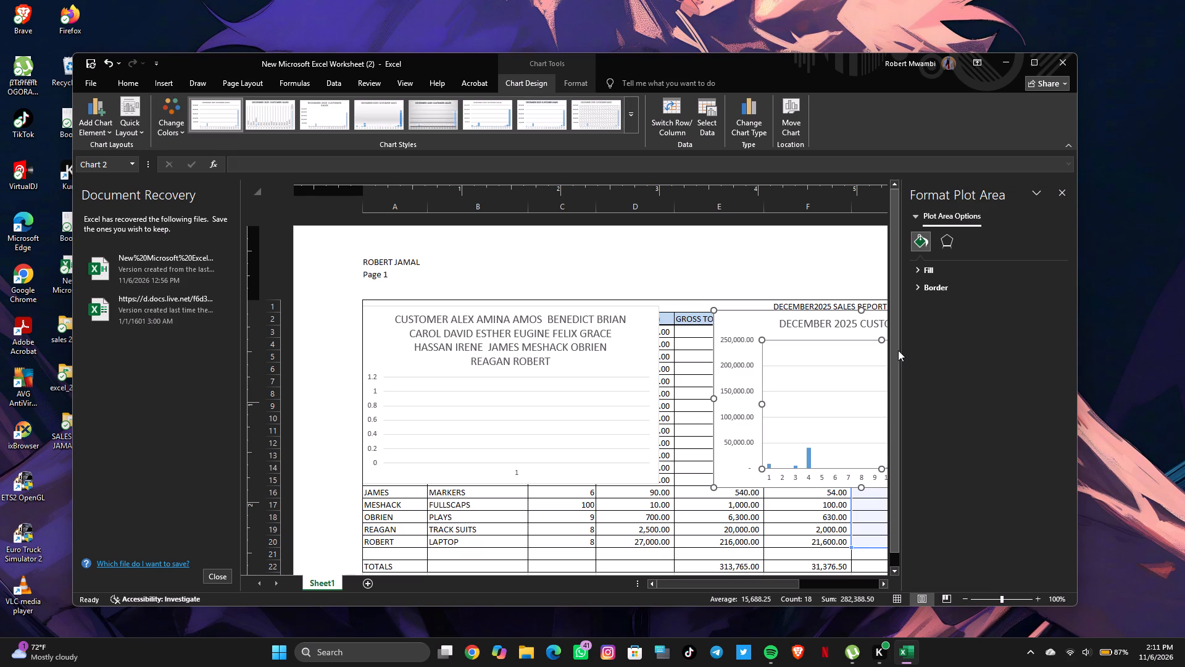
left_click(1062, 185)
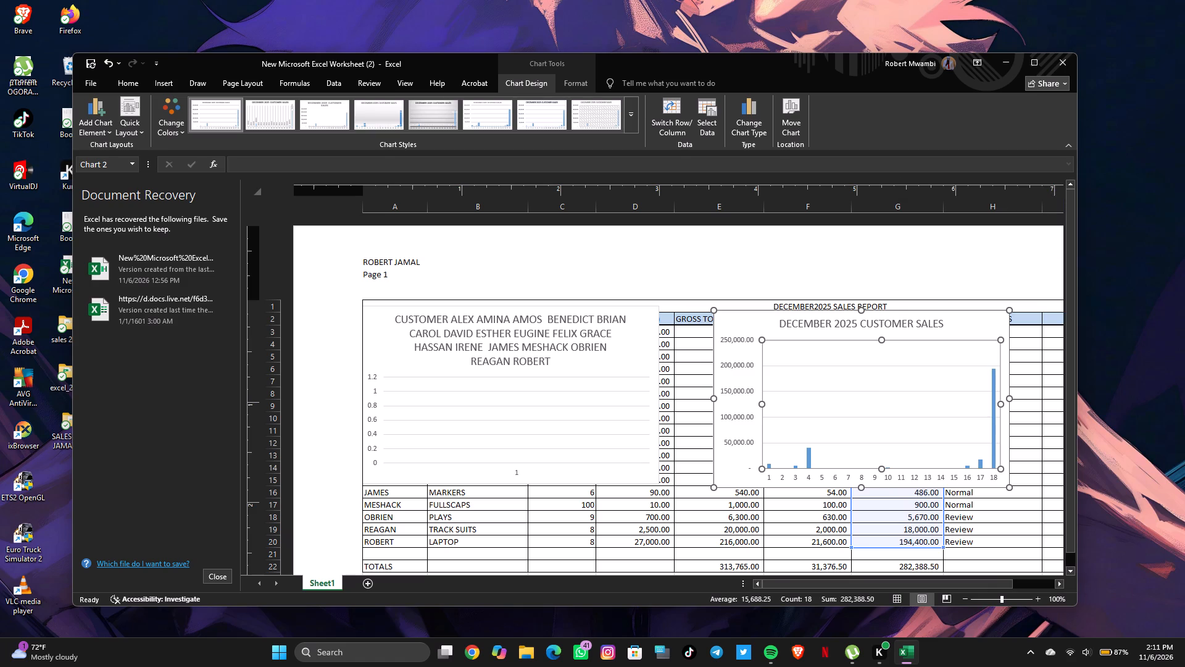
left_click(815, 361)
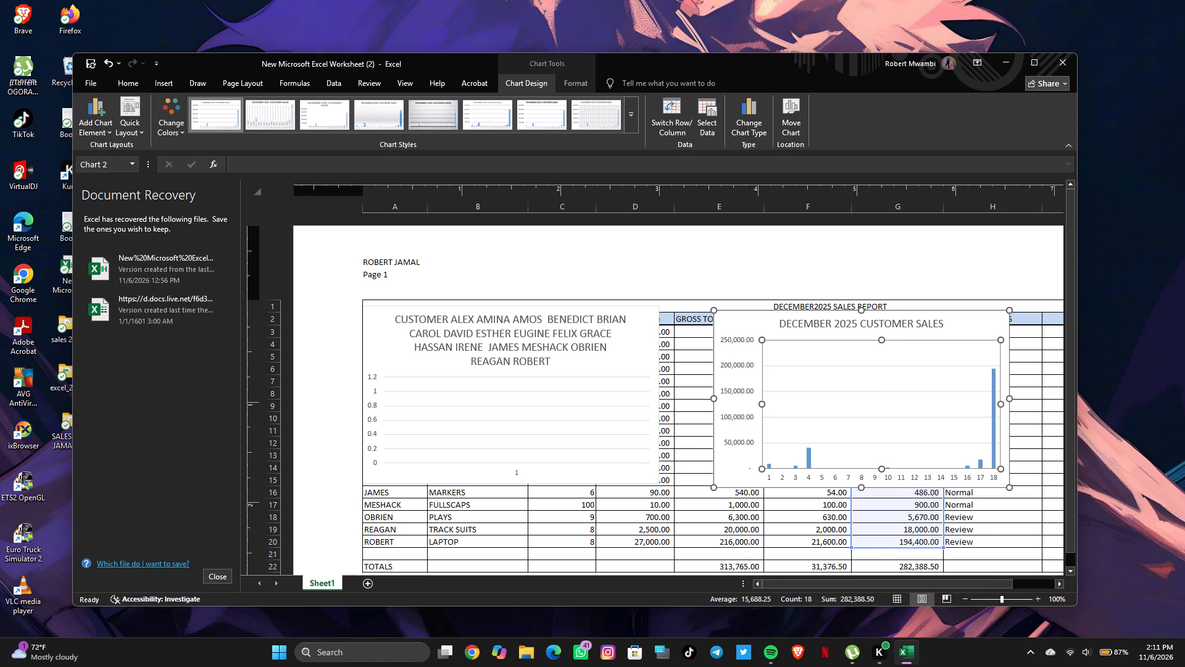
double_click(815, 361)
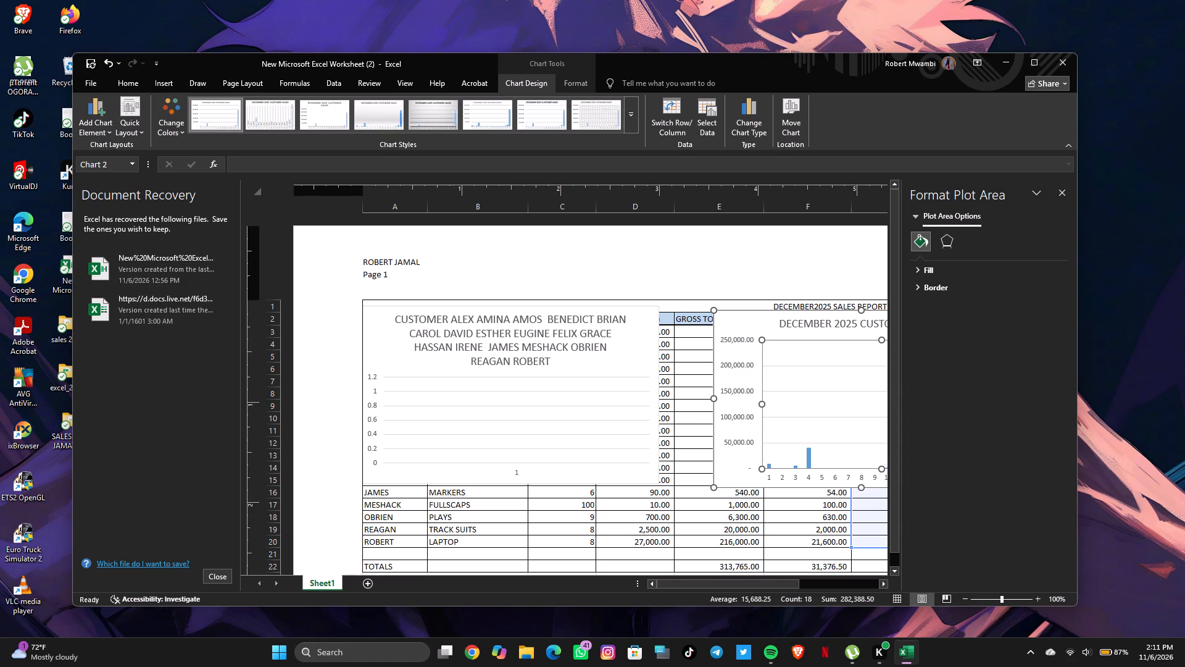
triple_click(815, 361)
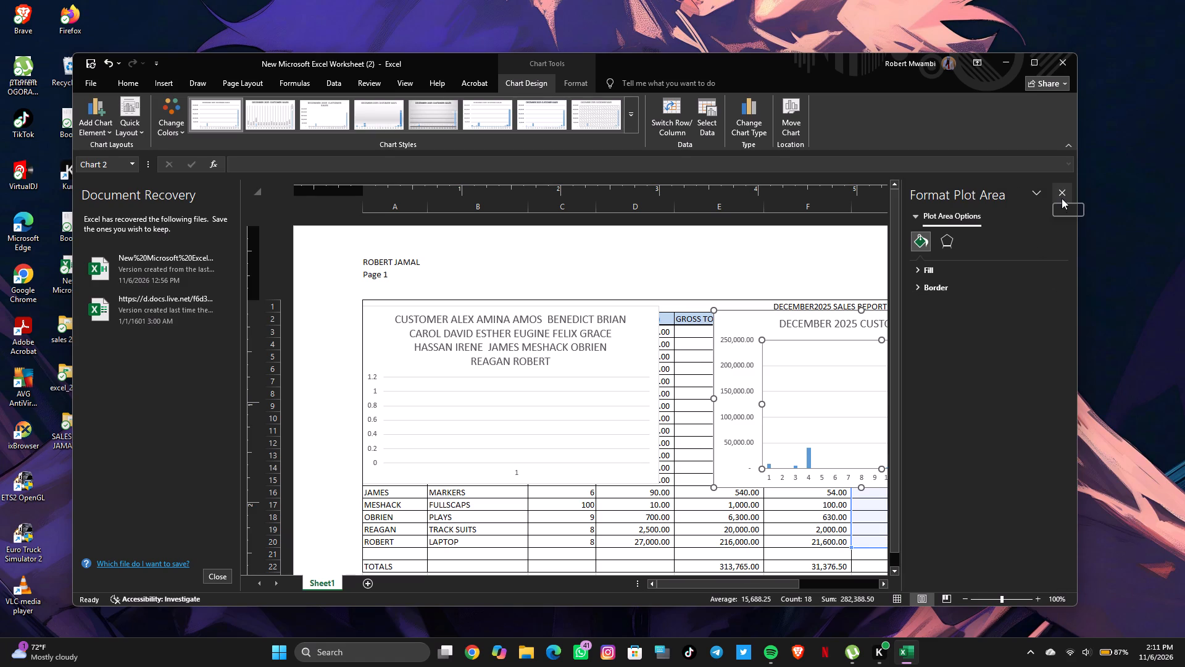
left_click(1062, 198)
right_click(842, 361)
right_click(842, 361)
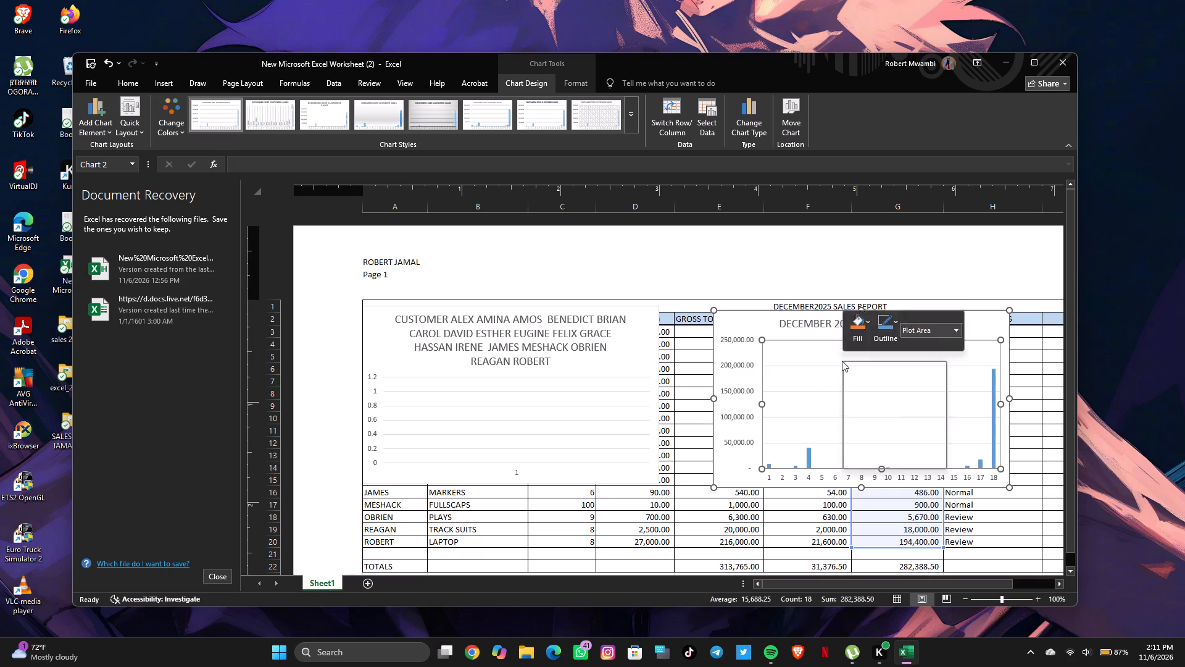
right_click(842, 361)
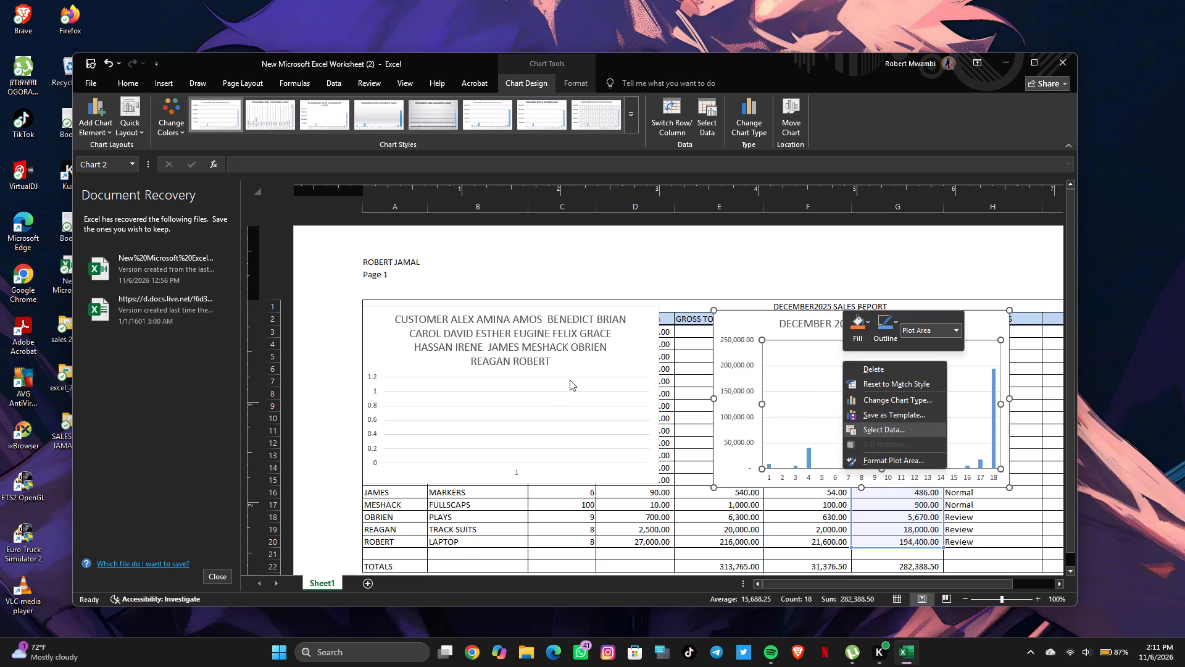
right_click(625, 359)
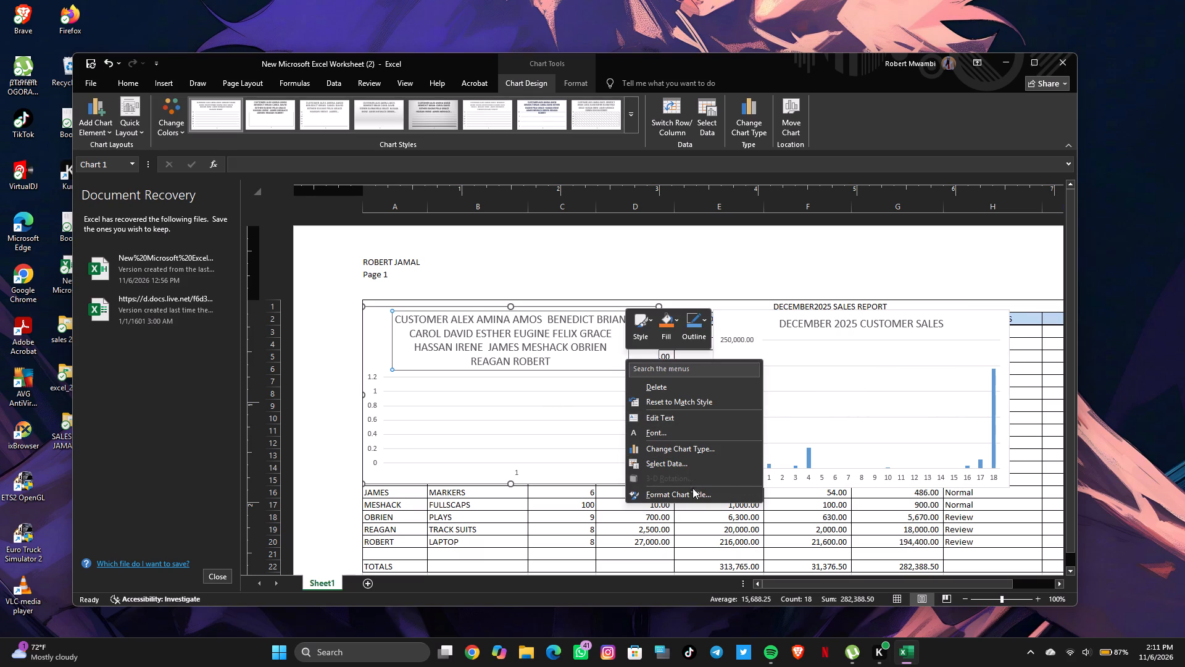
left_click(841, 346)
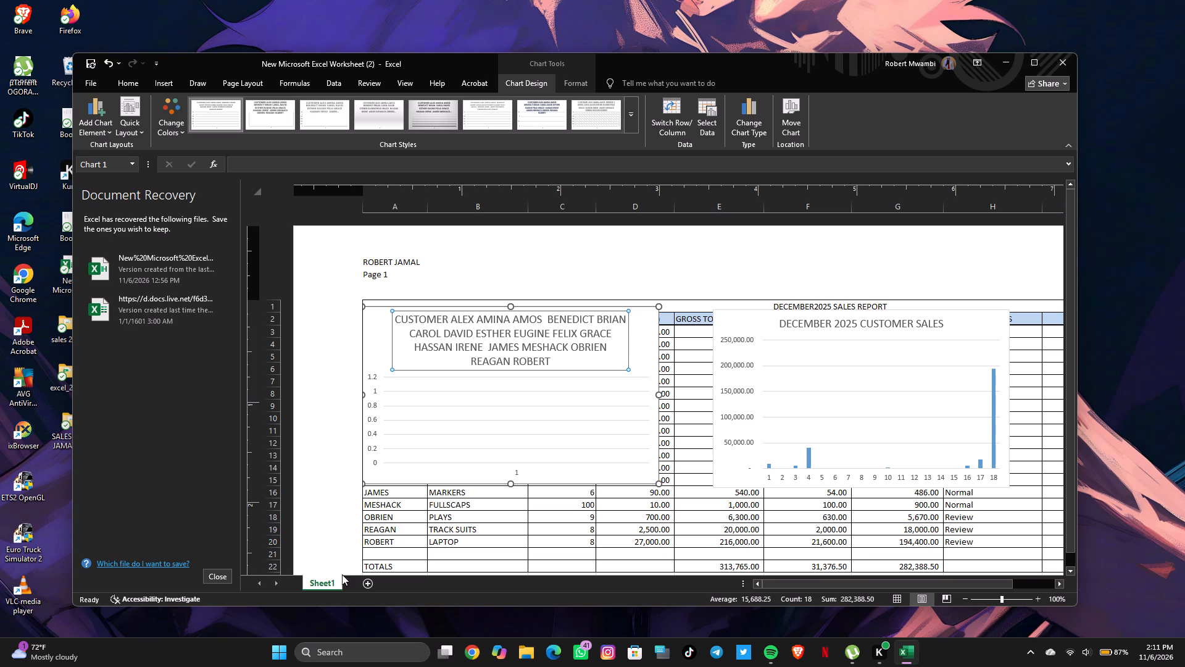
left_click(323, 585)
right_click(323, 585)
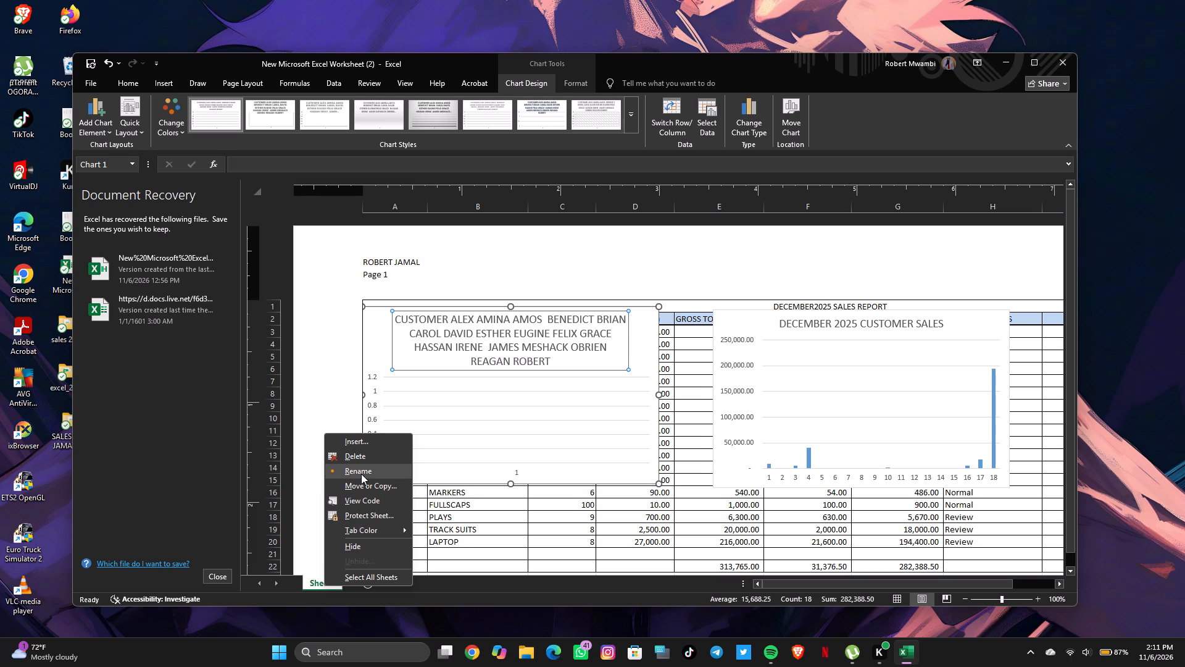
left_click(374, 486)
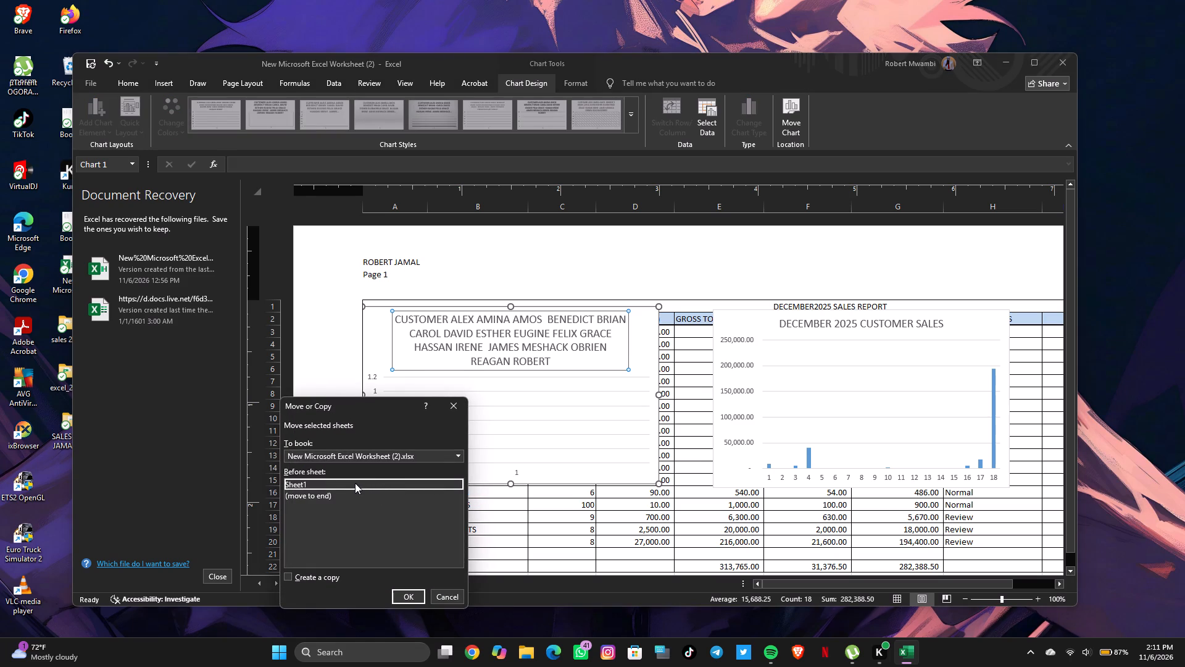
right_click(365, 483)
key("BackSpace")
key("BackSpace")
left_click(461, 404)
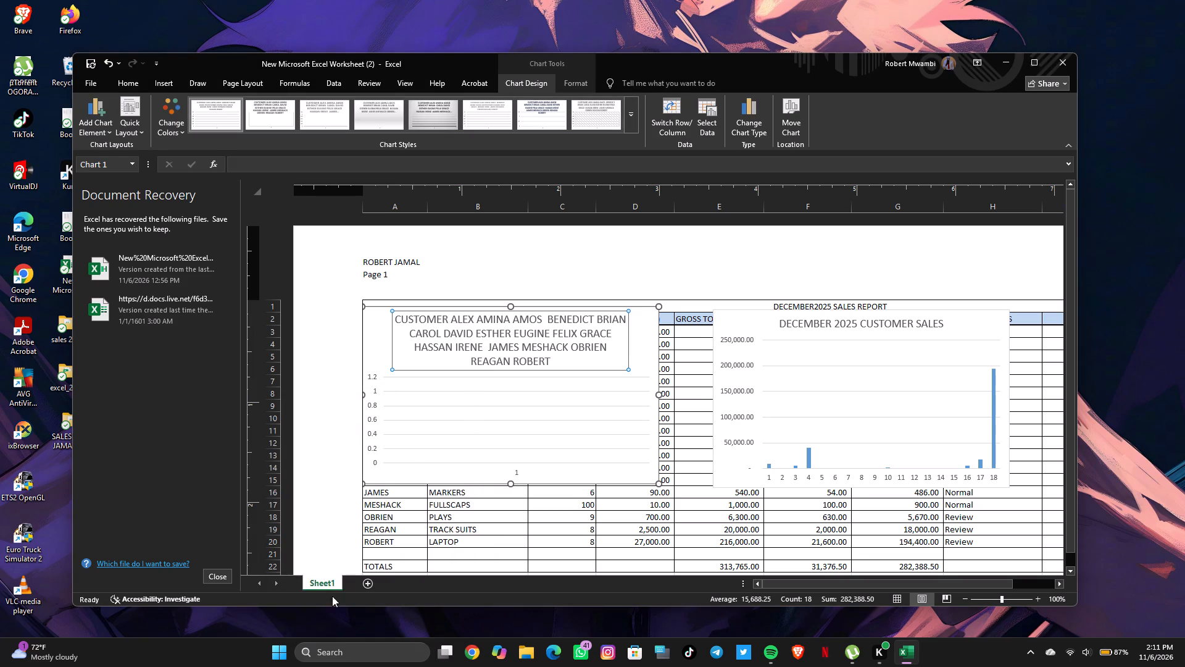
Rename the report worksheet Sheet1 as SALES.
right_click(328, 584)
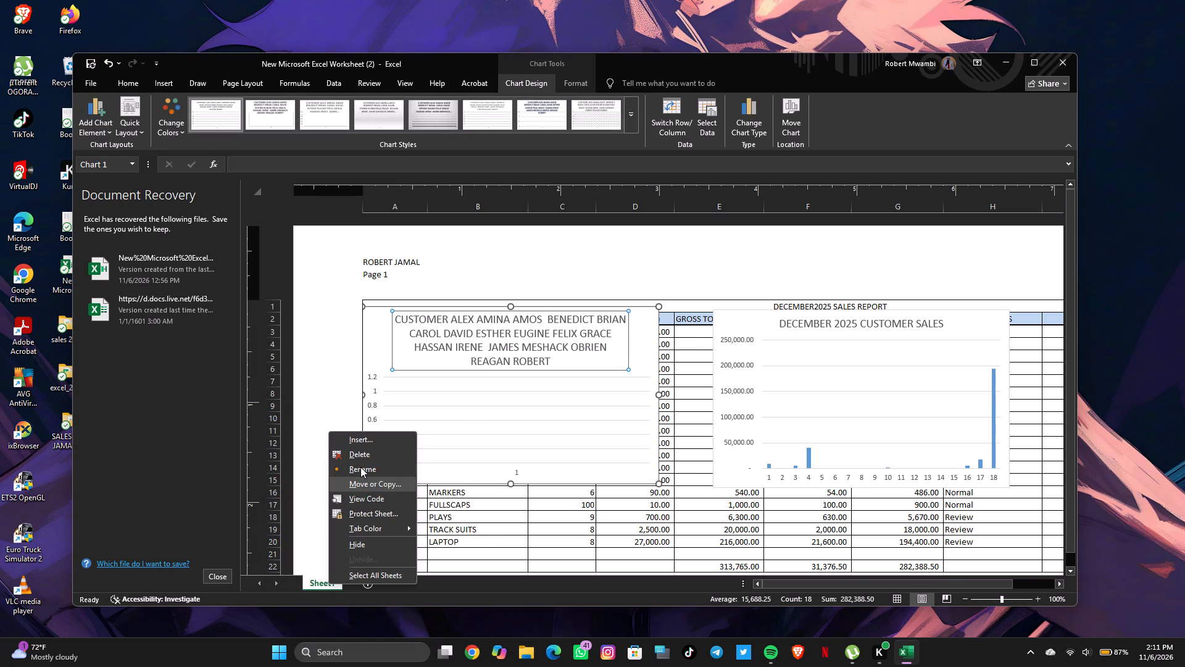
left_click(367, 467)
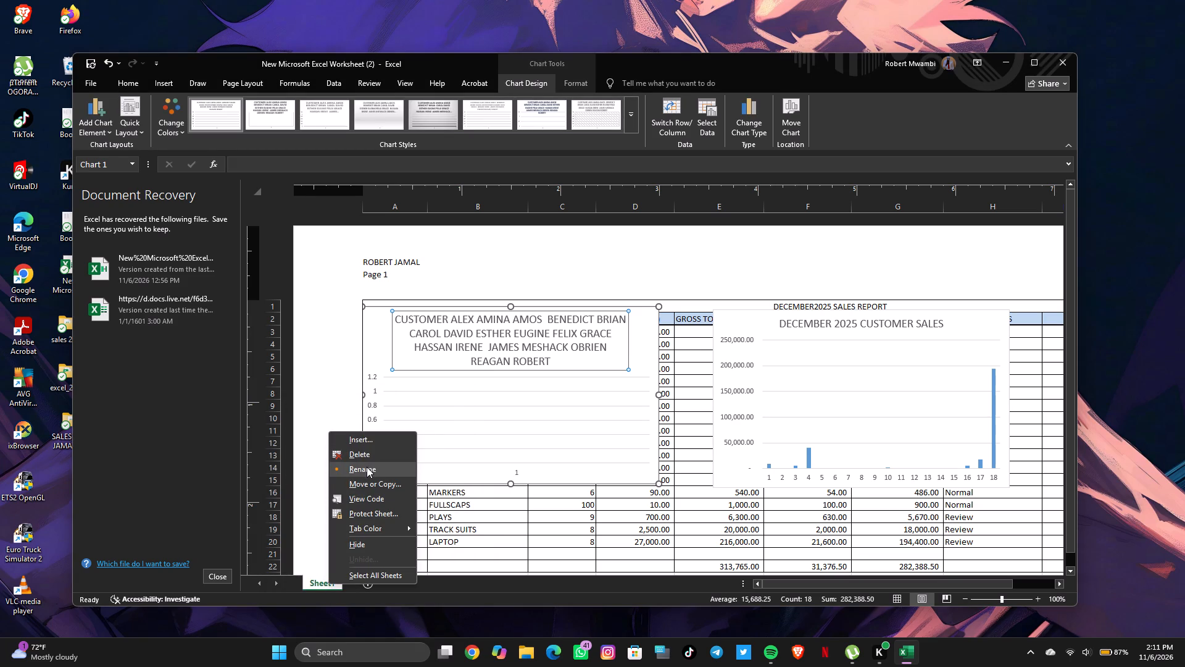
type("SALES")
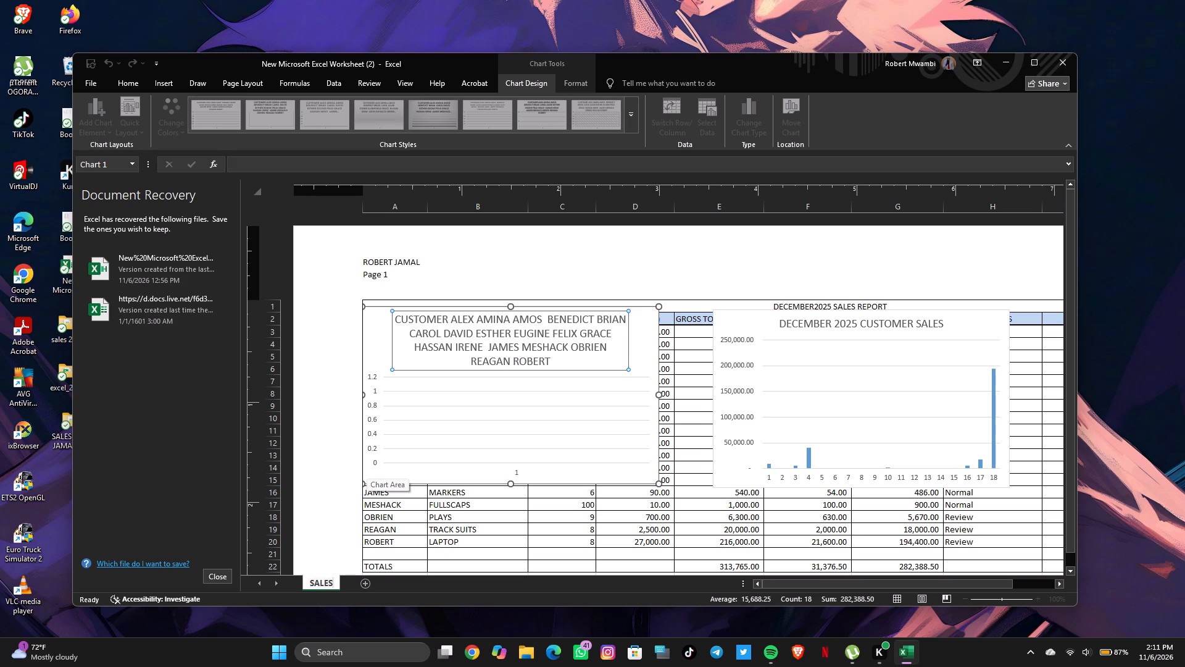
left_click(402, 584)
Add a new blank worksheet after the SALES sheet.
left_click(365, 582)
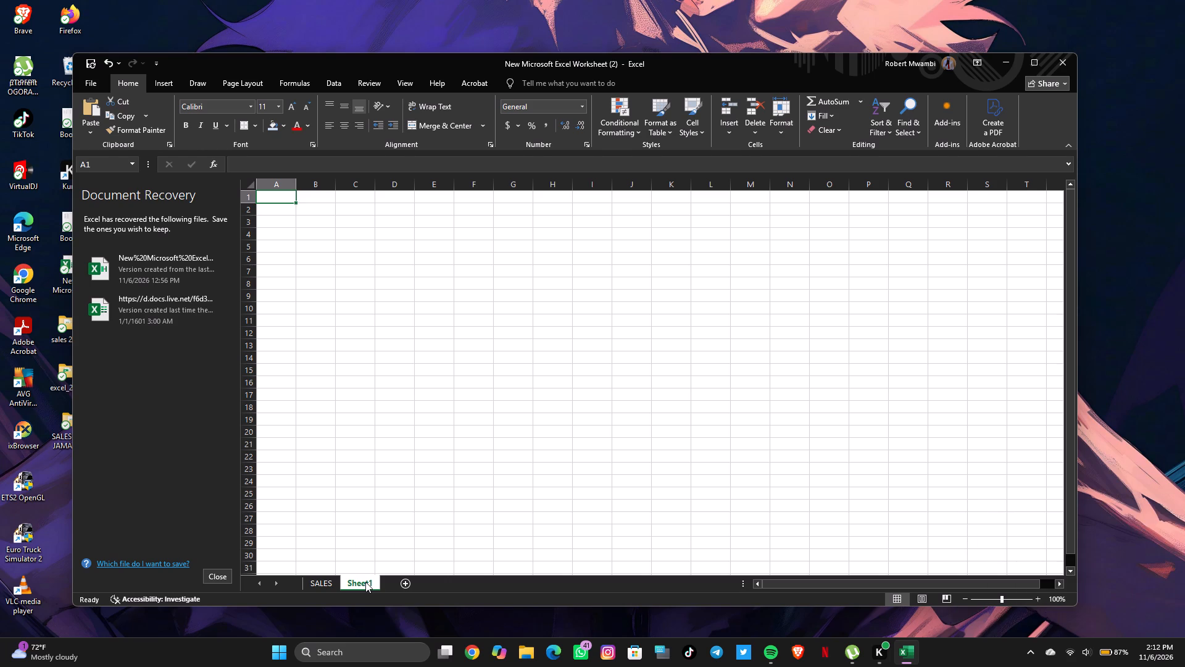
Rename the new blank worksheet Sheet1 as CHART.
right_click(365, 582)
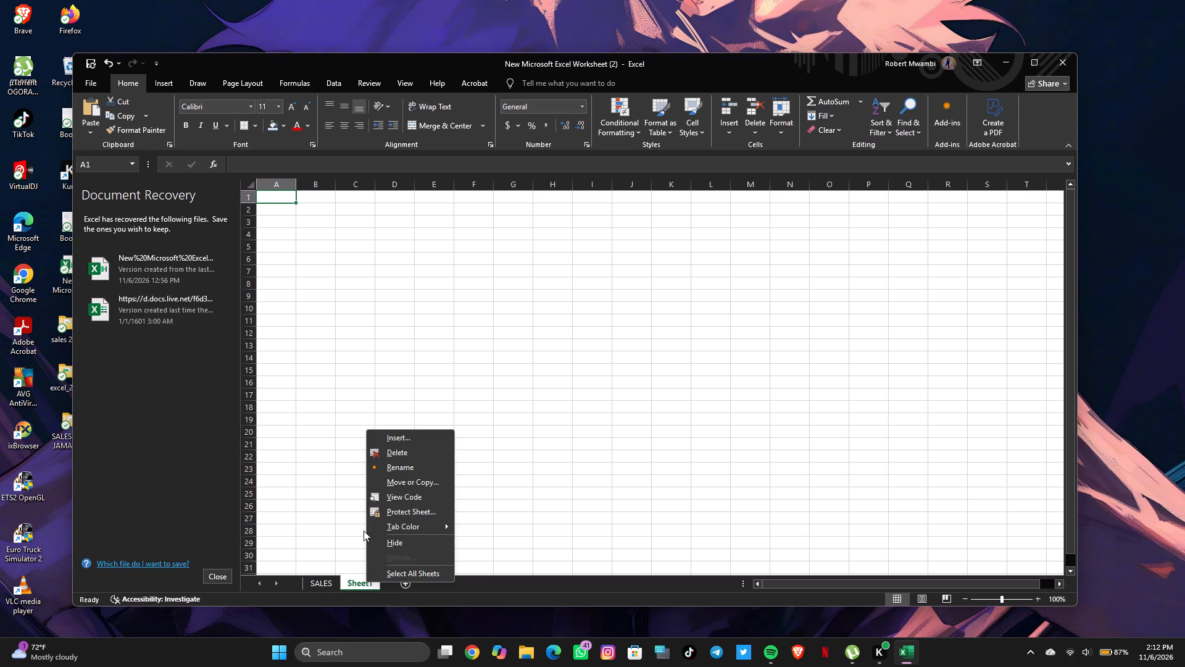
left_click(397, 466)
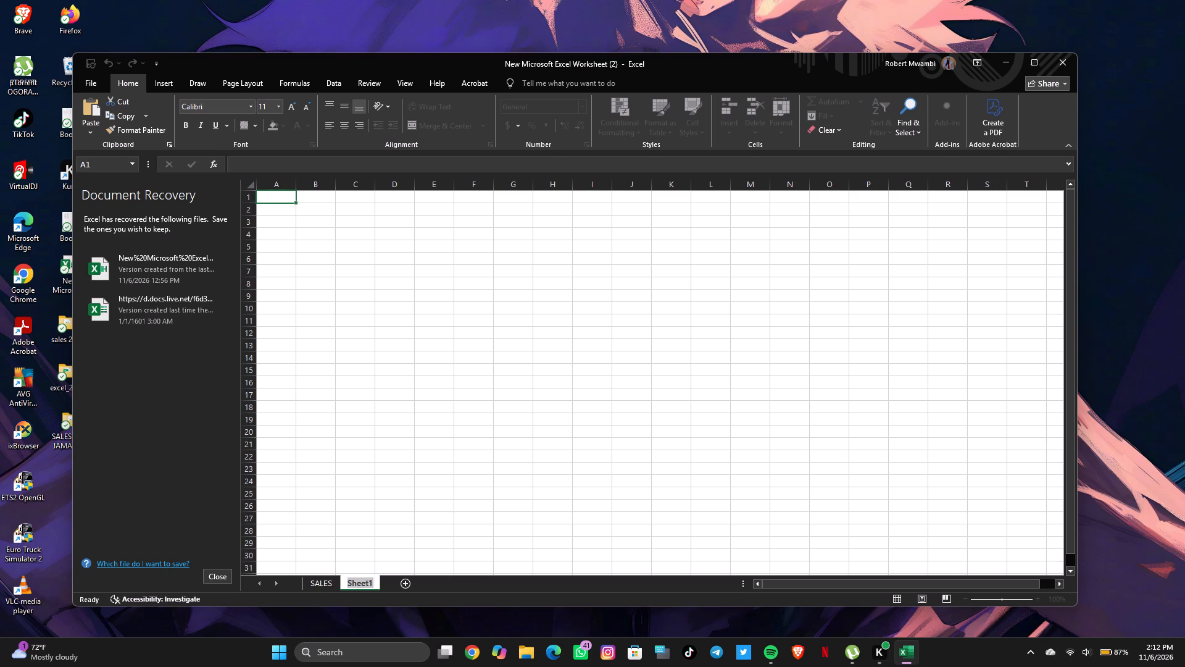
type("CHART")
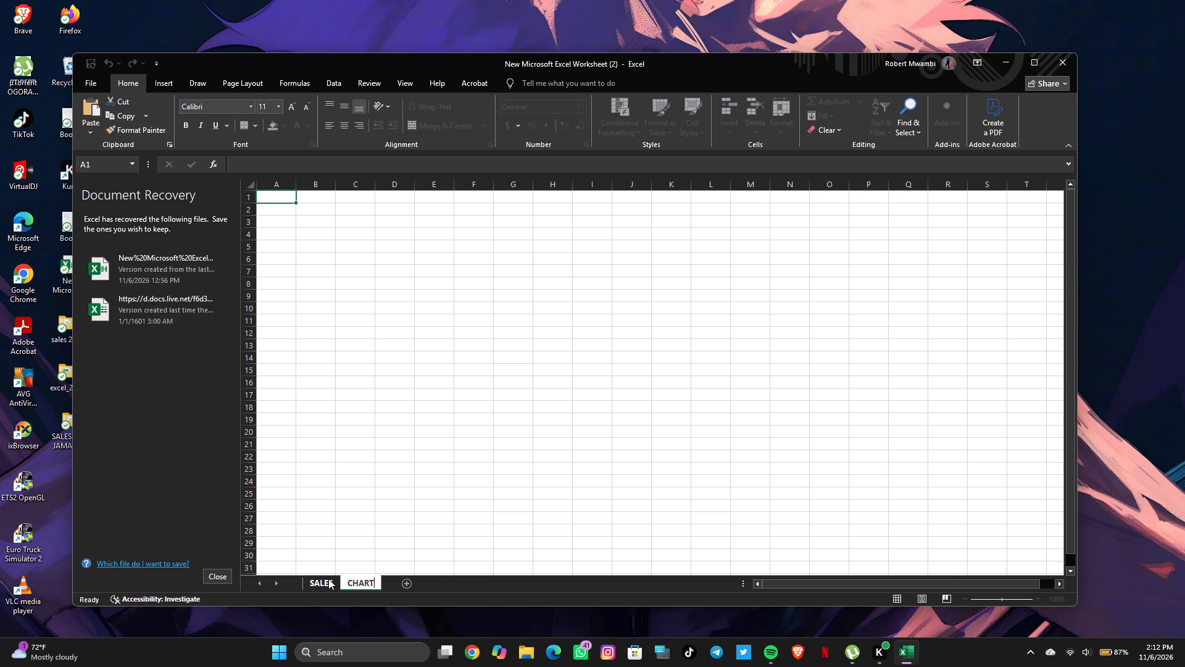
left_click(326, 581)
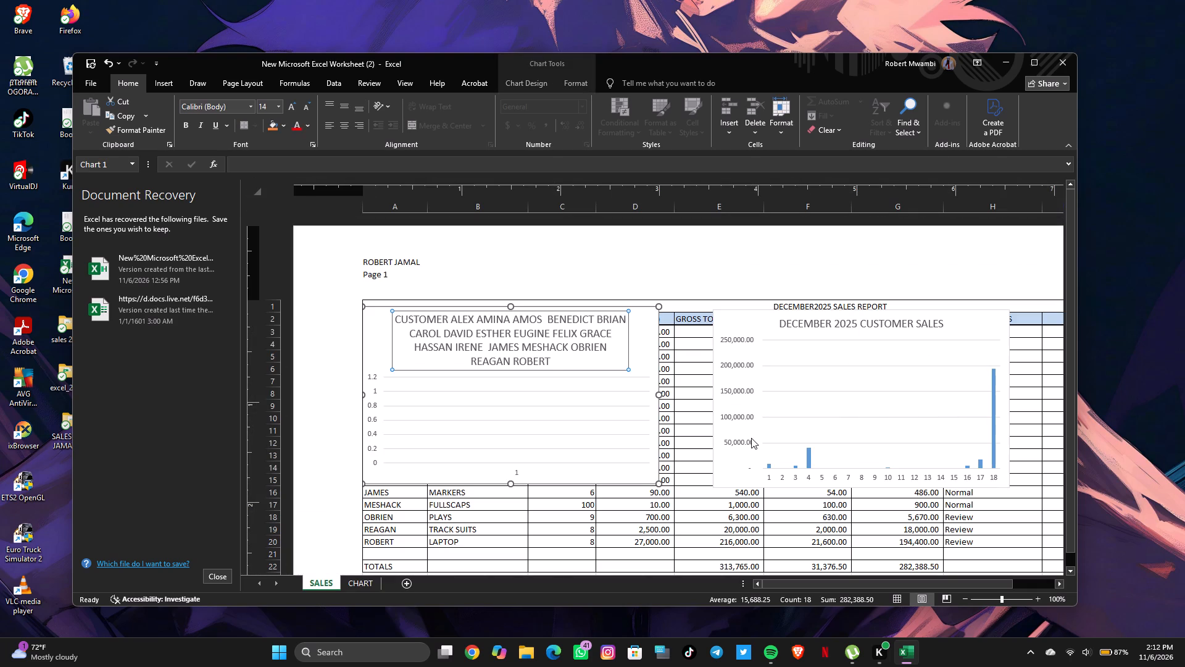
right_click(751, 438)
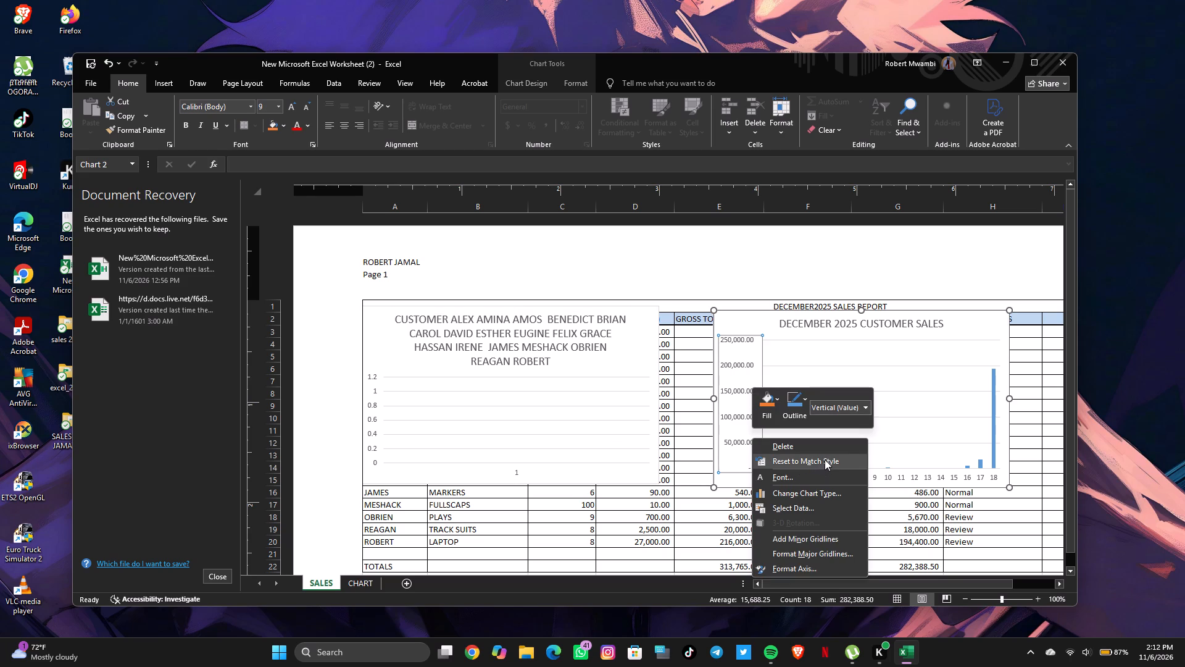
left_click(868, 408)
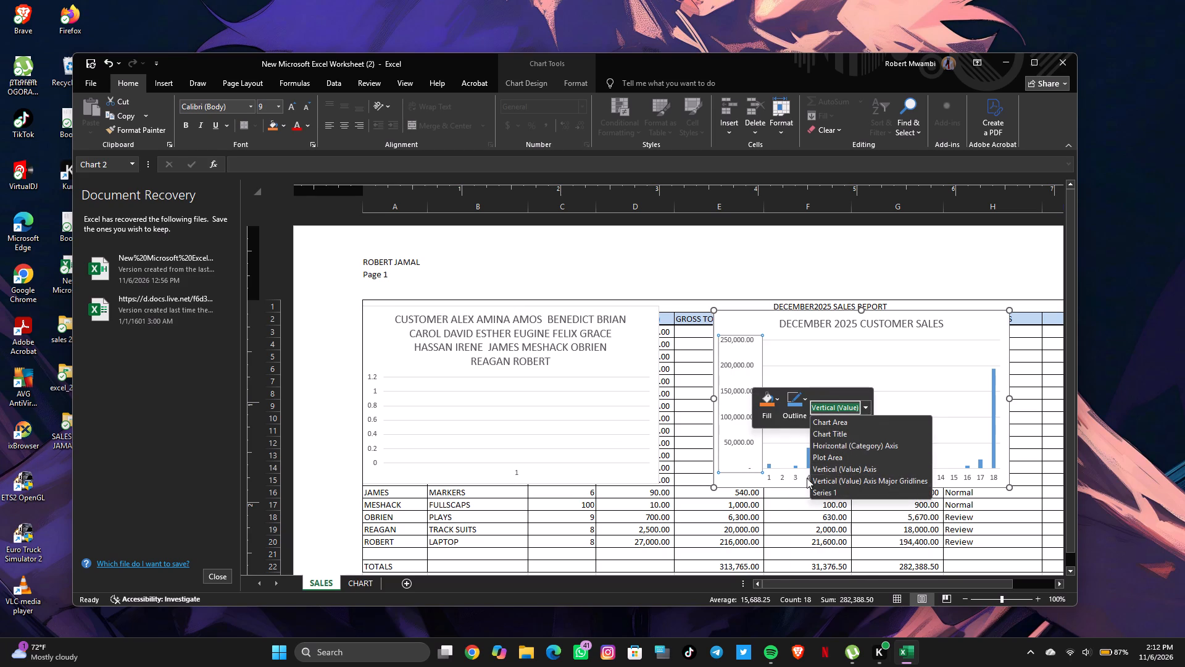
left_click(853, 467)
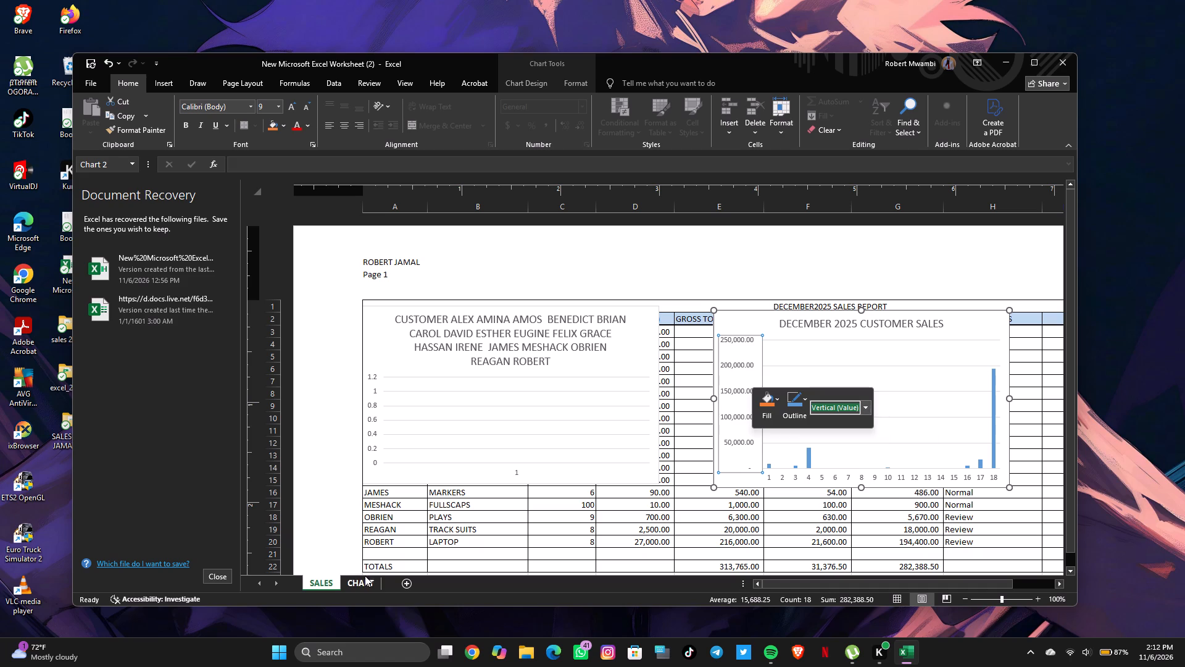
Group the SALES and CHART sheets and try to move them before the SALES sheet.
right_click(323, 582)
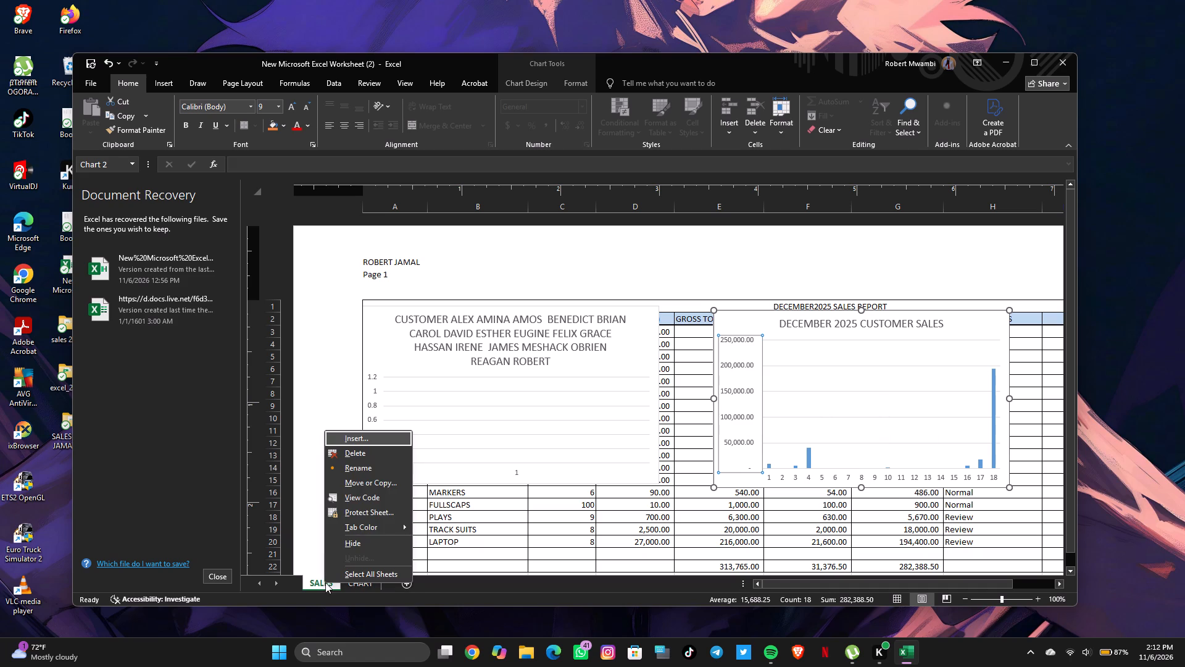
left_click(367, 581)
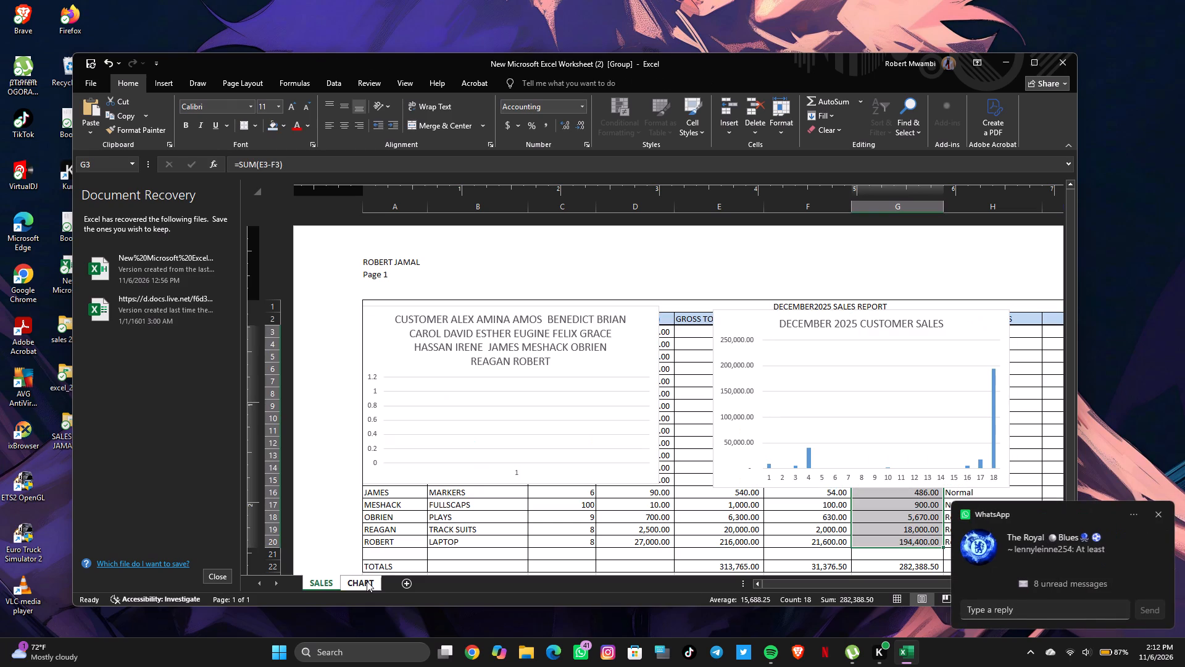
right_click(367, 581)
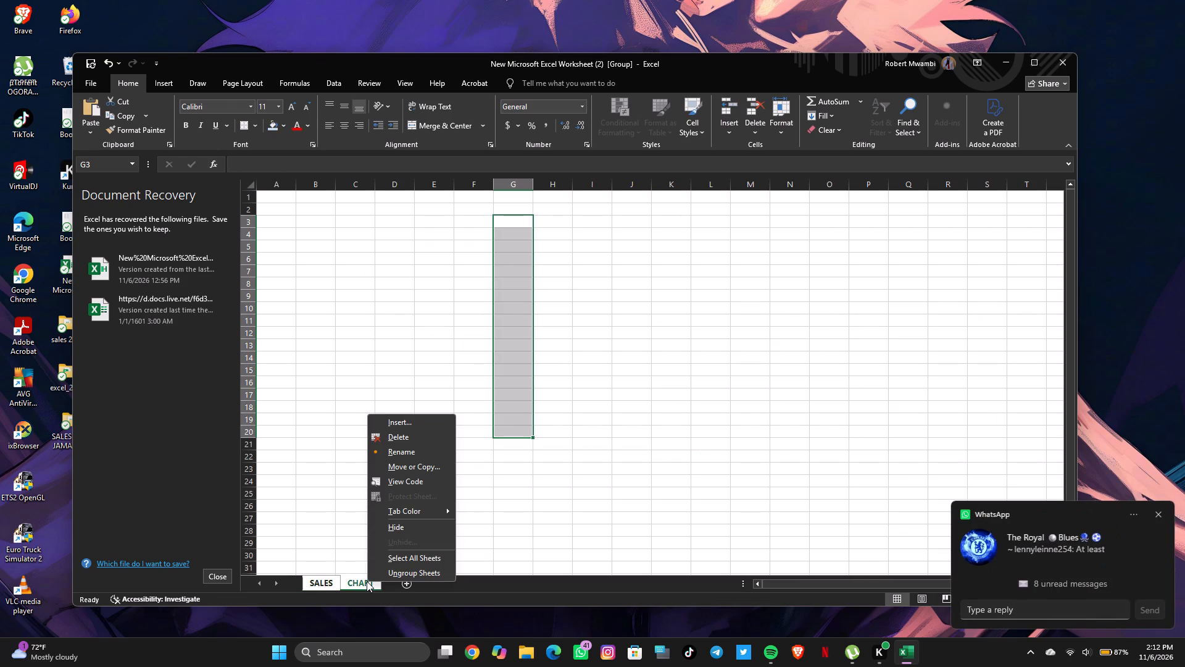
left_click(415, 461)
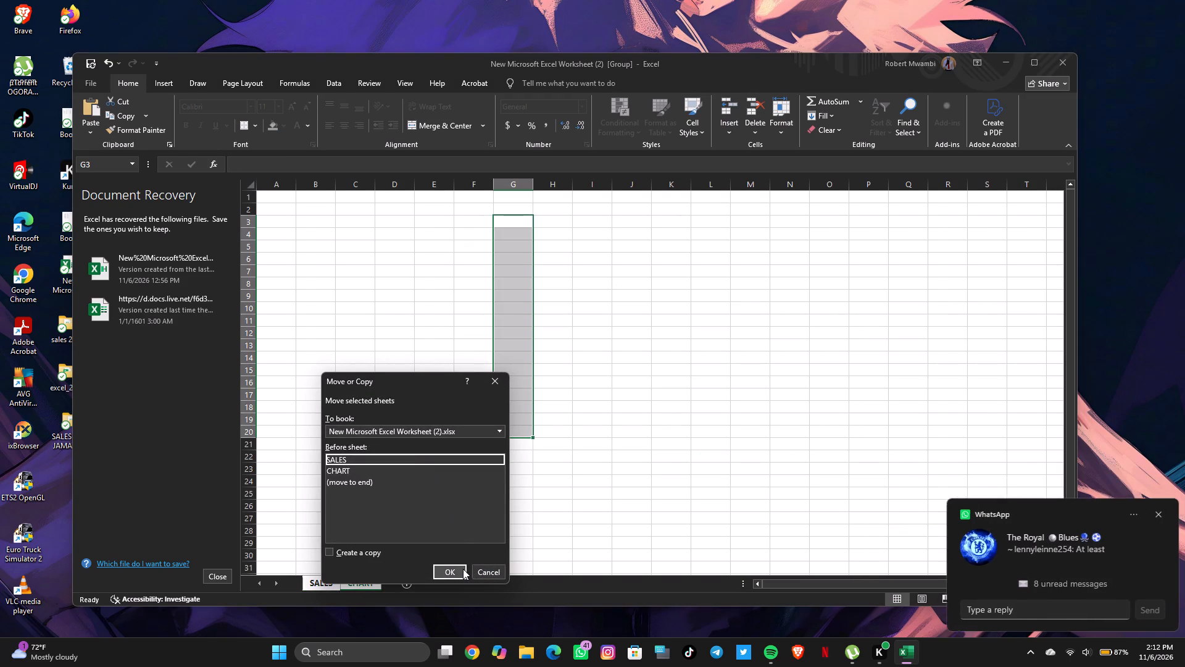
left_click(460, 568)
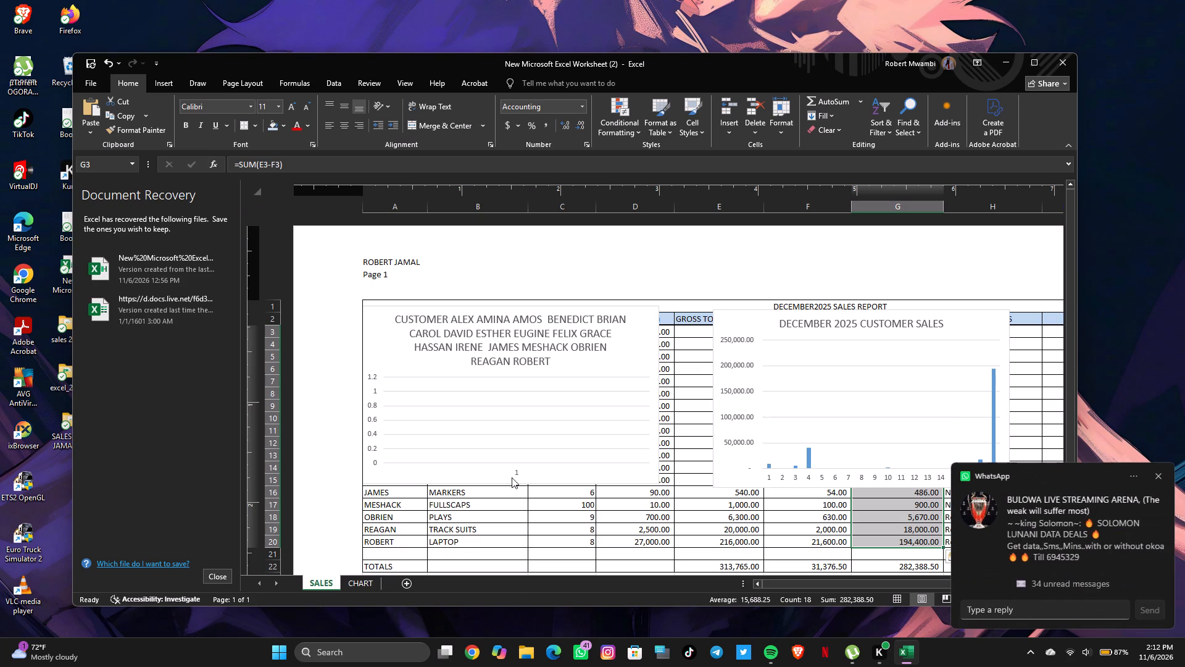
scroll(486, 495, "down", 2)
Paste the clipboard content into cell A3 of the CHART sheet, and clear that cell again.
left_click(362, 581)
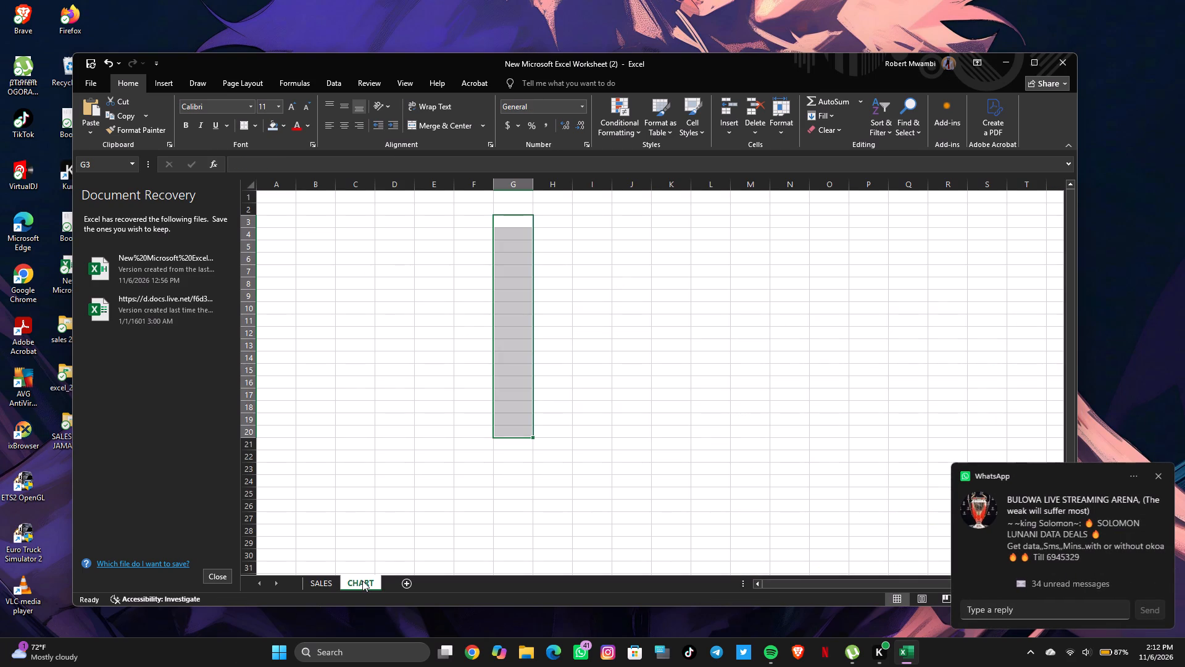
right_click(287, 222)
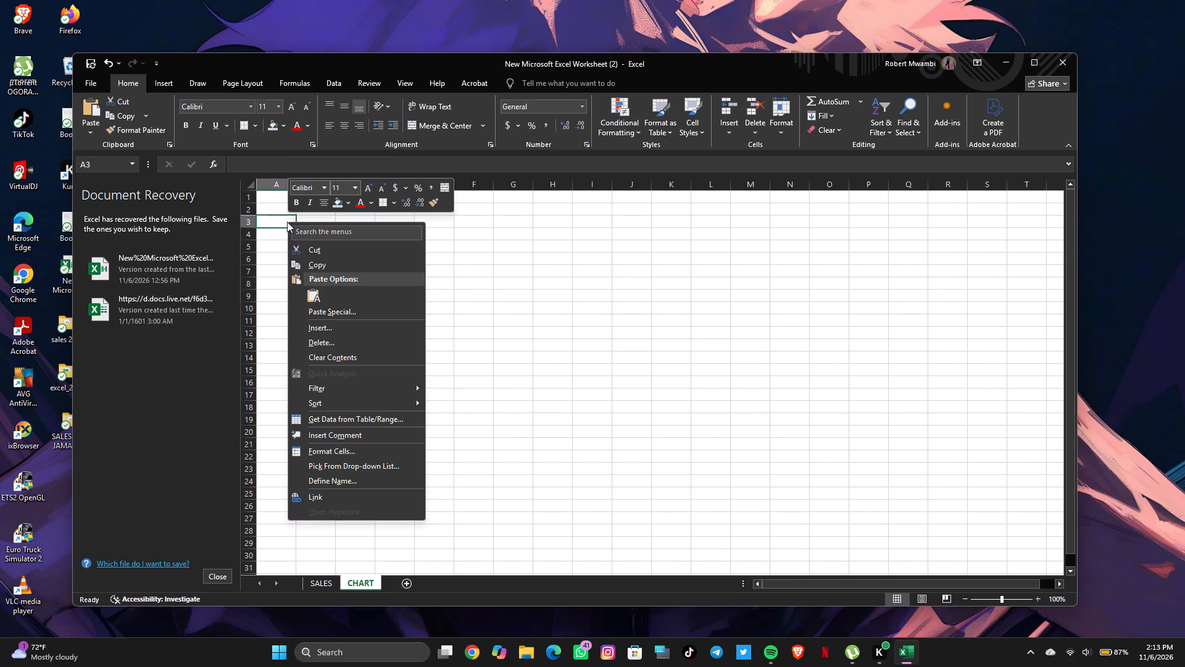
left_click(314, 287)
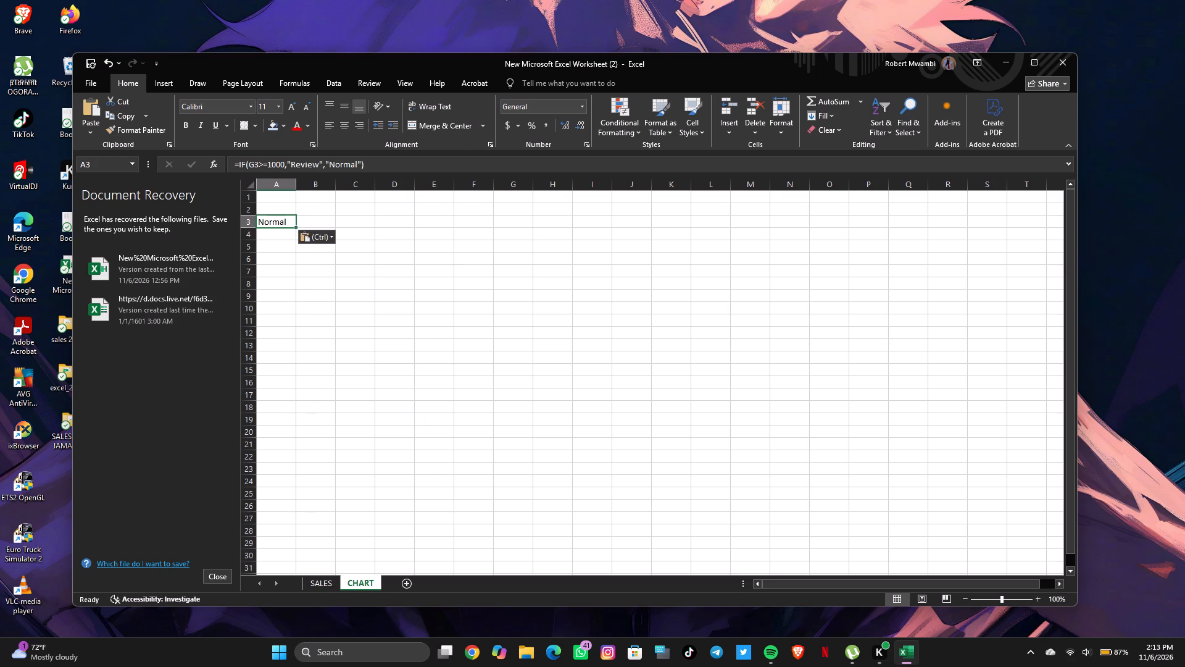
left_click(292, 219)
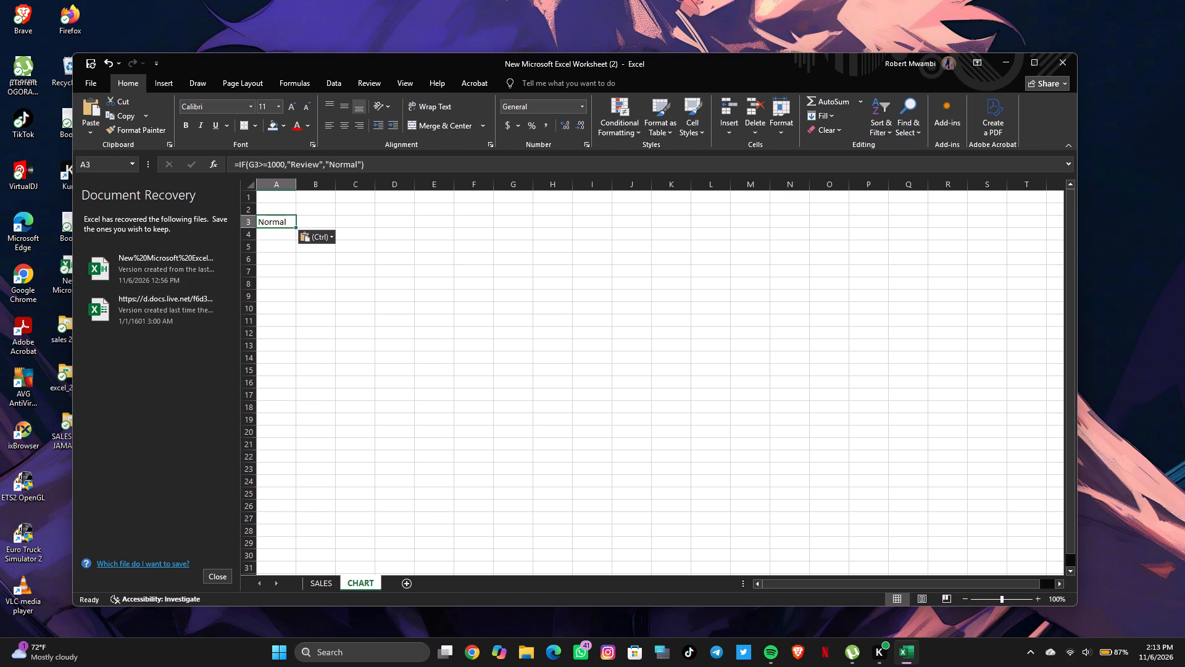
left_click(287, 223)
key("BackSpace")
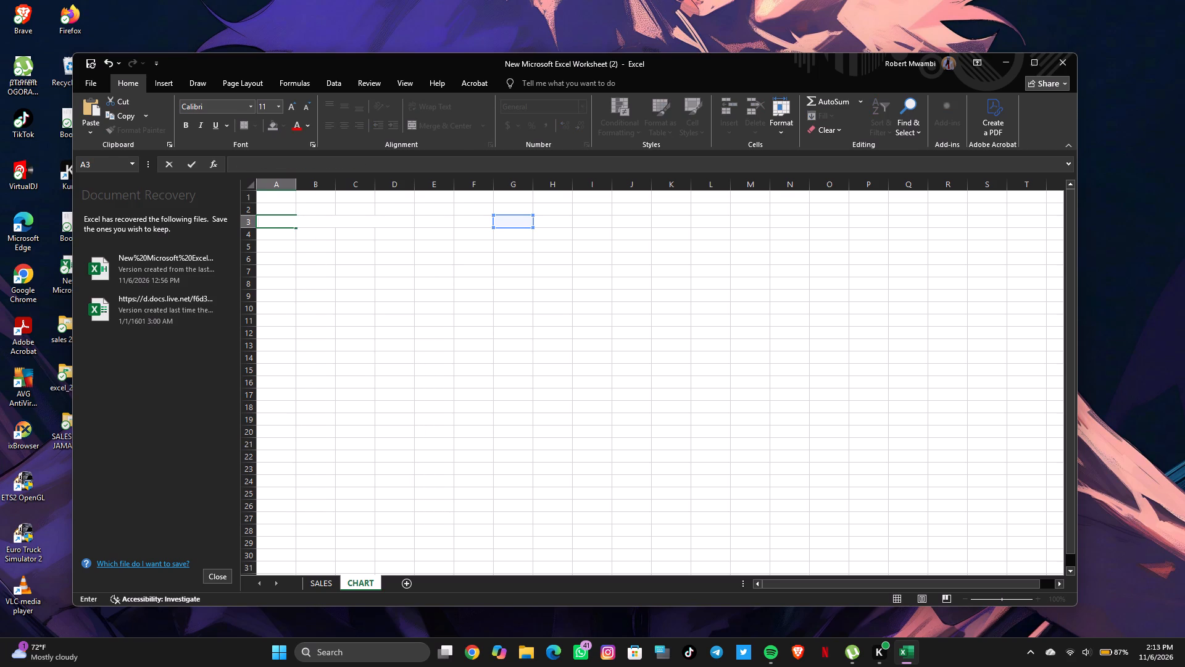
Copy the report range A1:N21 with both charts from the SALES sheet and paste it at cell A1 of the CHART sheet.
left_click(316, 588)
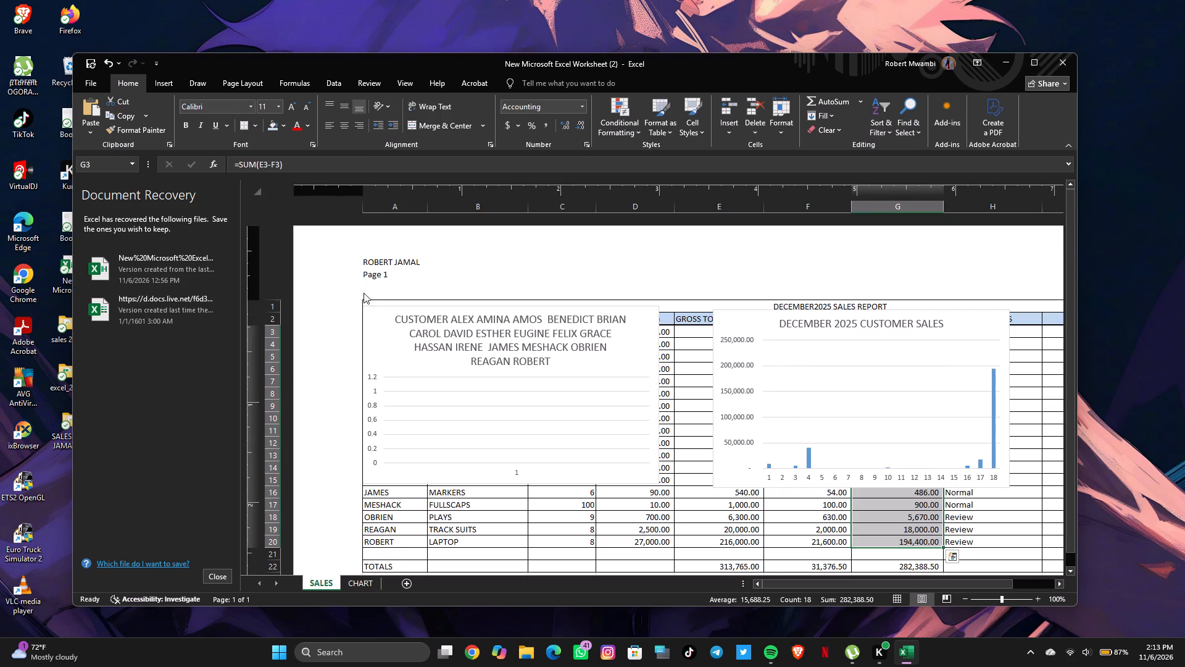
left_click_drag(365, 301, 714, 574)
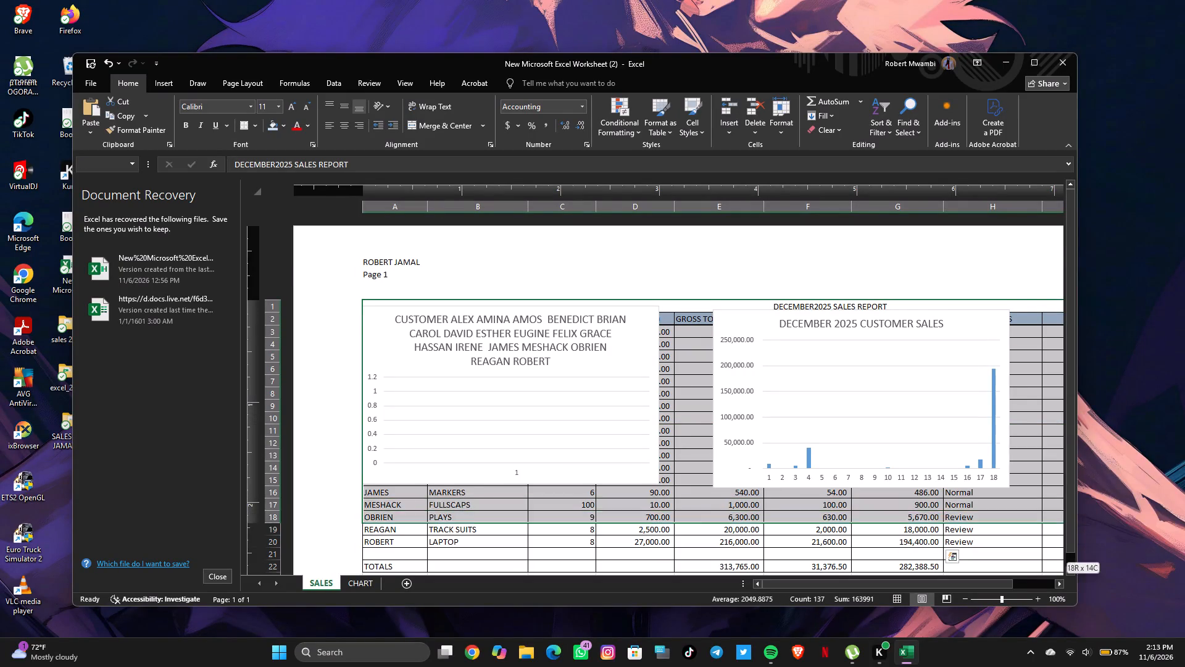
left_click_drag(714, 574, 736, 461)
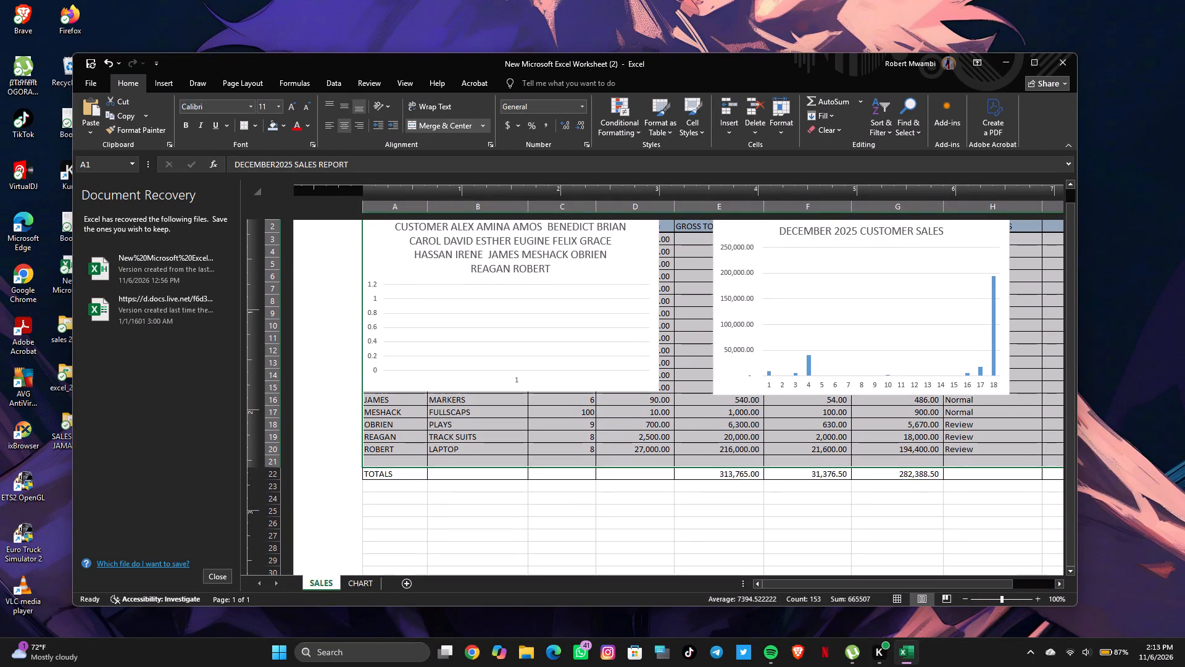
right_click(694, 396)
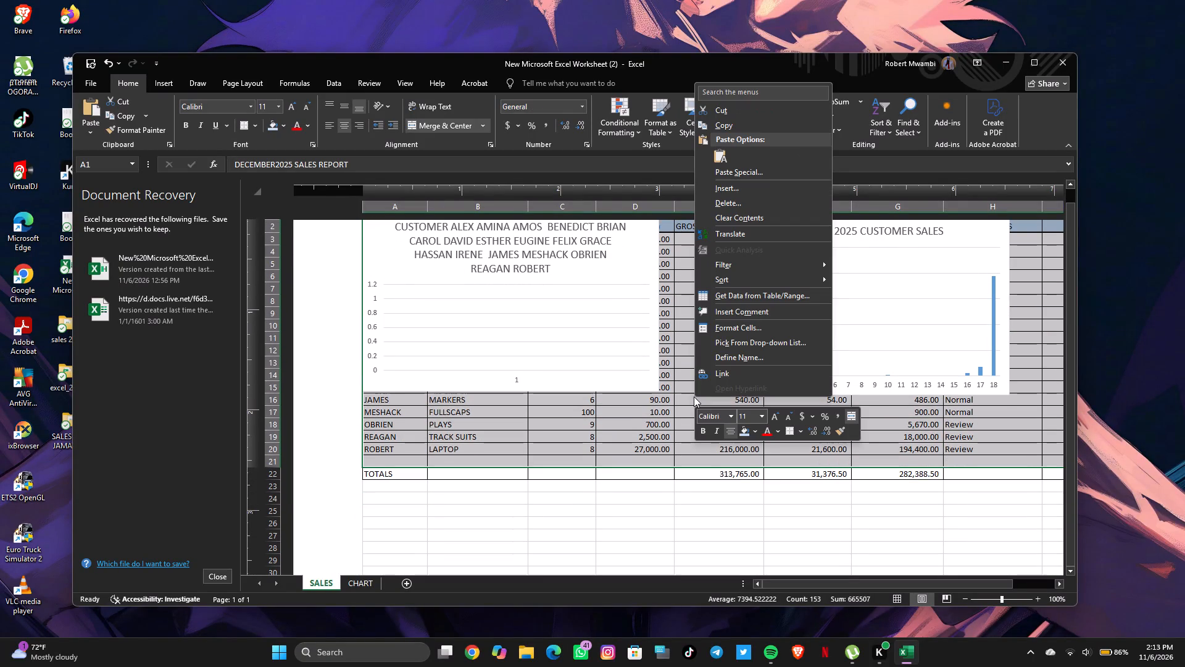
left_click(723, 128)
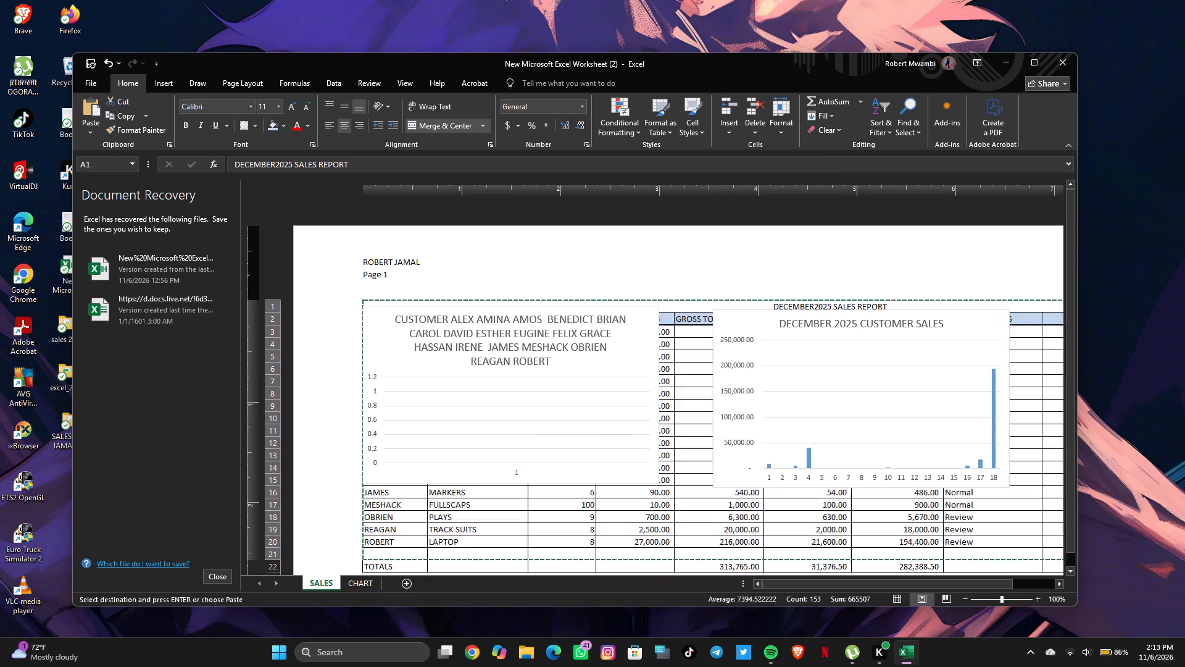
left_click(370, 581)
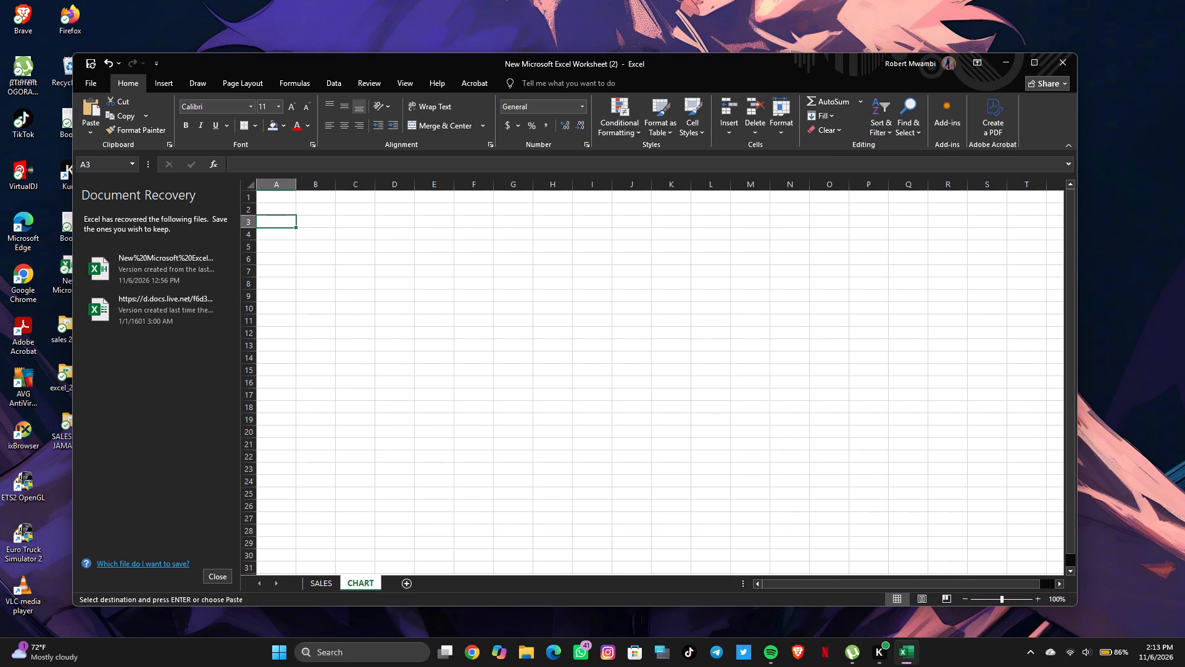
left_click(280, 196)
right_click(280, 196)
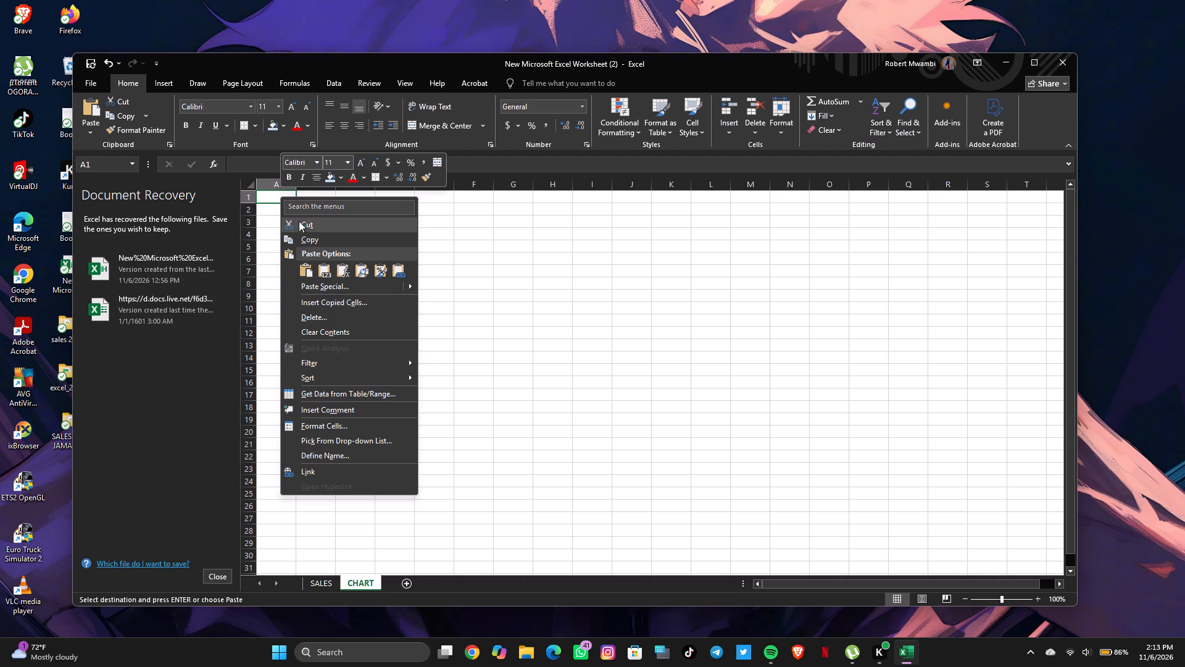
left_click(307, 260)
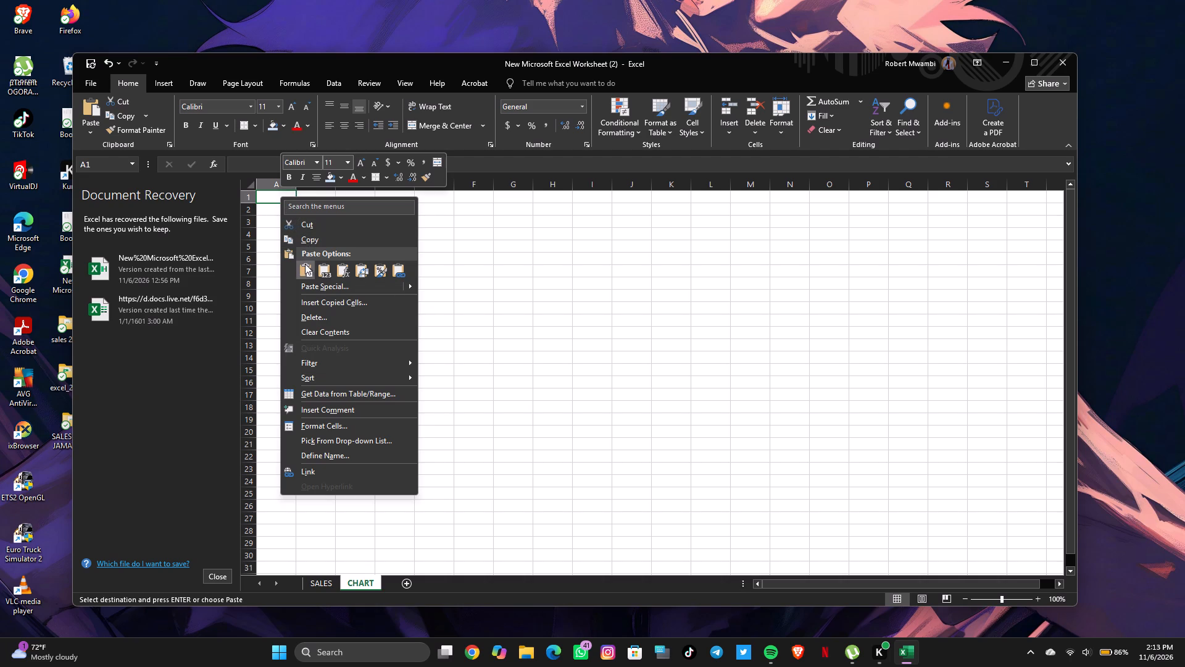
left_click(305, 265)
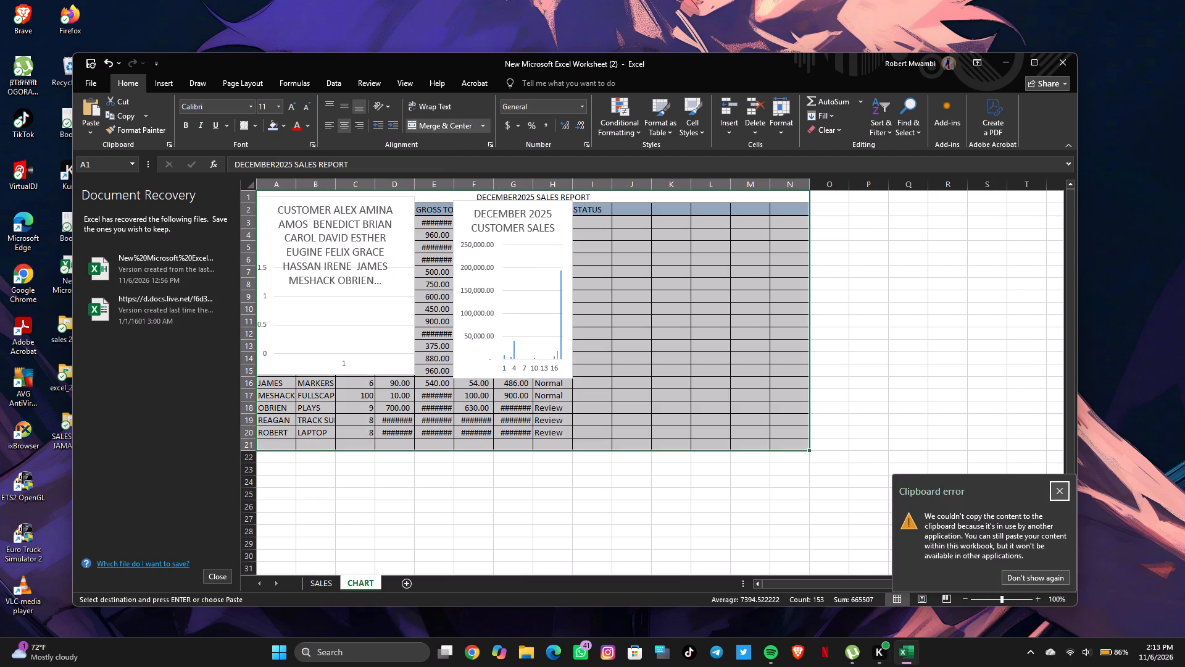
On the CHART sheet, move the DECEMBER 2025 CUSTOMER SALES chart over to column G and widen it to reach column N.
left_click_drag(572, 262, 626, 262)
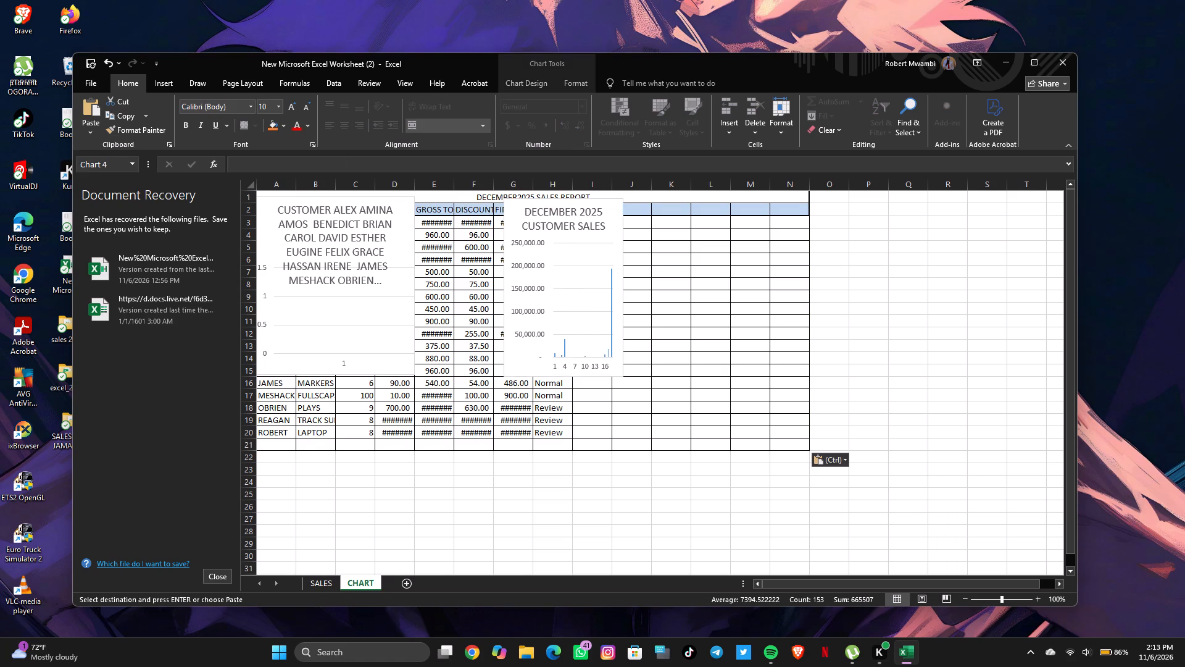
left_click_drag(626, 262, 647, 271)
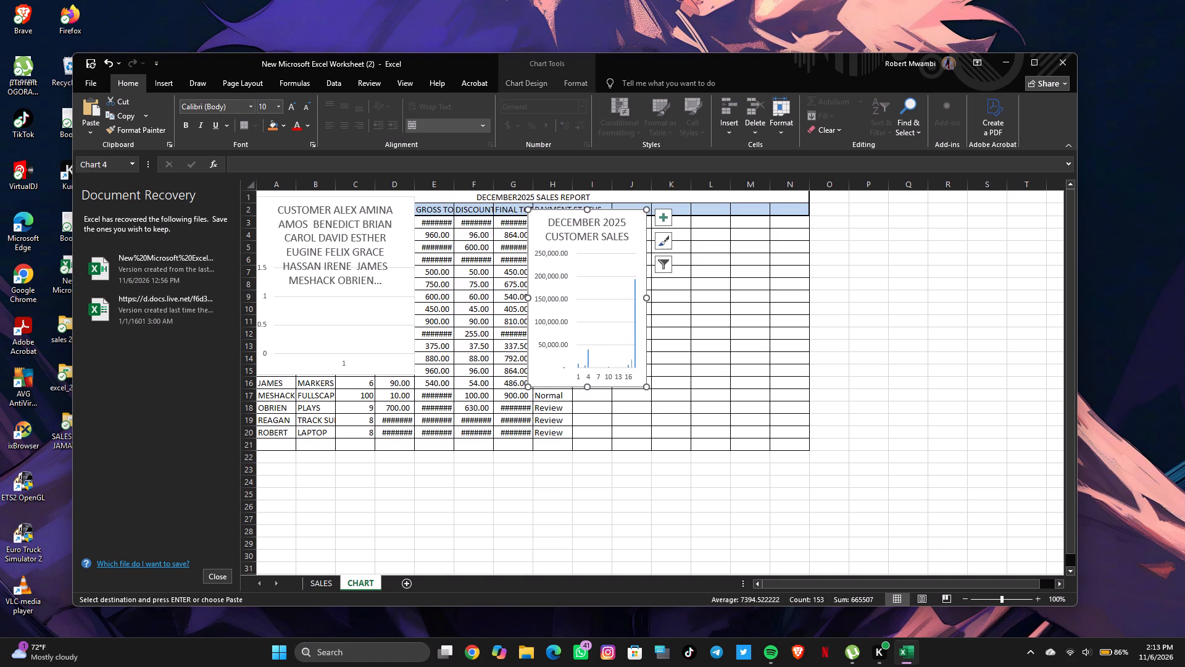
left_click_drag(647, 299, 677, 304)
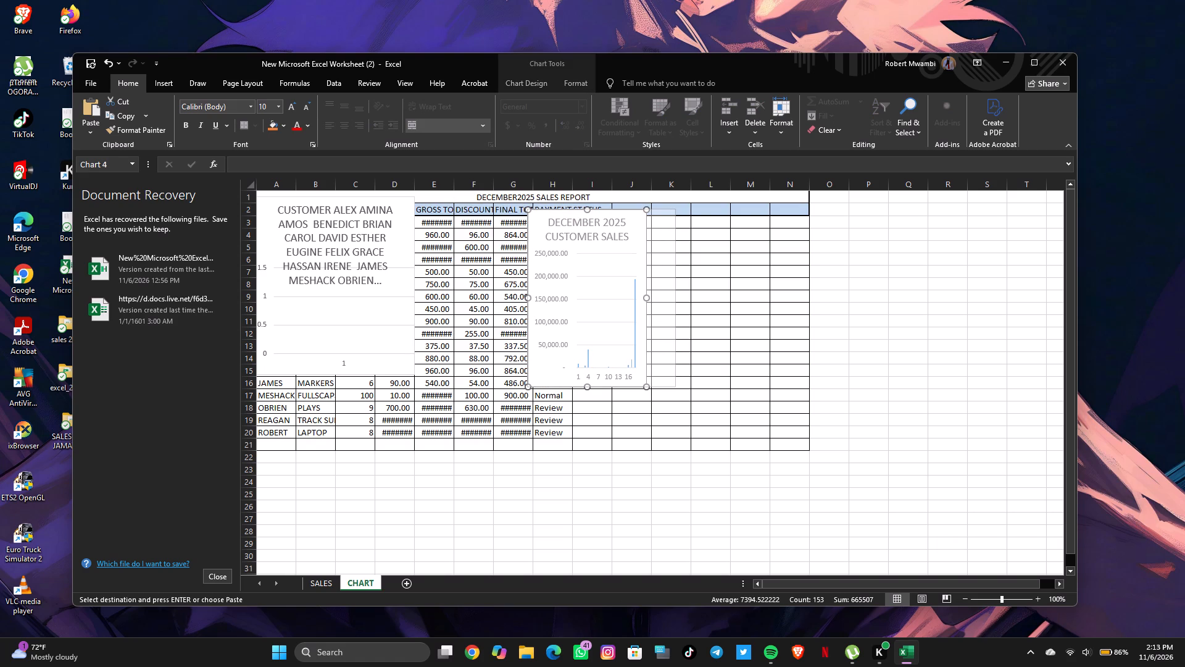
left_click_drag(677, 304, 785, 282)
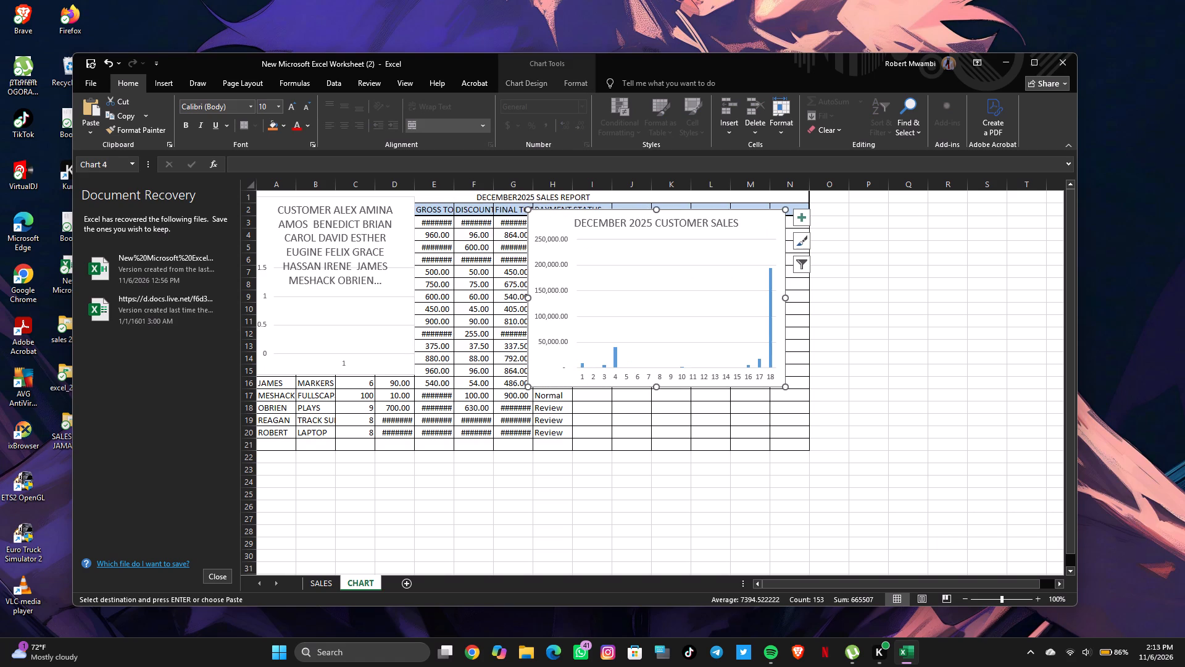
Widen the customer-names chart on the CHART sheet to reach column F, and deselect it.
left_click(412, 288)
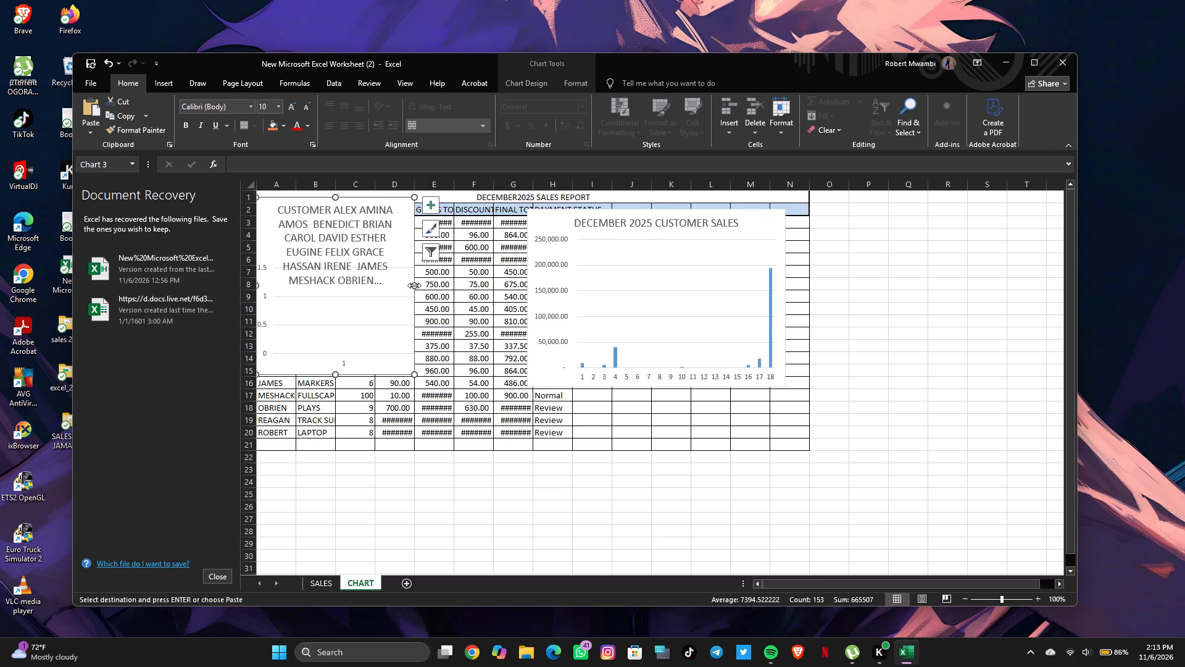
left_click_drag(414, 285, 475, 300)
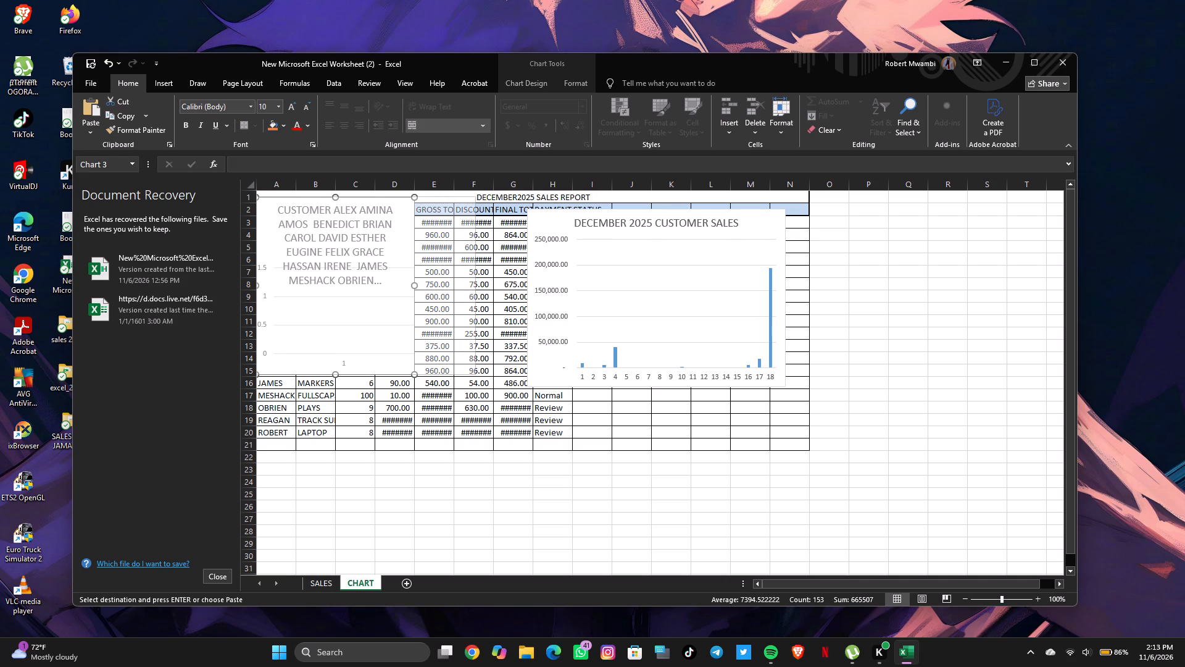
left_click_drag(475, 300, 476, 301)
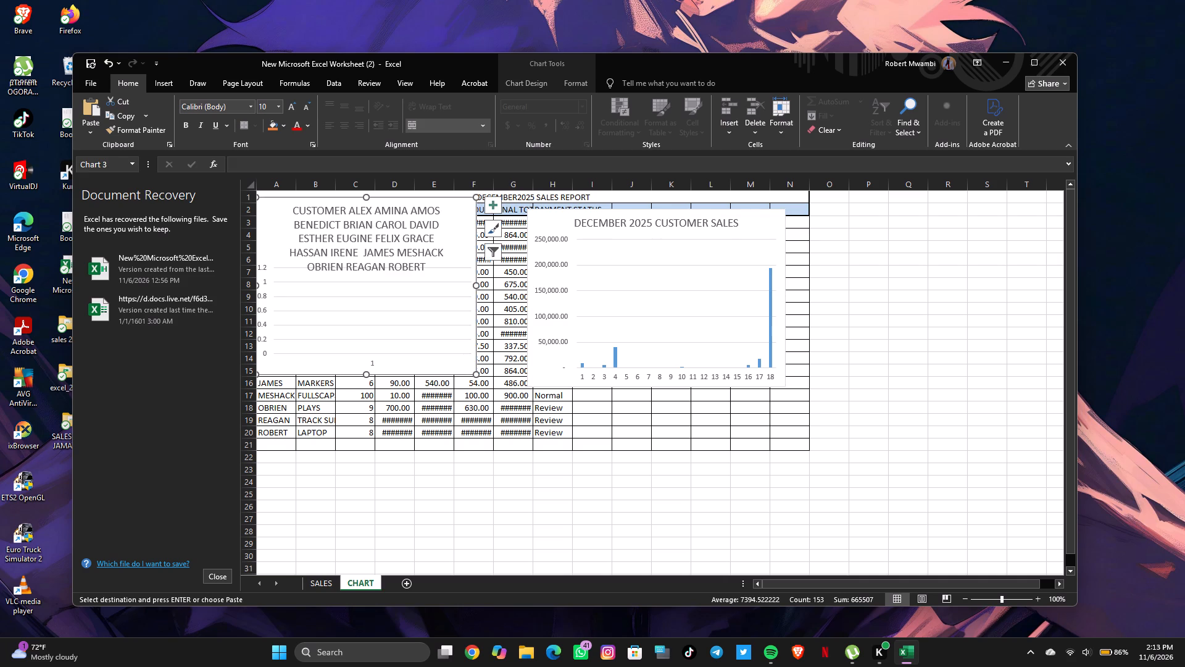
left_click(810, 274)
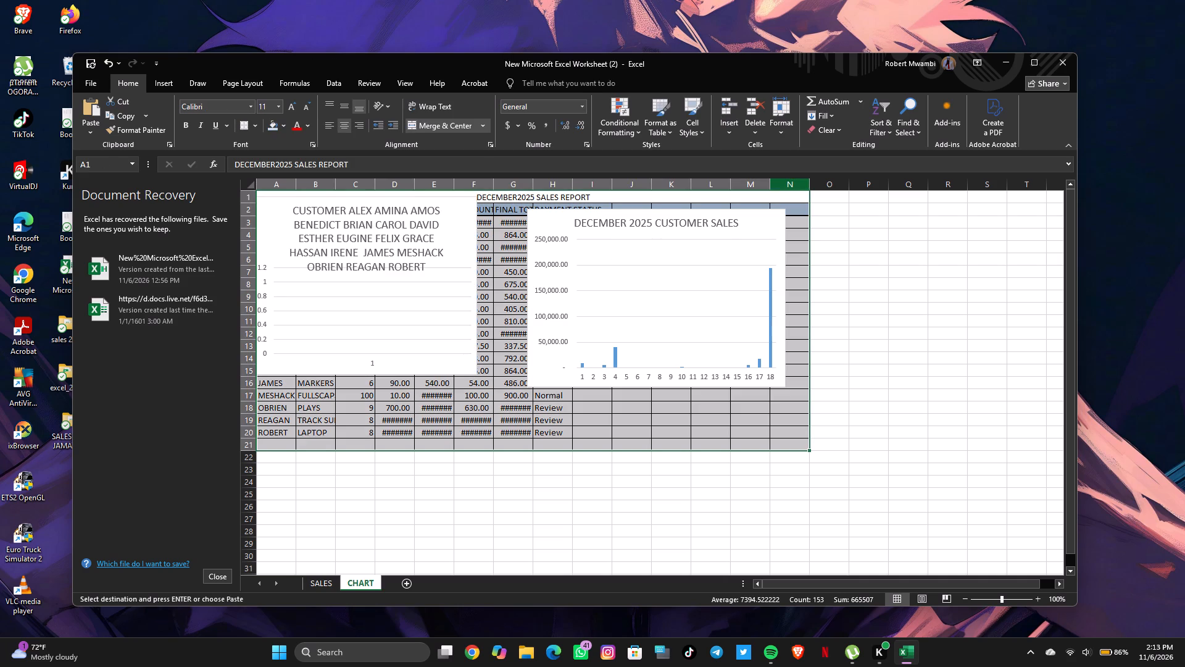
On the CHART sheet, greatly widen columns N and M, and widen column L slightly to about 12.43.
left_click_drag(809, 184, 844, 201)
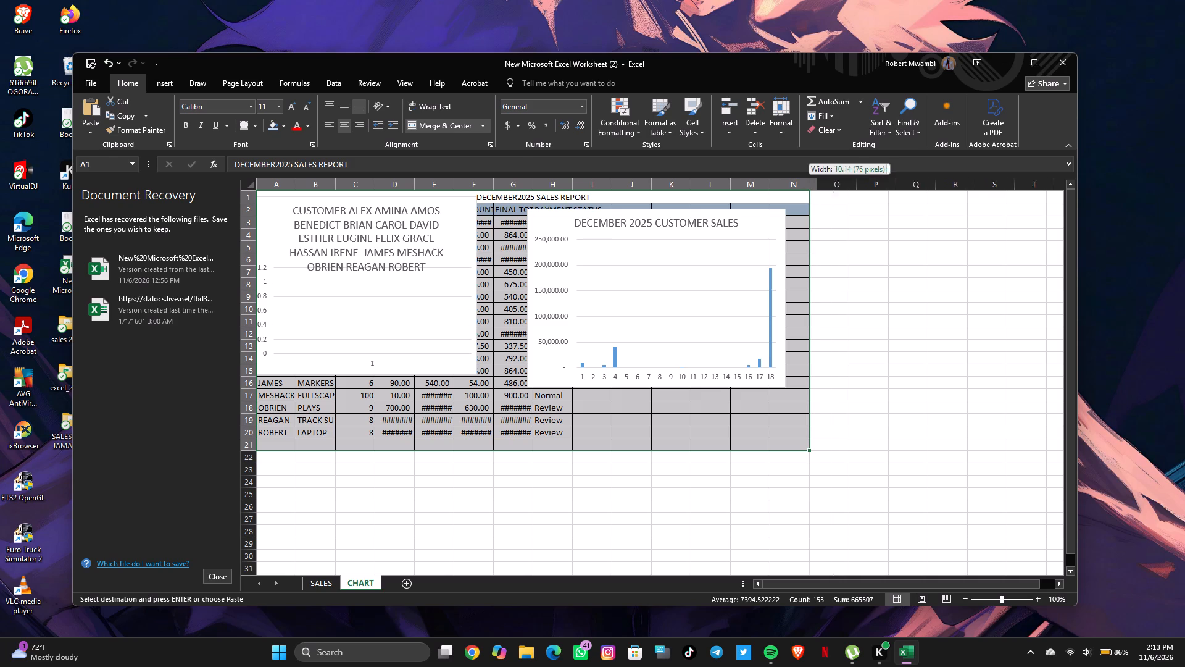
left_click_drag(844, 201, 946, 197)
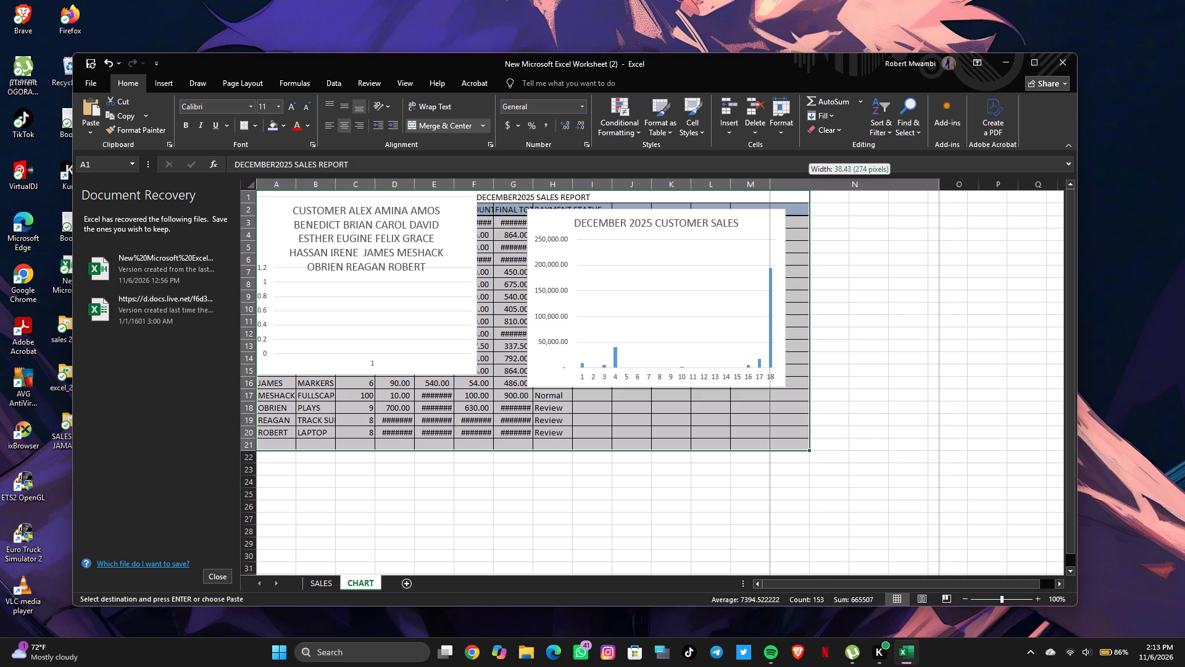
left_click_drag(946, 197, 975, 198)
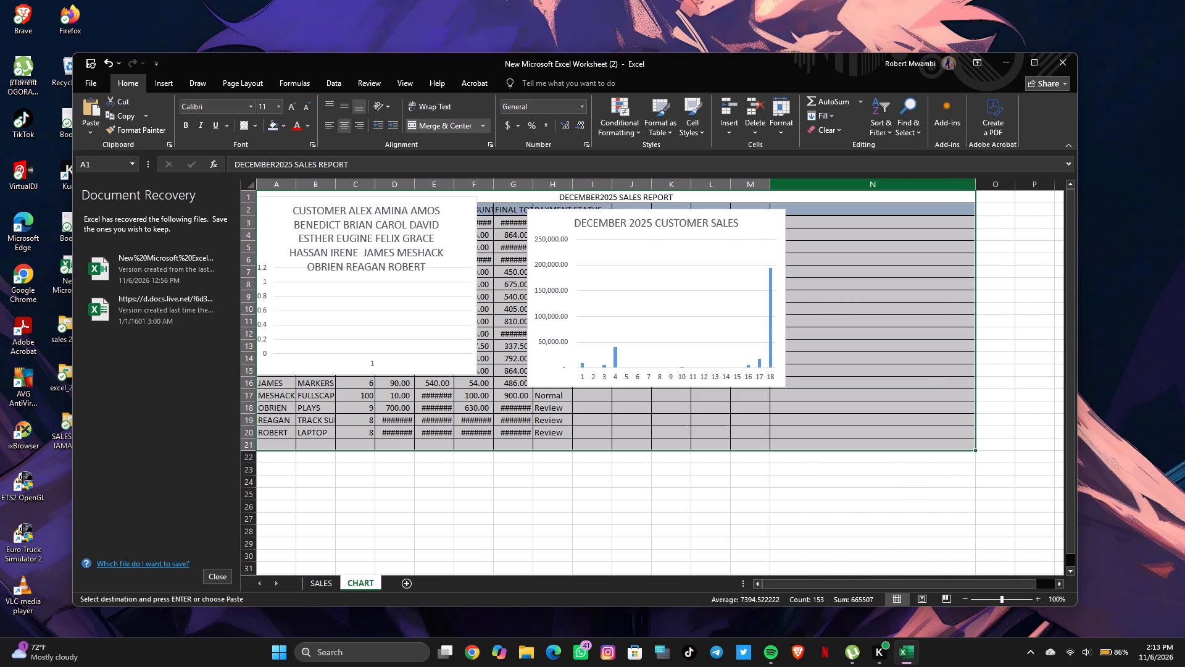
left_click_drag(771, 187, 783, 186)
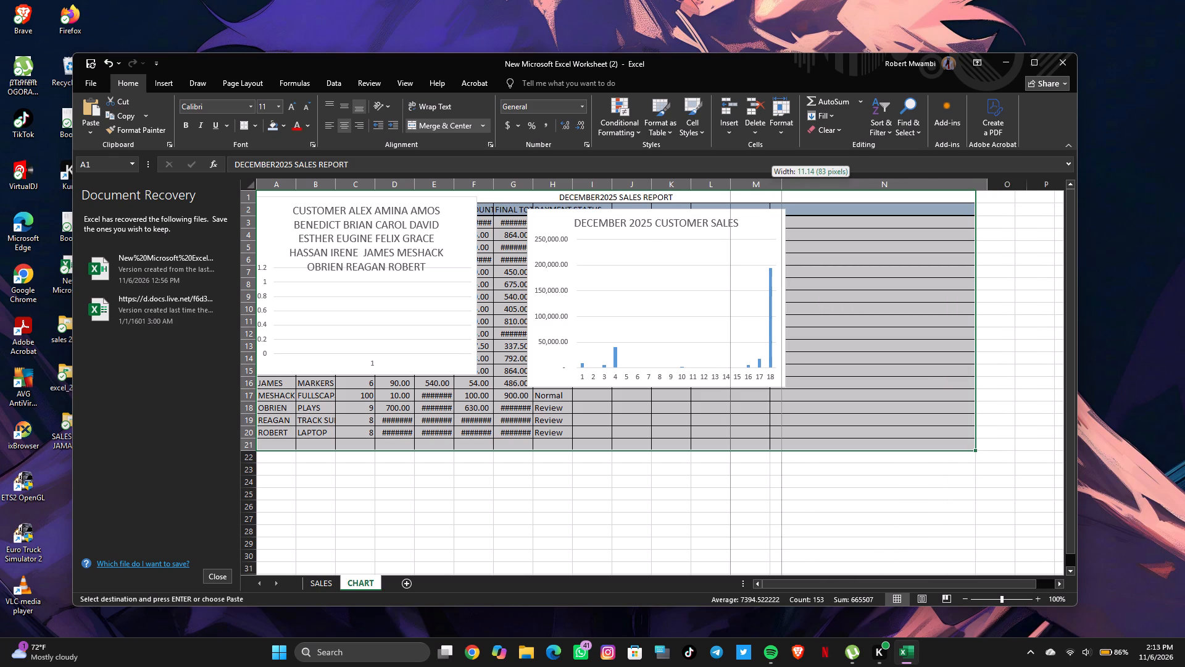
left_click_drag(783, 186, 919, 228)
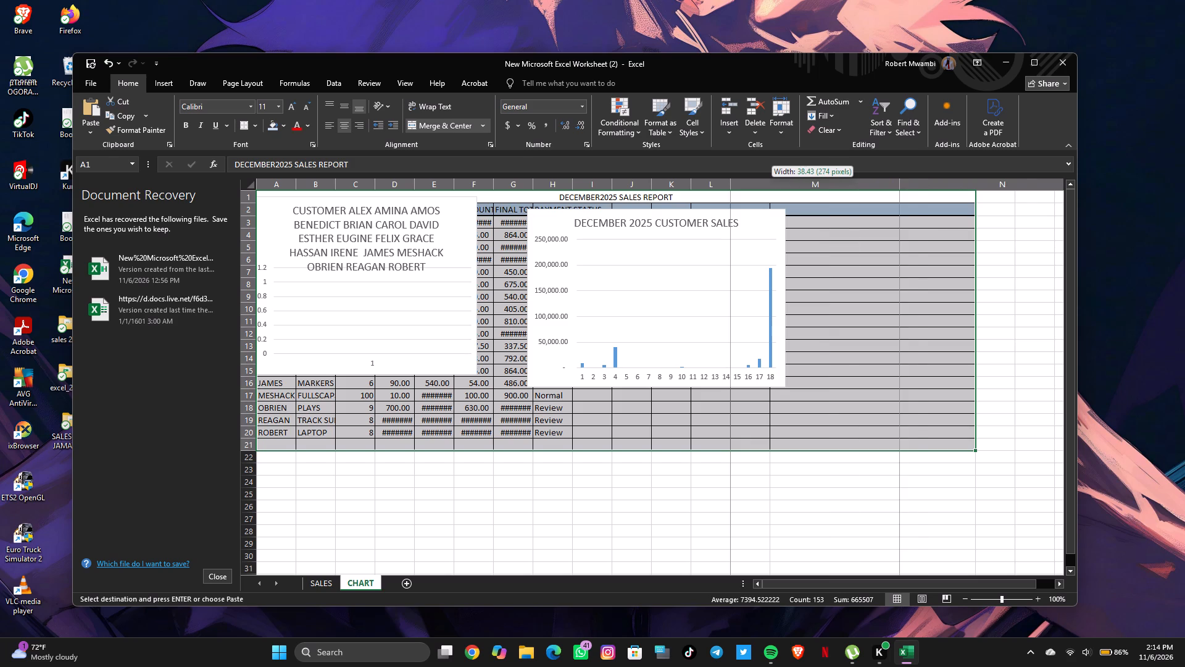
left_click_drag(919, 228, 931, 229)
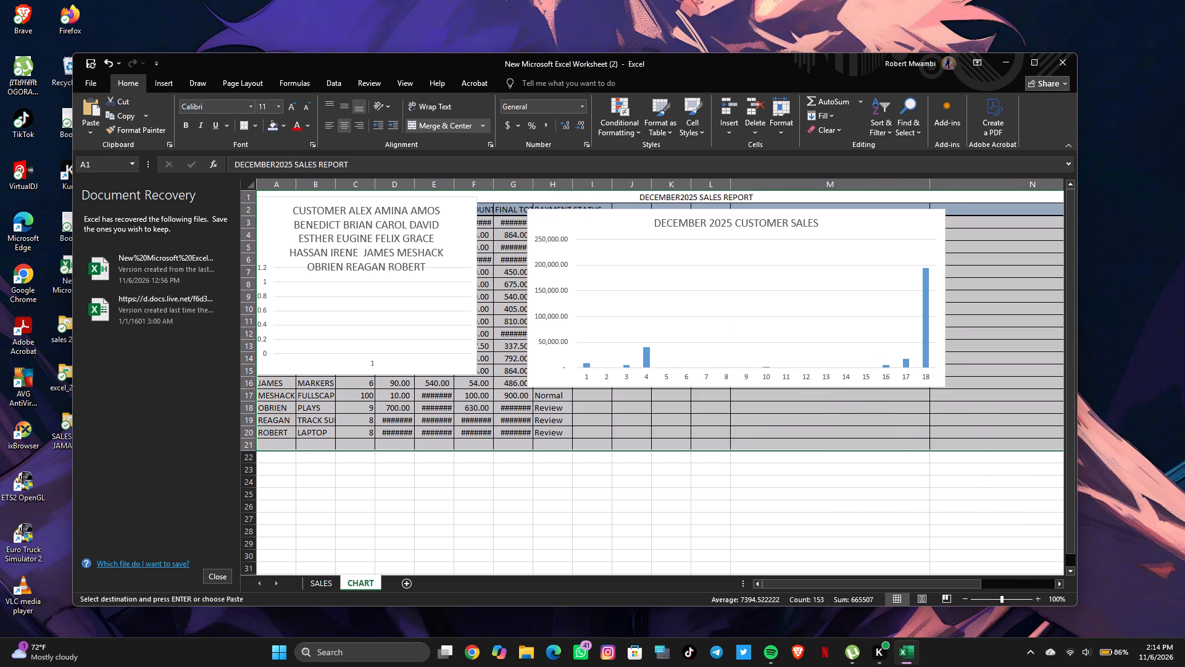
left_click(731, 189)
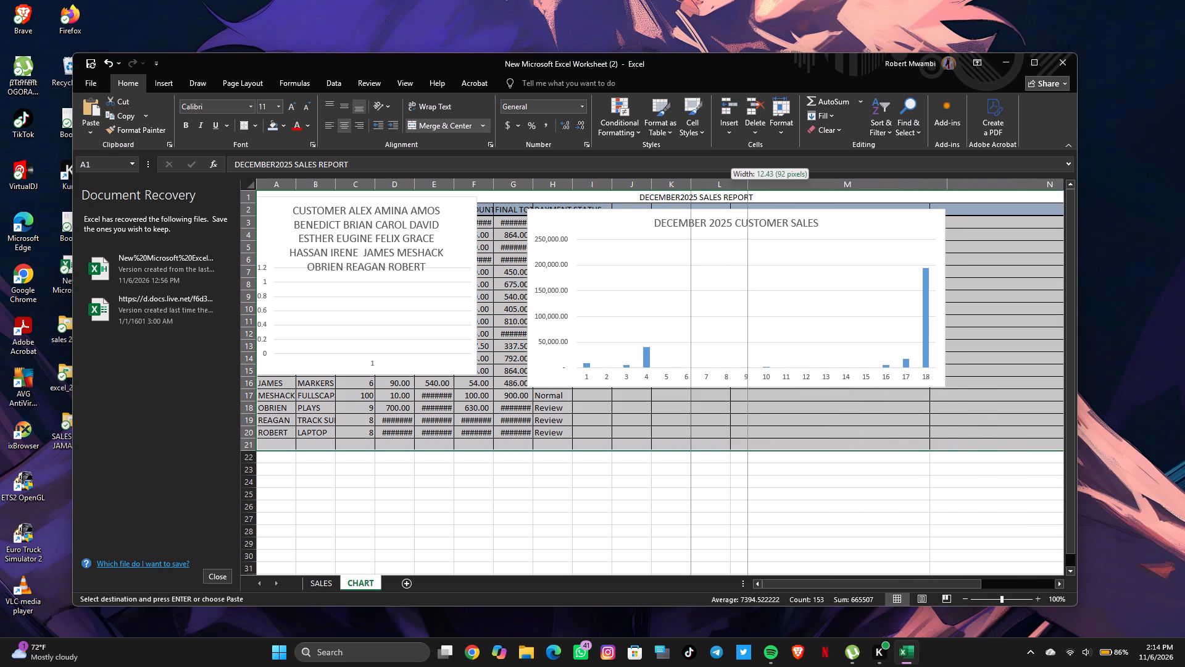
left_click(748, 189)
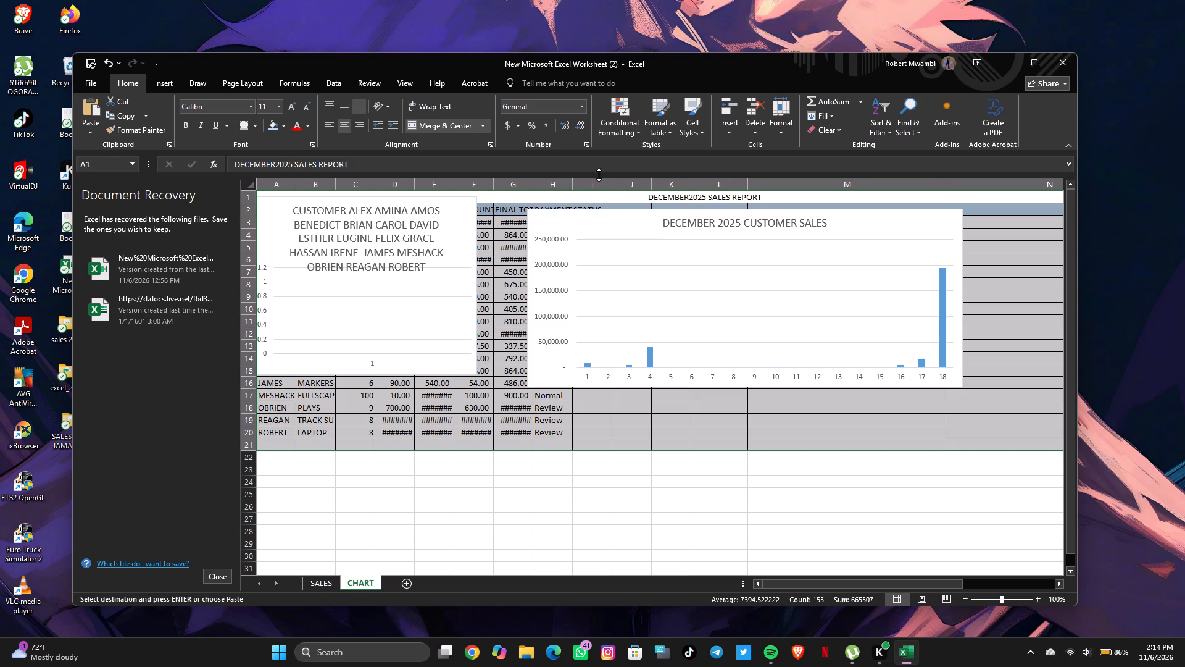
Widen columns I, H and G on the CHART sheet so the FINAL TOTAL and PAYMENT STATUS entries have enough room.
left_click_drag(611, 185, 649, 196)
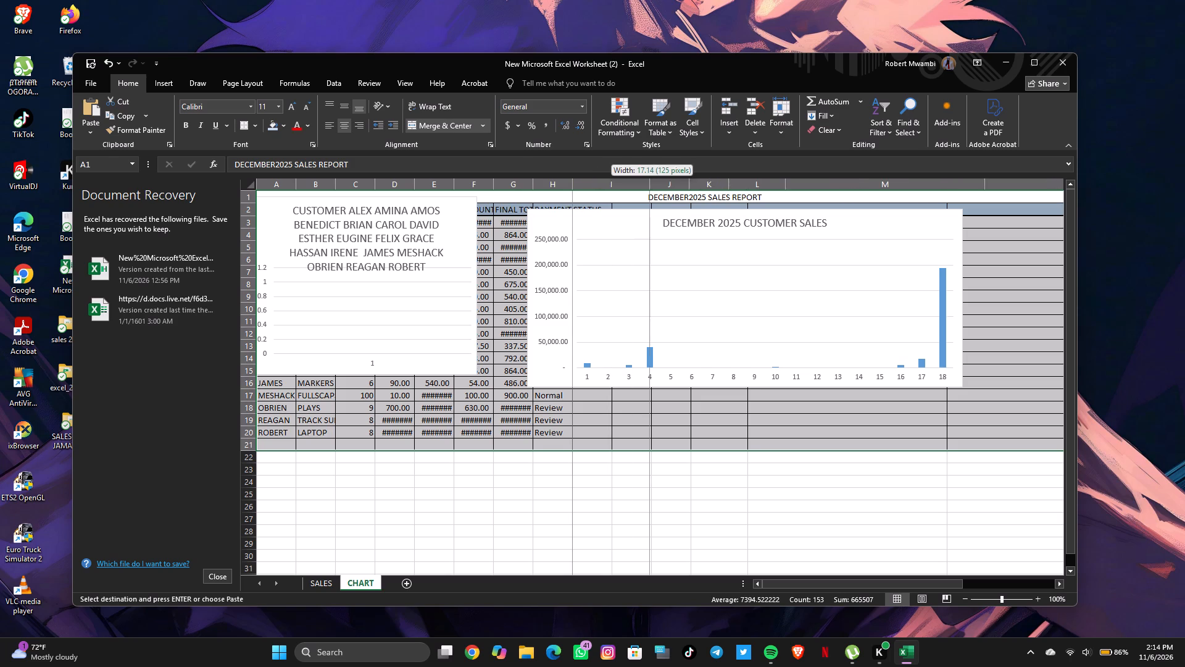
left_click_drag(649, 196, 664, 198)
left_click_drag(573, 181, 647, 200)
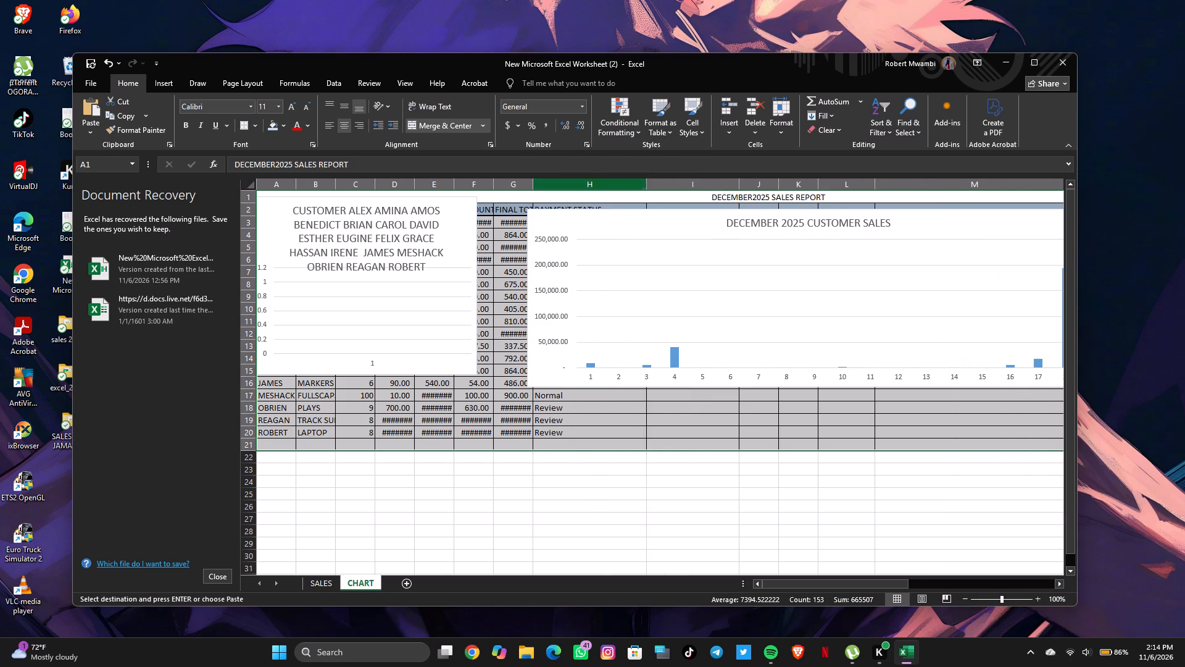
left_click_drag(533, 179, 553, 178)
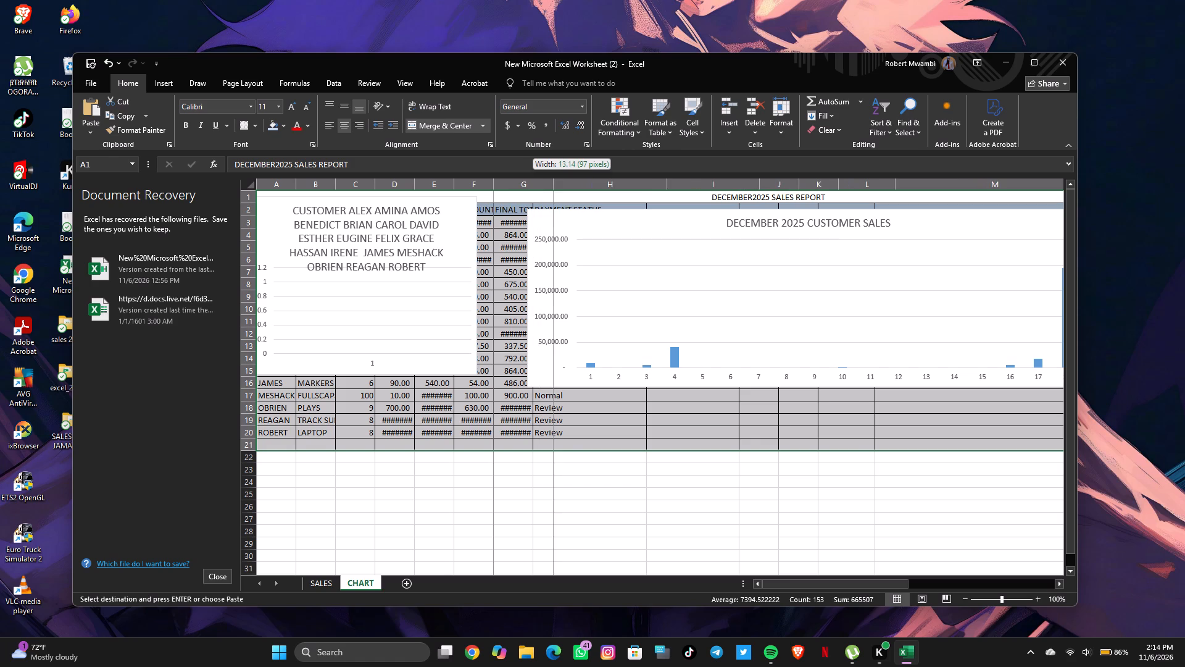
left_click_drag(553, 178, 573, 183)
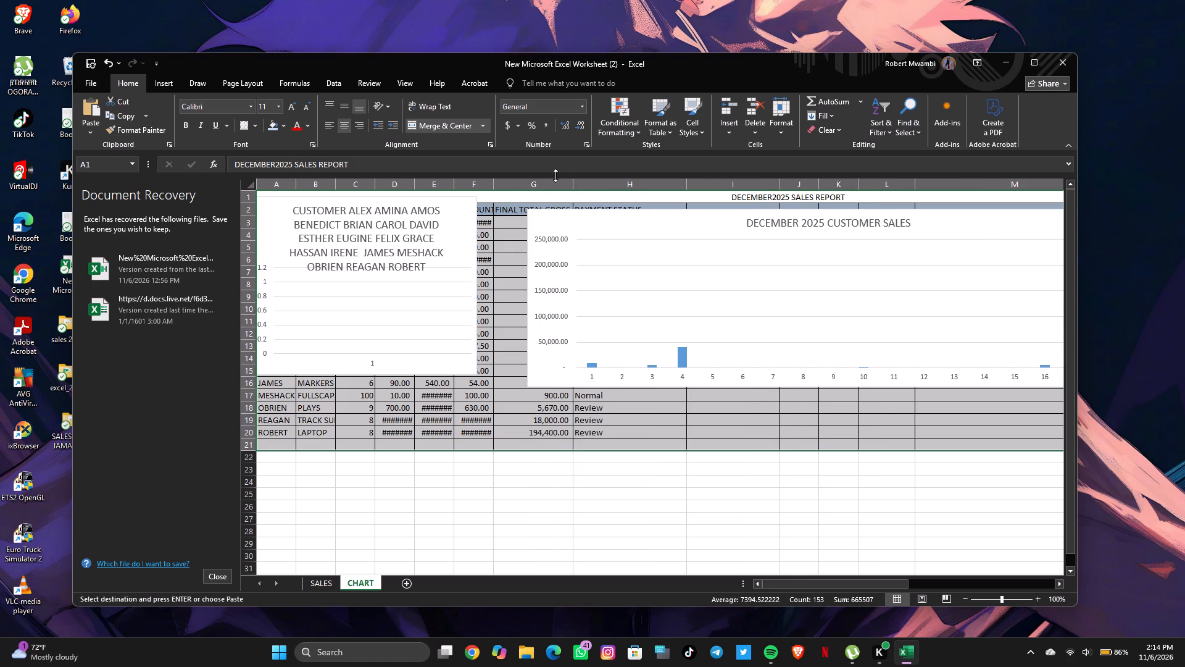
left_click_drag(573, 183, 597, 186)
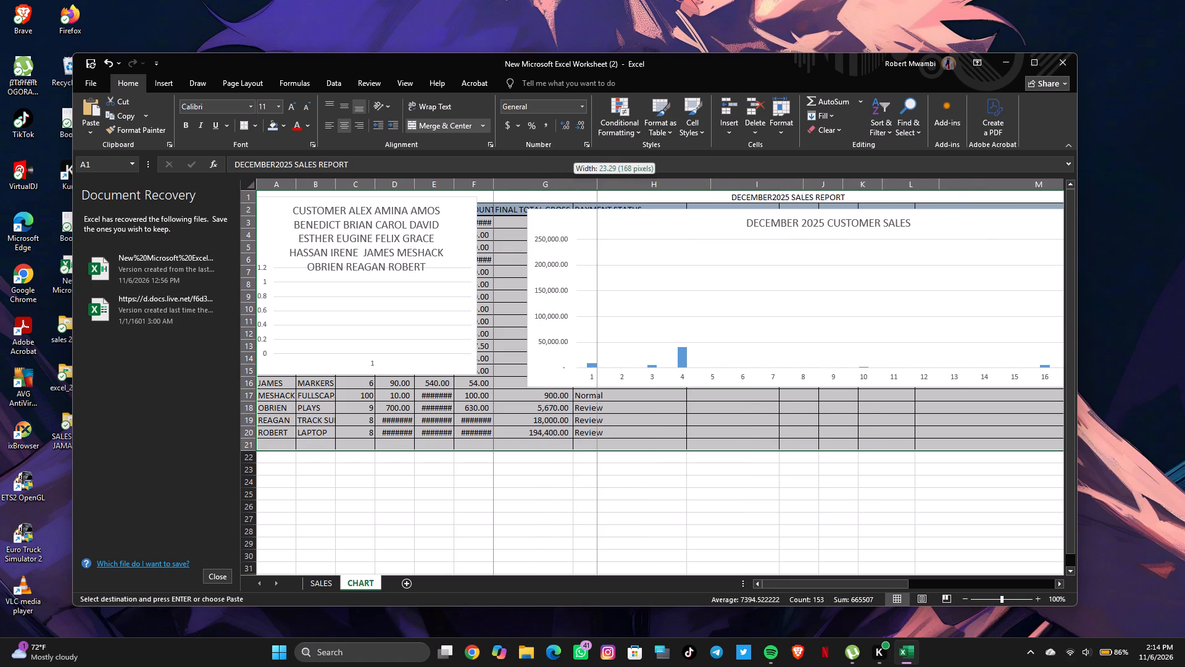
left_click_drag(597, 186, 615, 193)
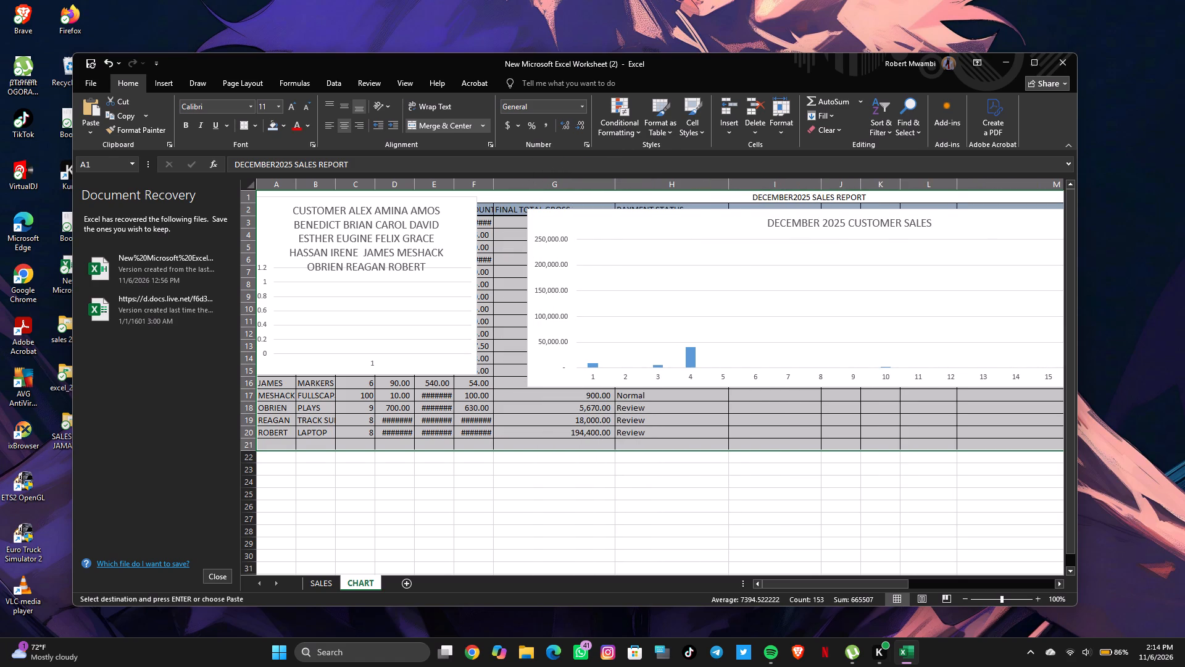
Widen columns F, E and D on the CHART sheet so their amounts and headings fit, and deselect the report range.
left_click_drag(496, 187, 501, 187)
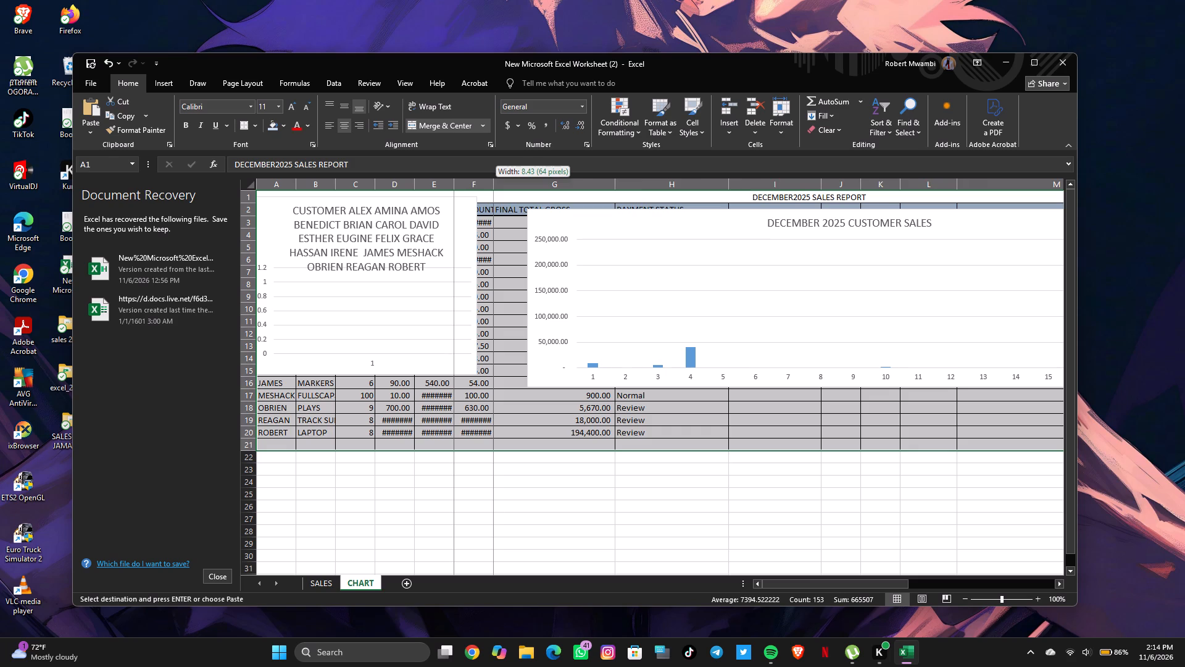
left_click_drag(501, 187, 558, 206)
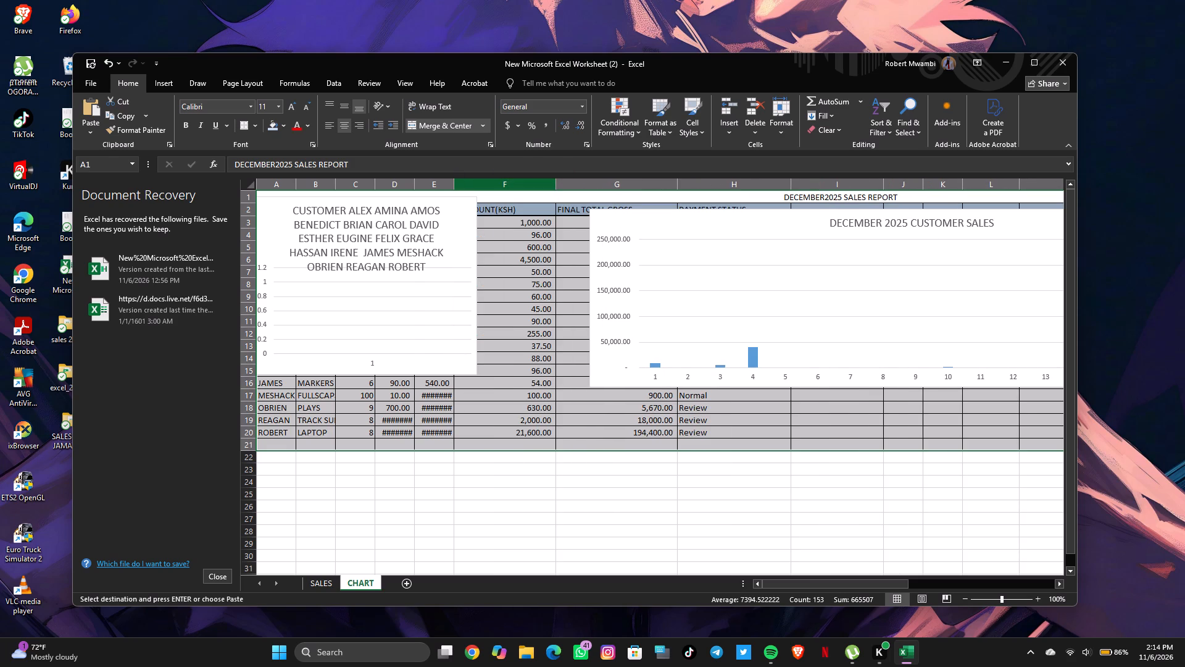
left_click_drag(455, 181, 502, 186)
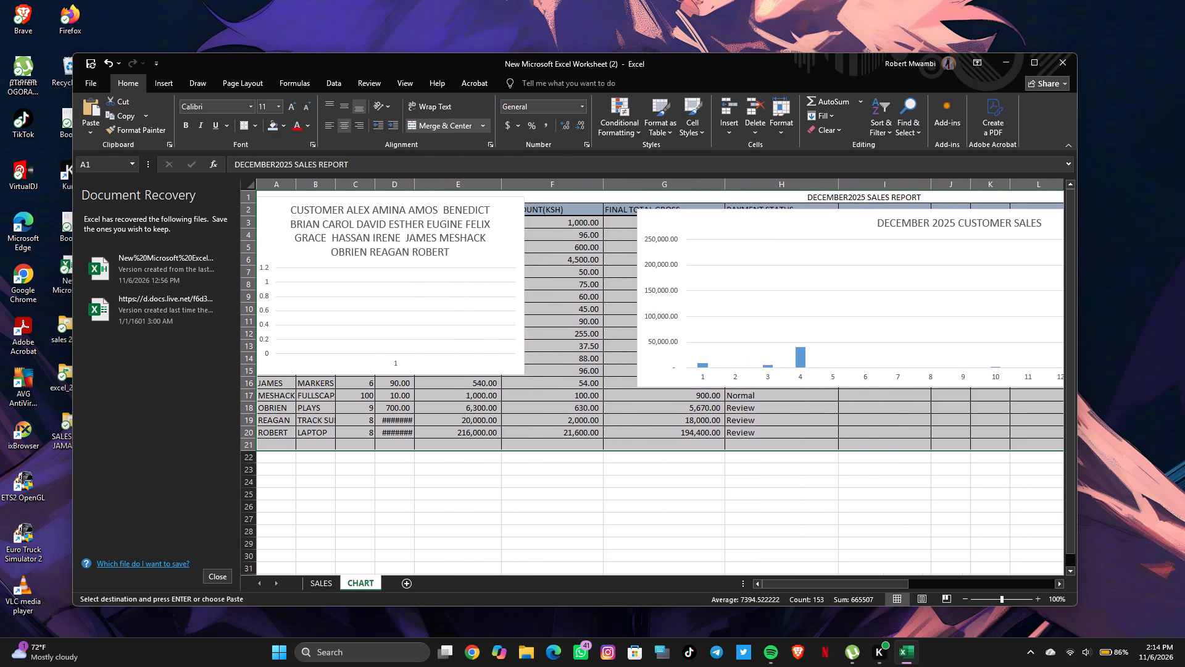
left_click_drag(416, 183, 456, 200)
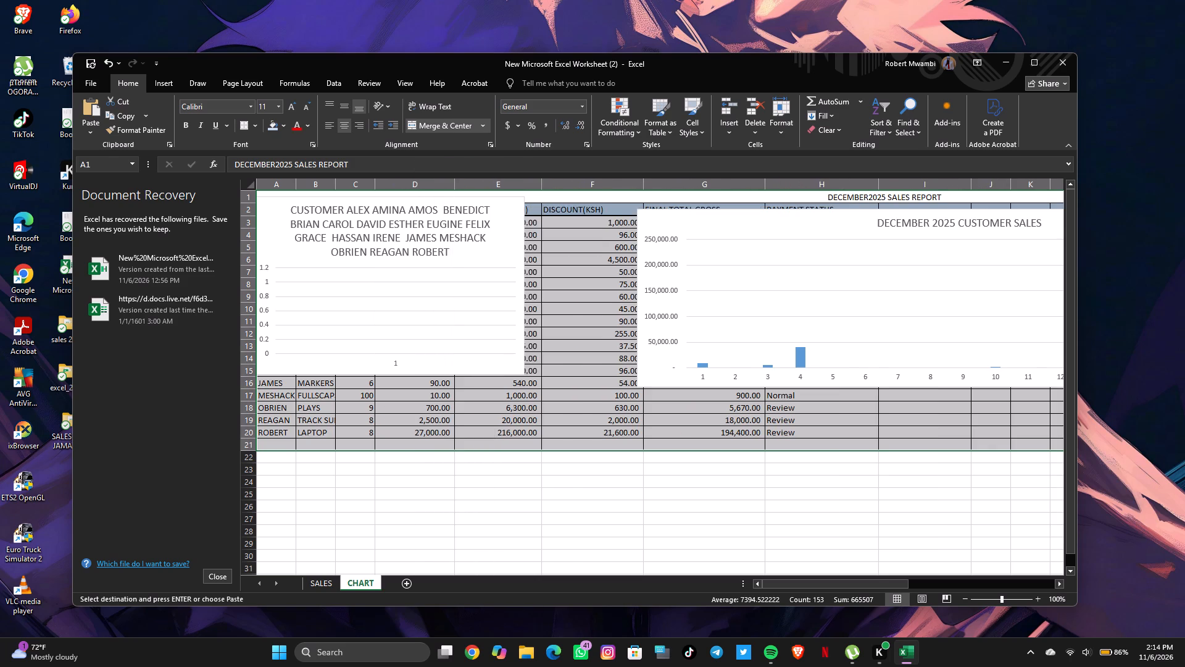
left_click(528, 505)
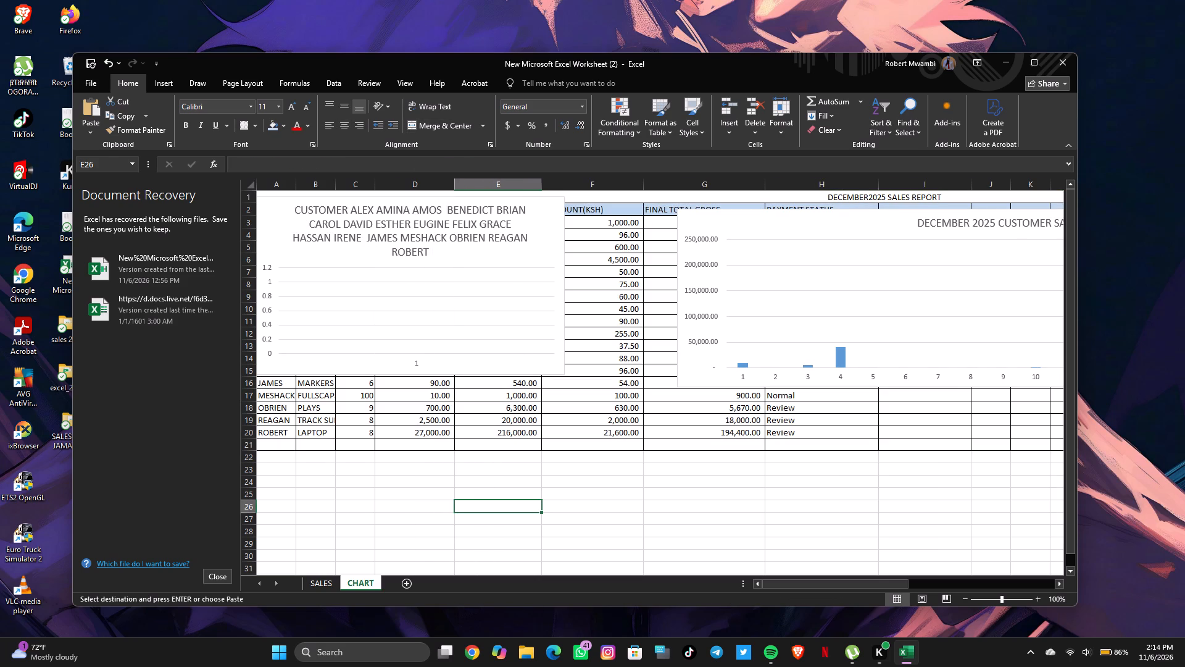
Widen the customer-names chart so that it extends past the middle of column F.
left_click(563, 295)
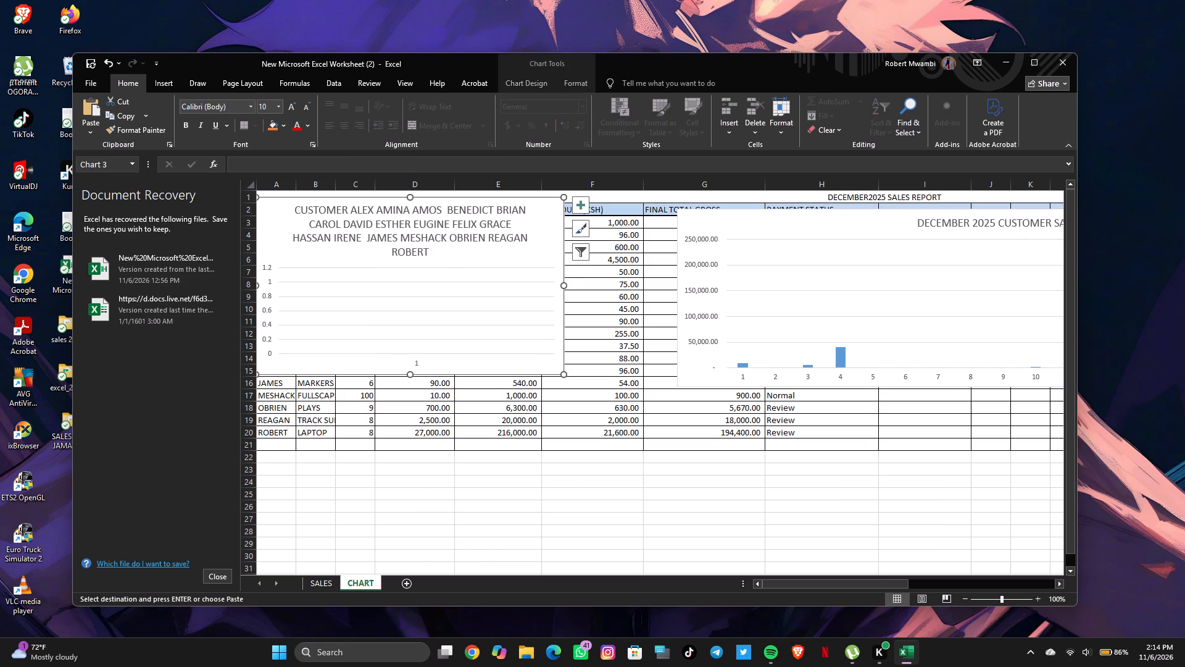
left_click_drag(563, 288, 592, 286)
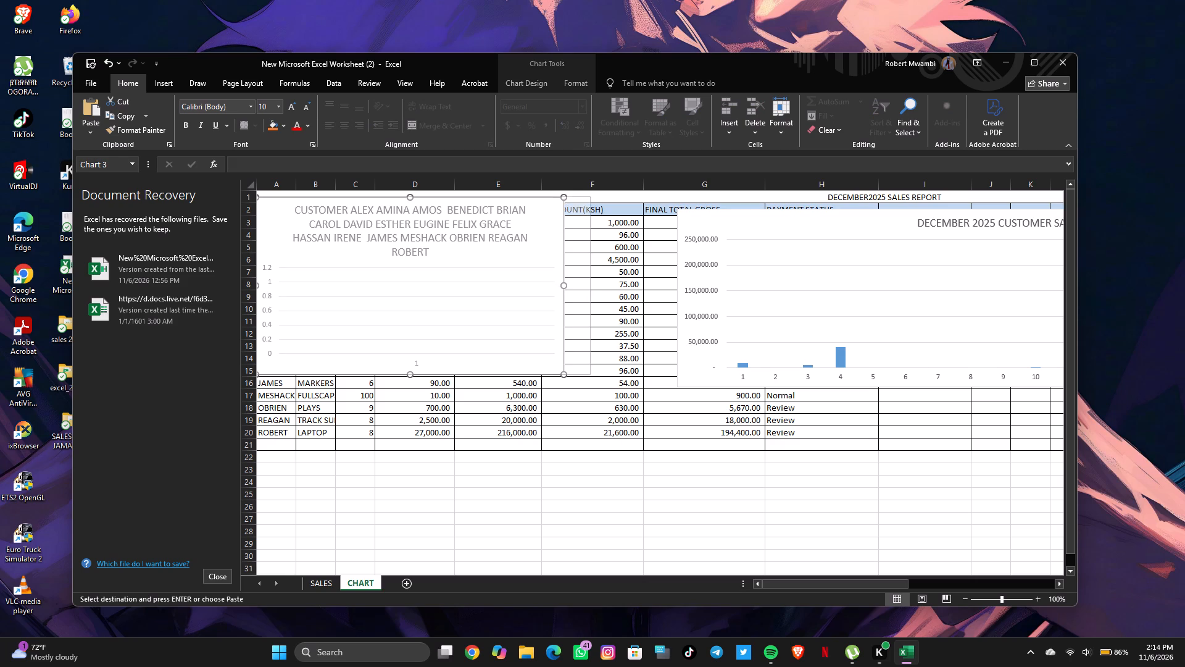
left_click_drag(592, 286, 611, 299)
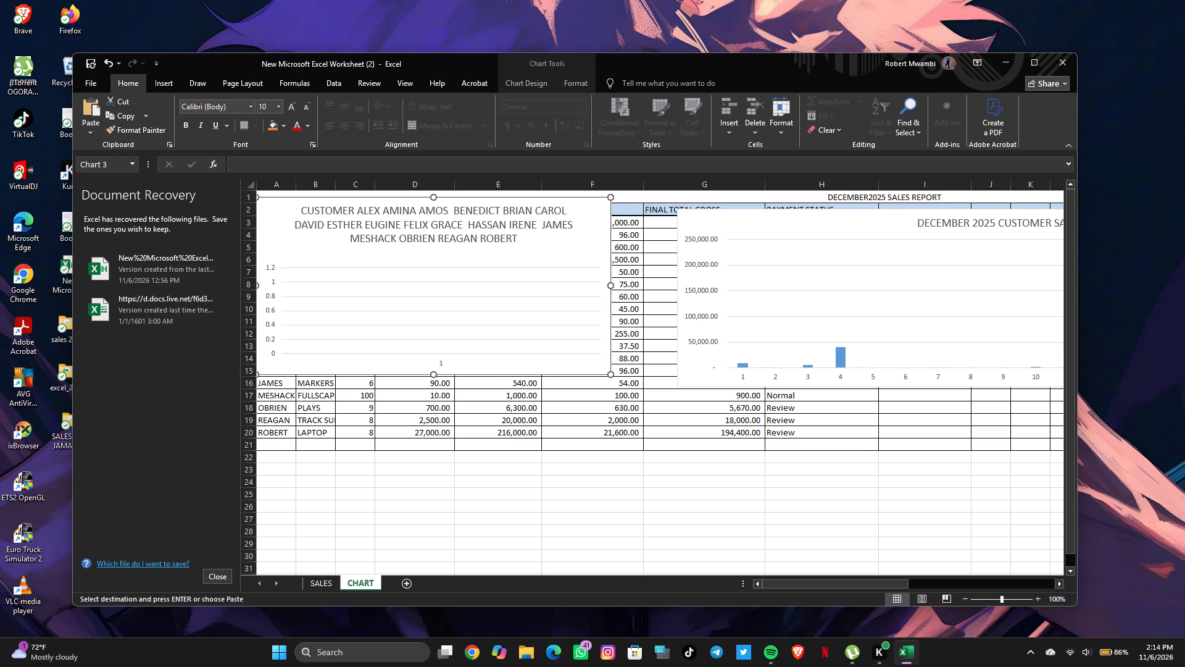
Move the customer-names chart down to row 5 from column B, and the DECEMBER 2025 CUSTOMER SALES chart to row 6 from column G.
left_click_drag(586, 217, 610, 264)
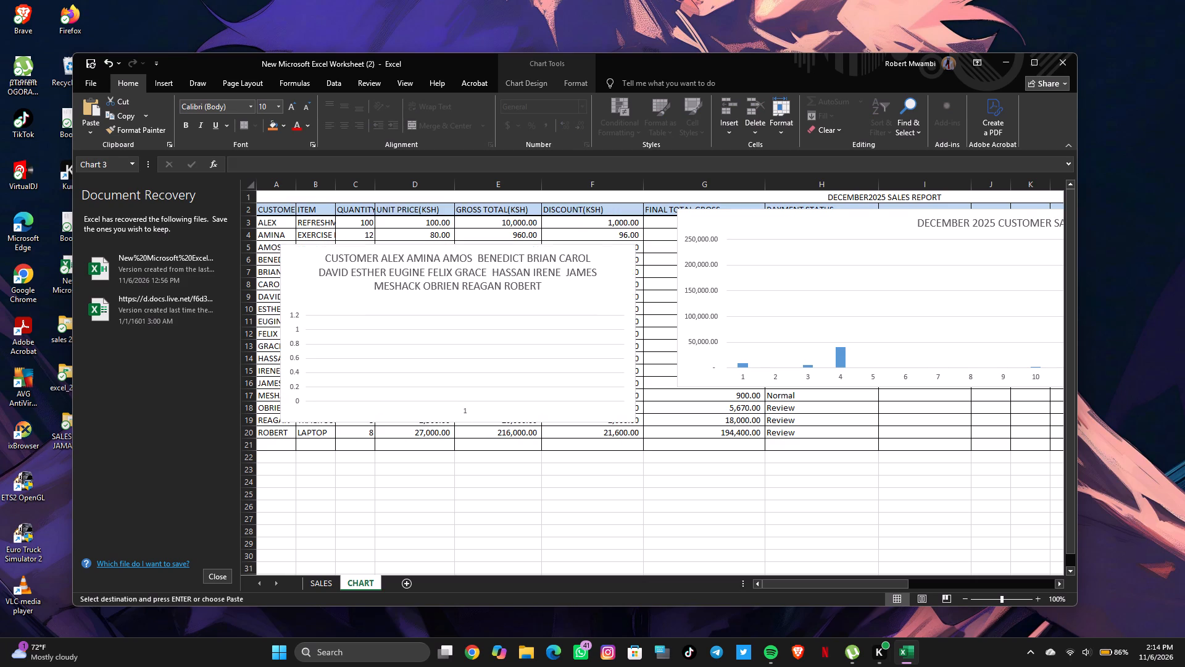
left_click_drag(610, 264, 610, 262)
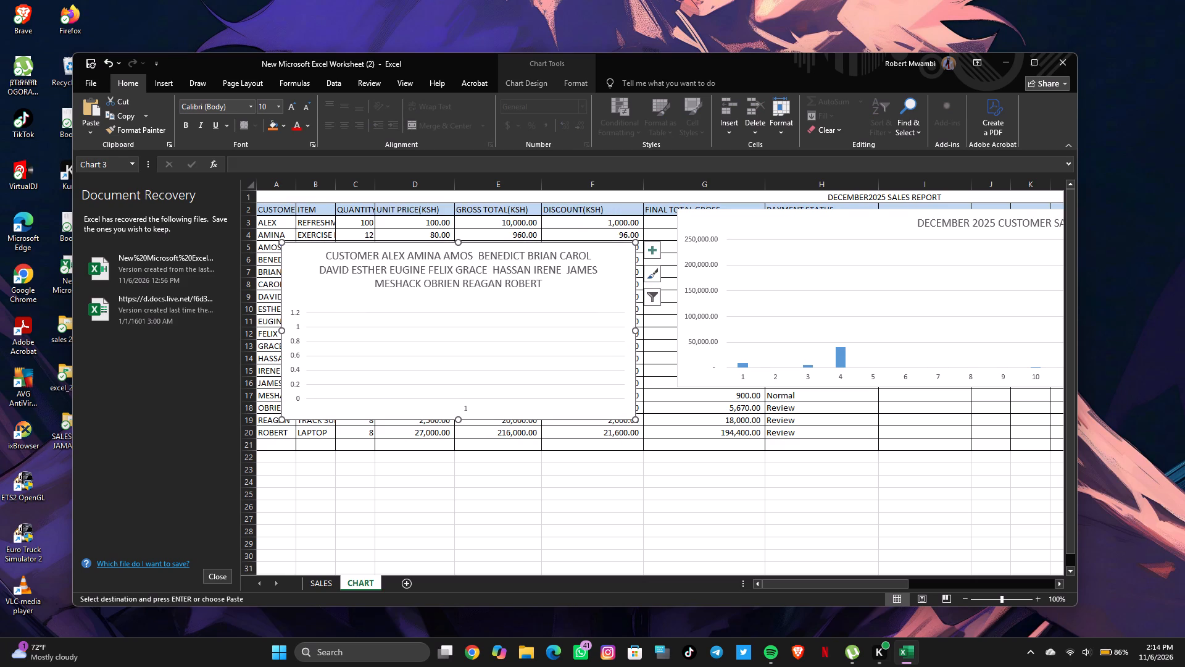
left_click_drag(748, 216, 718, 261)
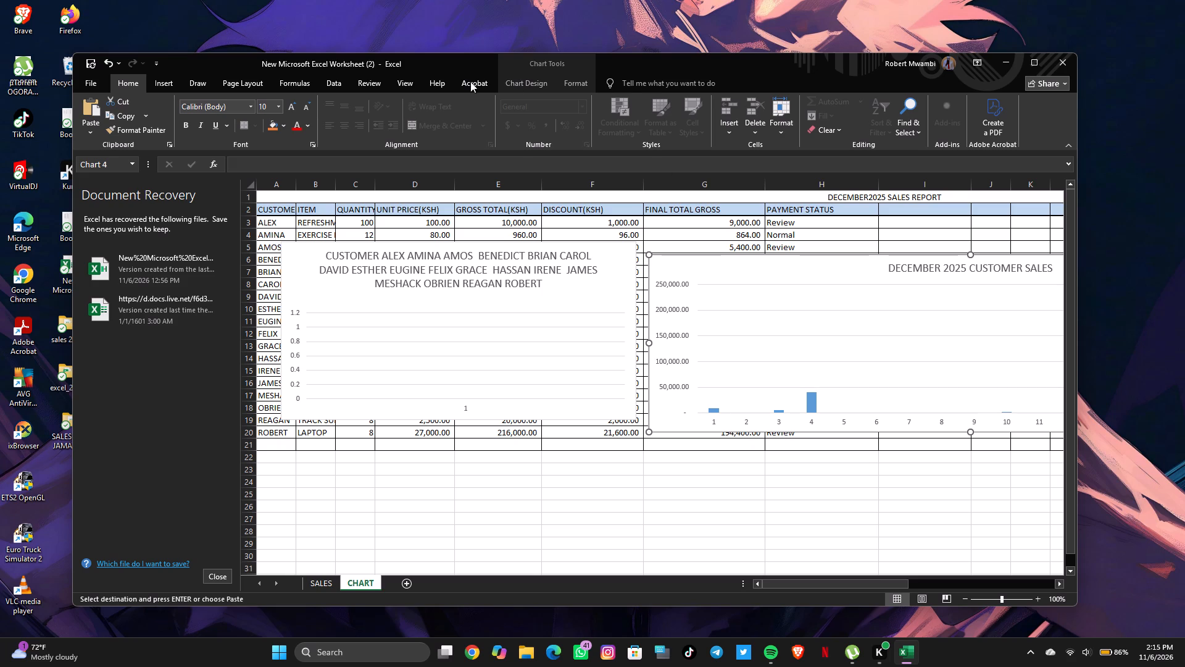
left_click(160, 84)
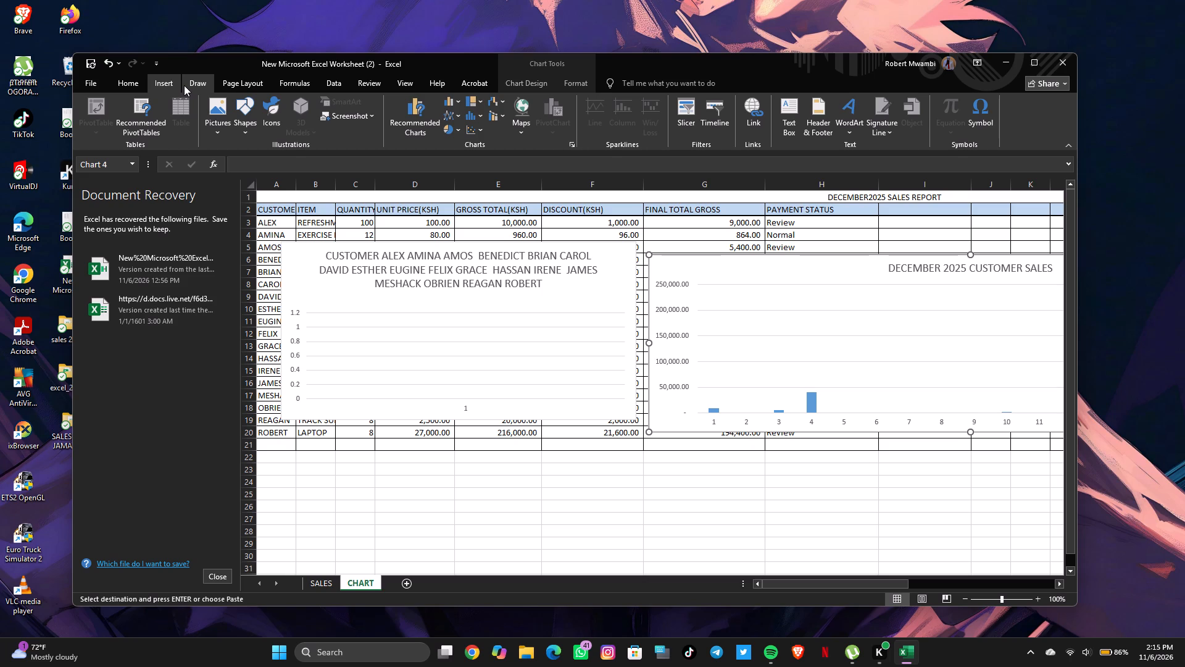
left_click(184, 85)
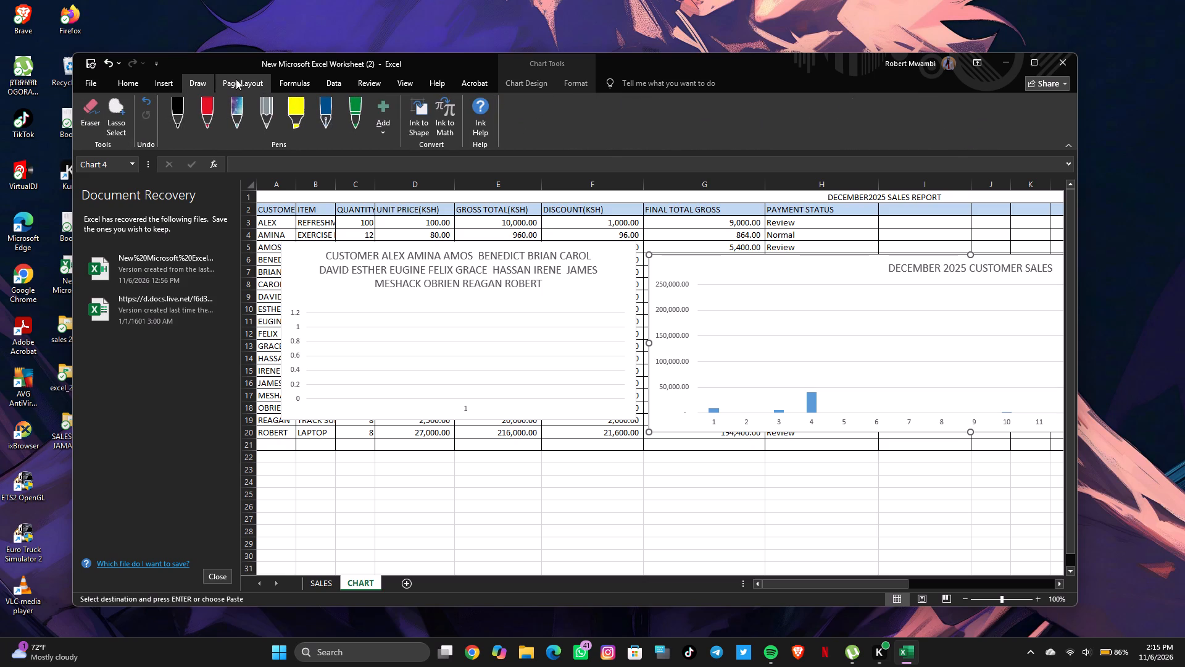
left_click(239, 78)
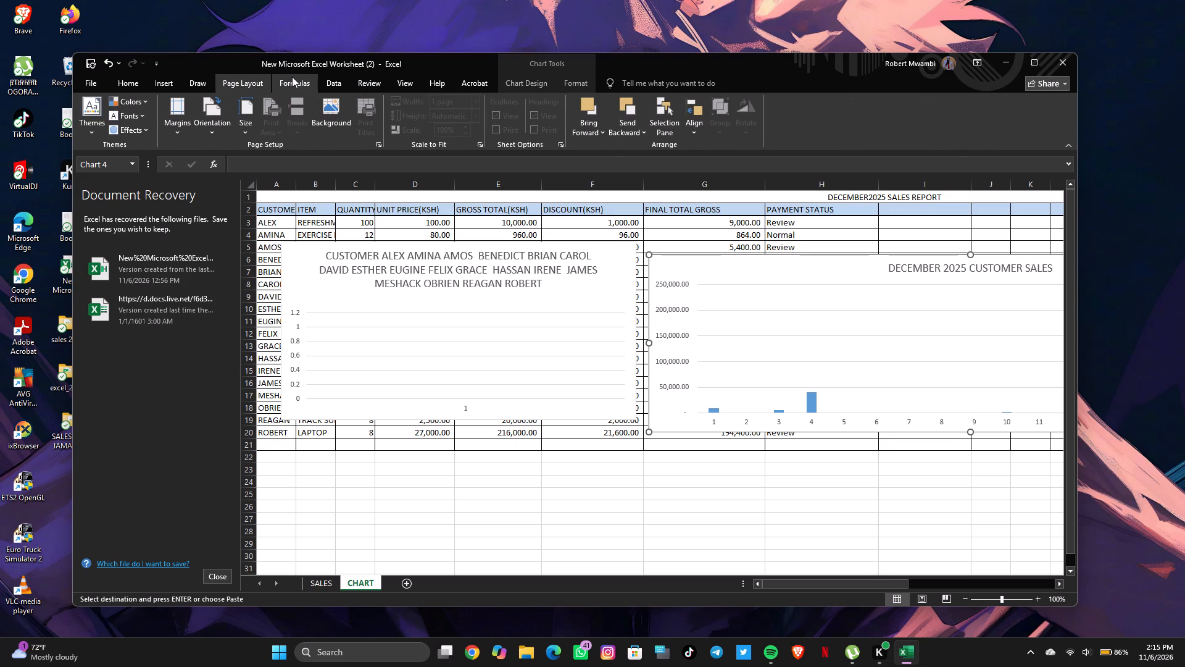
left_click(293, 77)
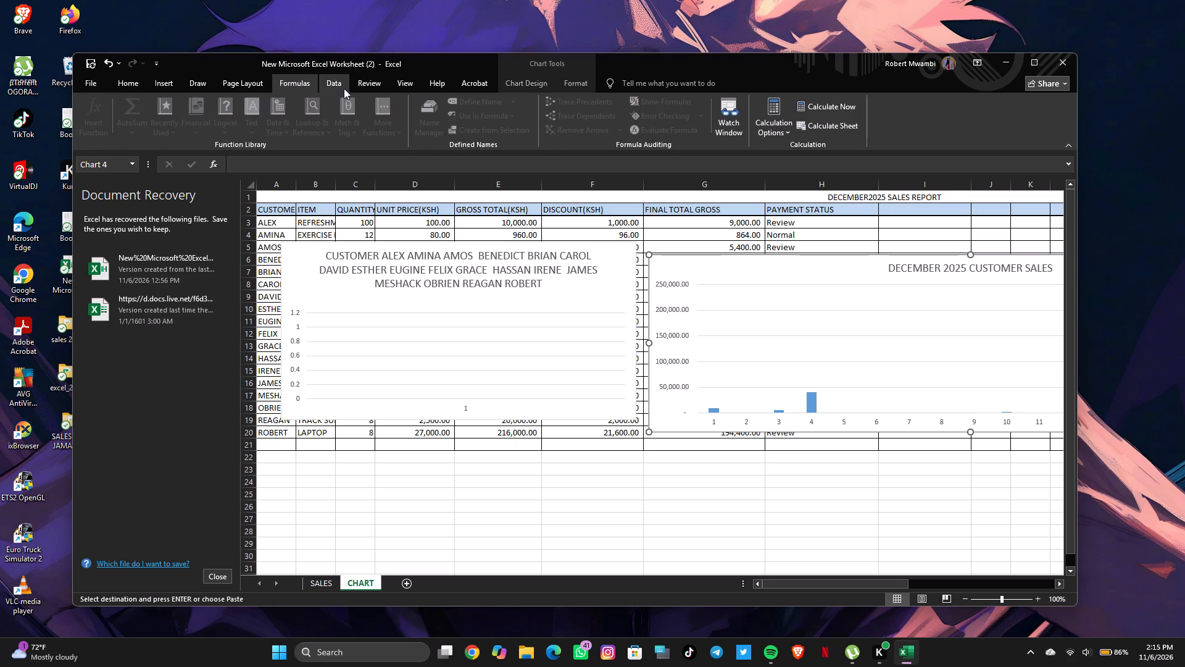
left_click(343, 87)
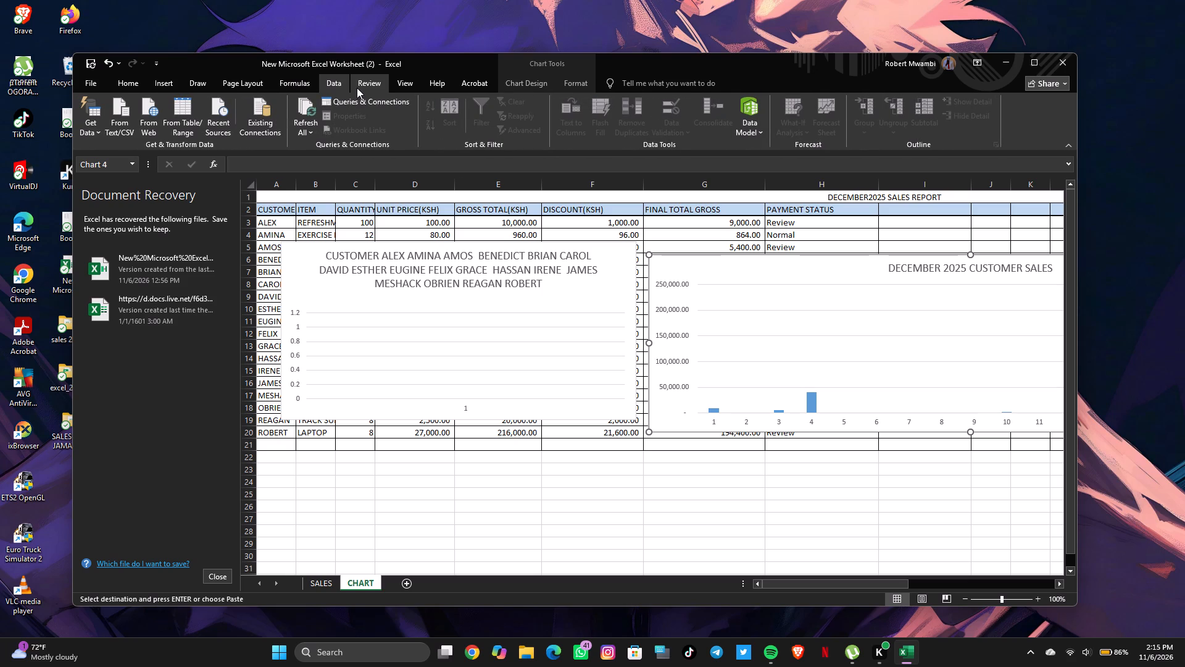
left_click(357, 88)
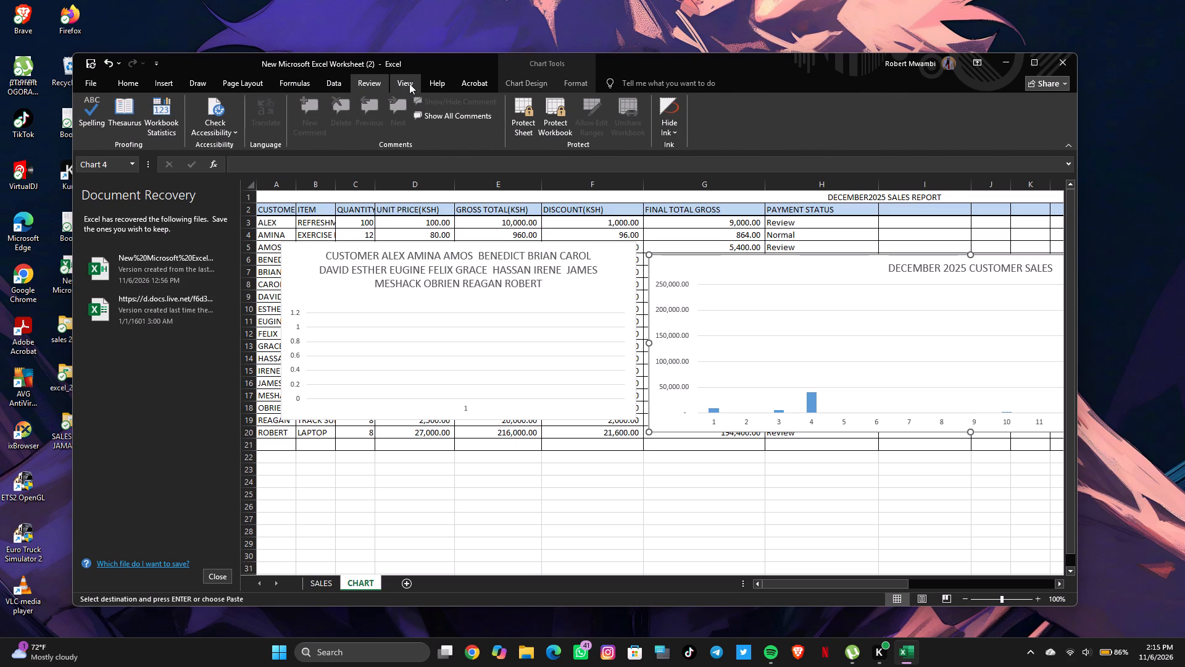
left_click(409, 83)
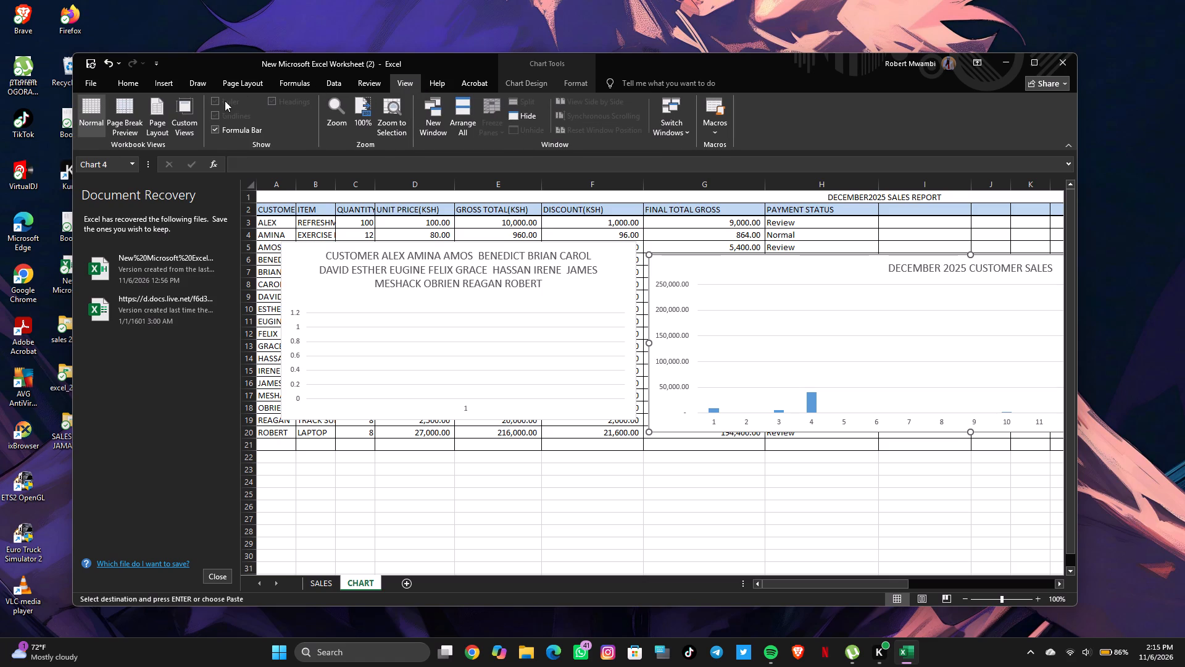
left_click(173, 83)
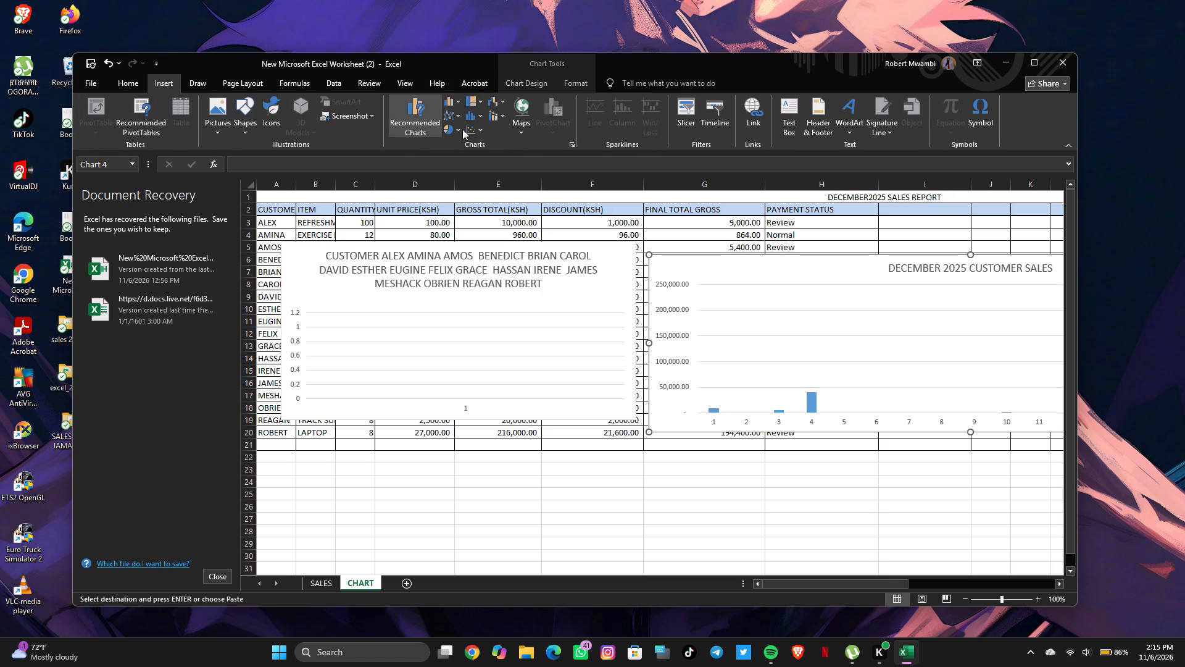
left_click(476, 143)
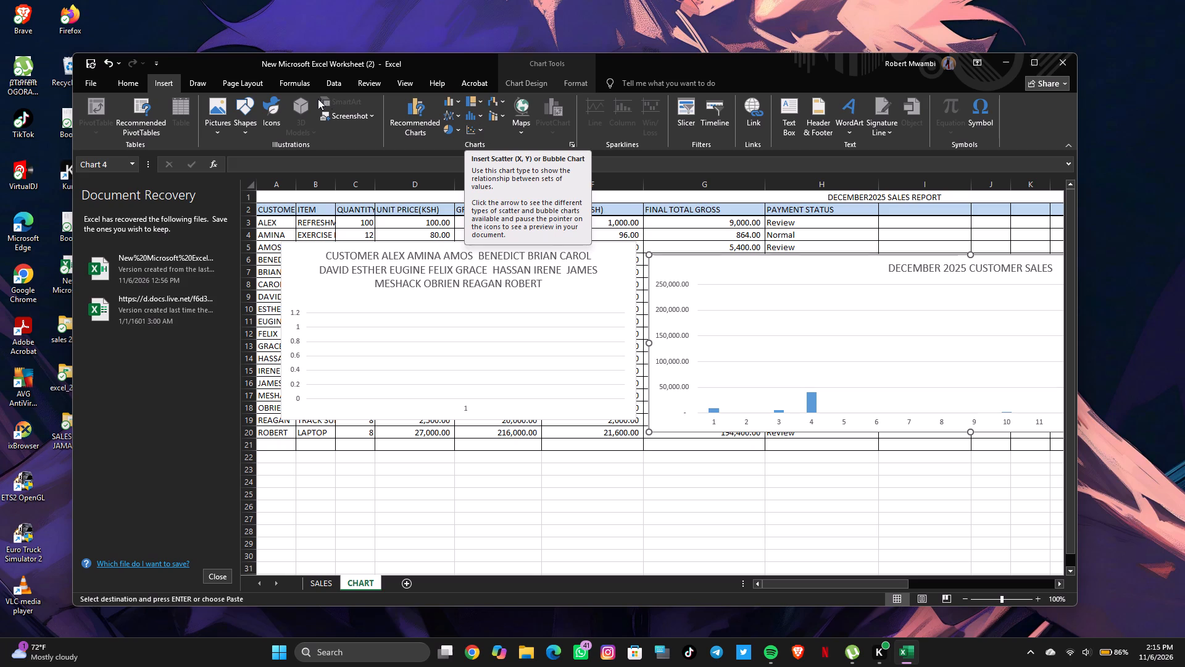
Deselect the DECEMBER 2025 CUSTOMER SALES chart on the CHART sheet and go to the SALES sheet.
left_click(127, 81)
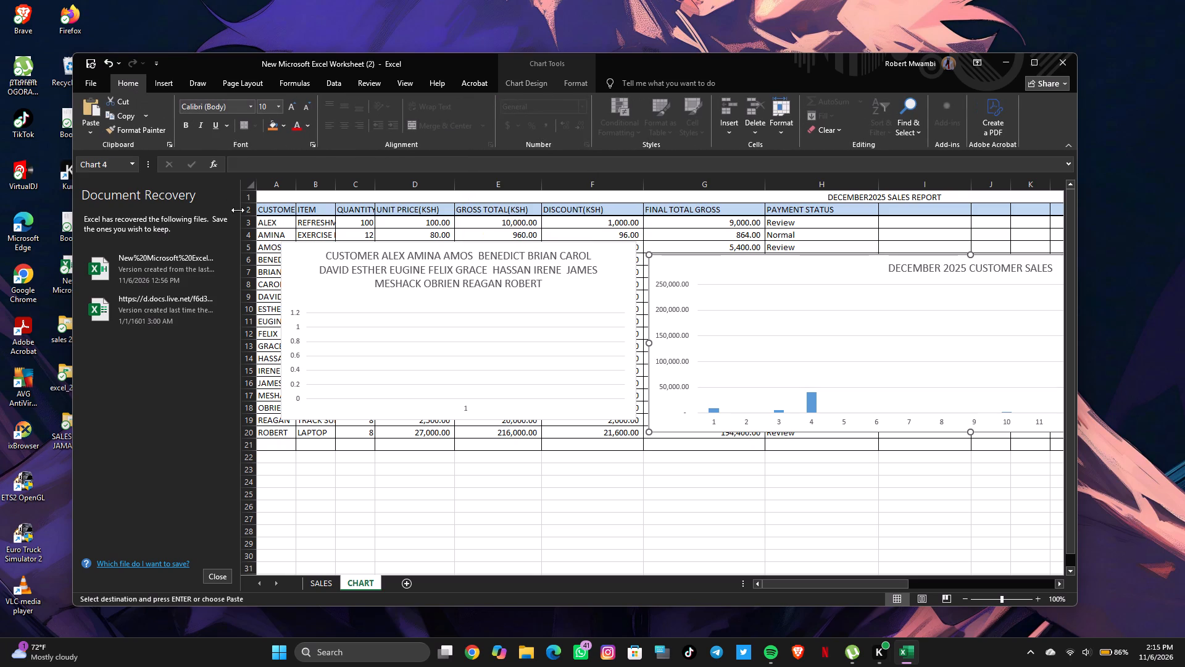
left_click(454, 484)
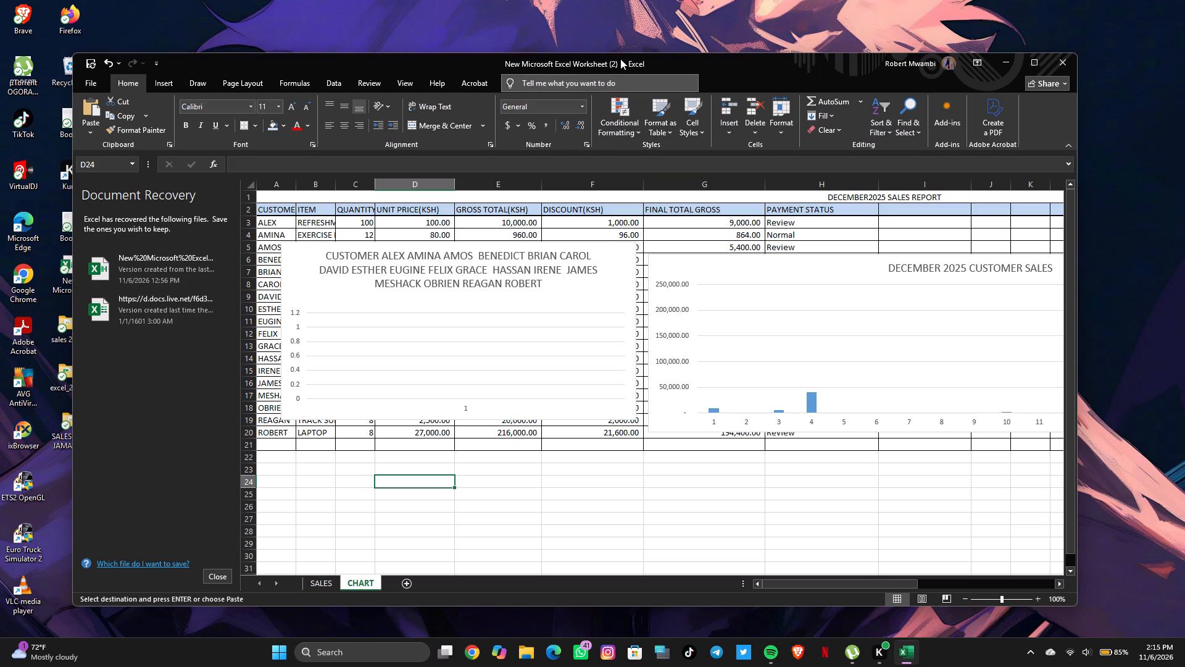
left_click(161, 82)
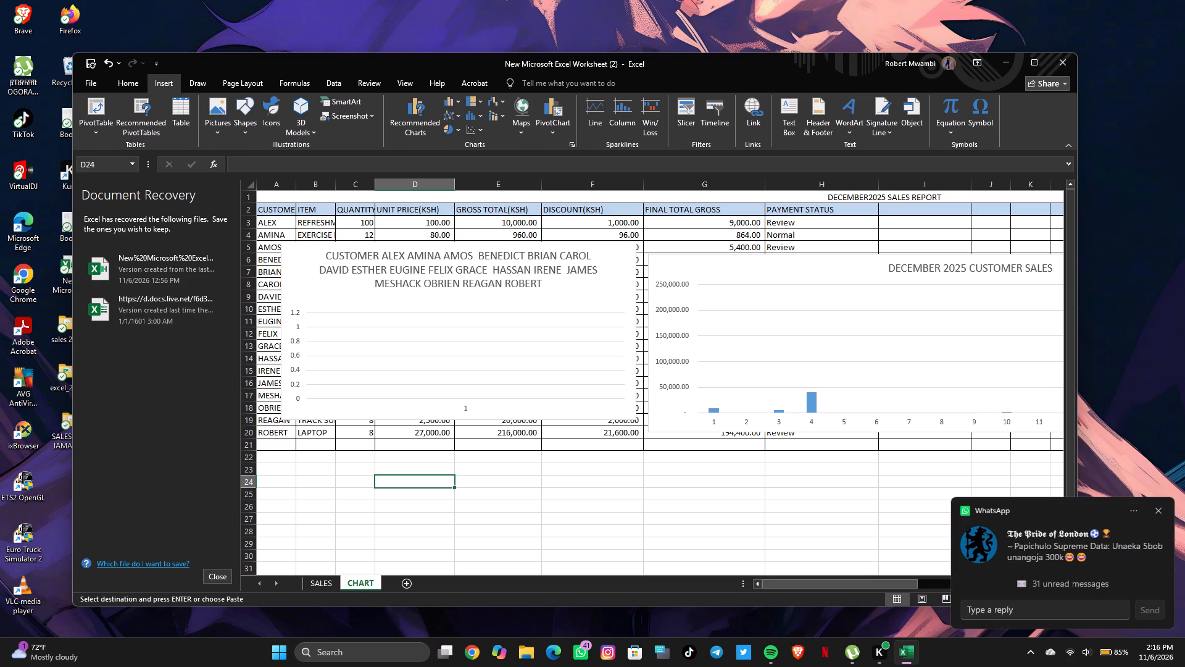
left_click(329, 576)
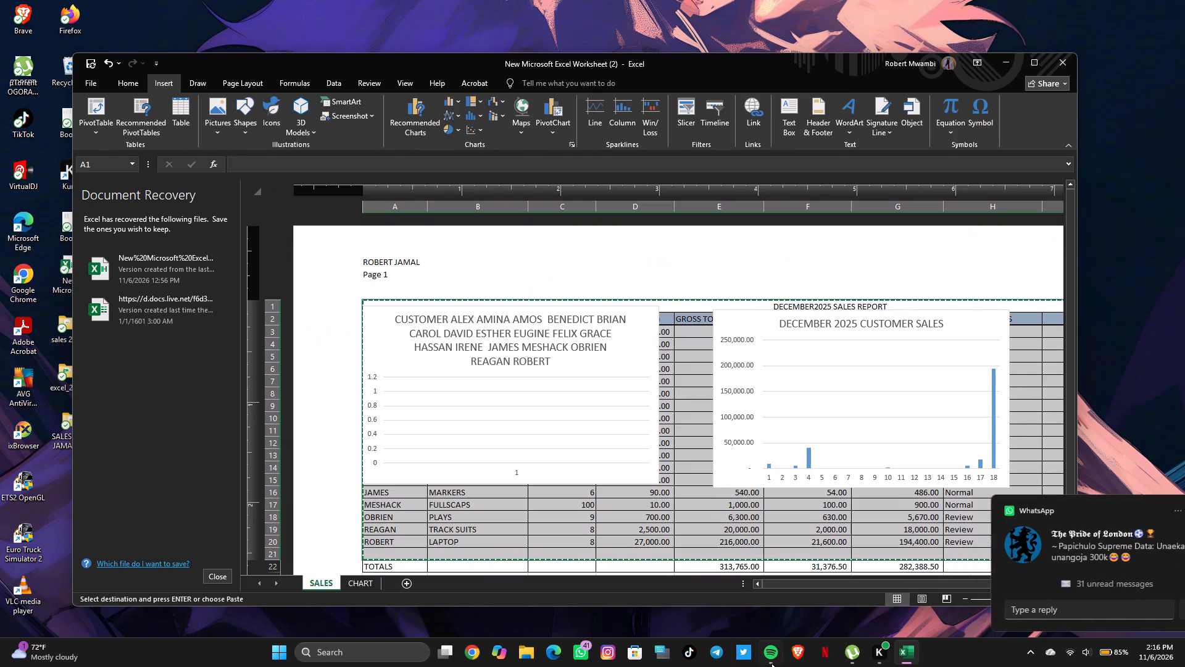
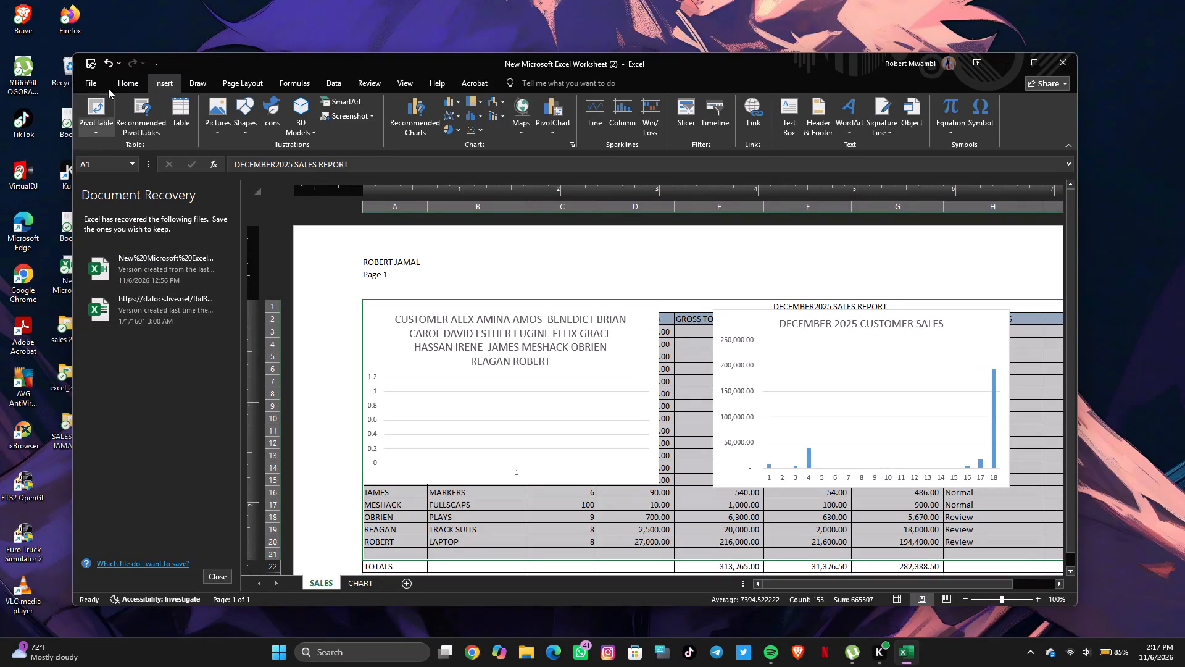
Save the sales report workbook under its current name.
left_click(98, 82)
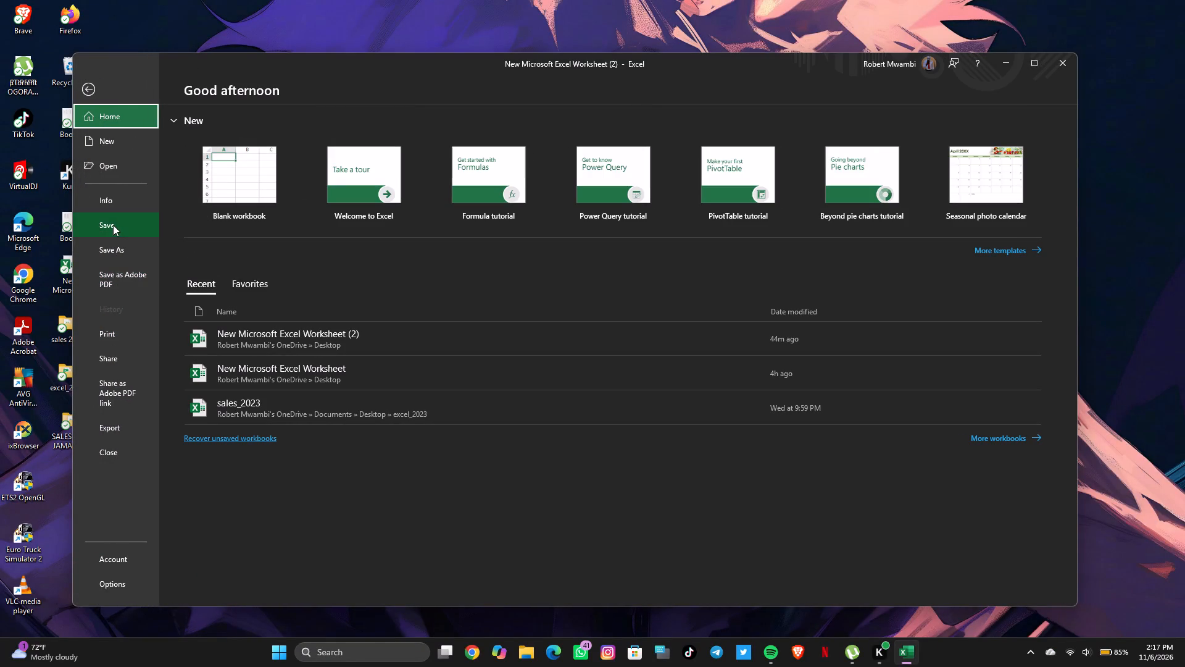
left_click(113, 225)
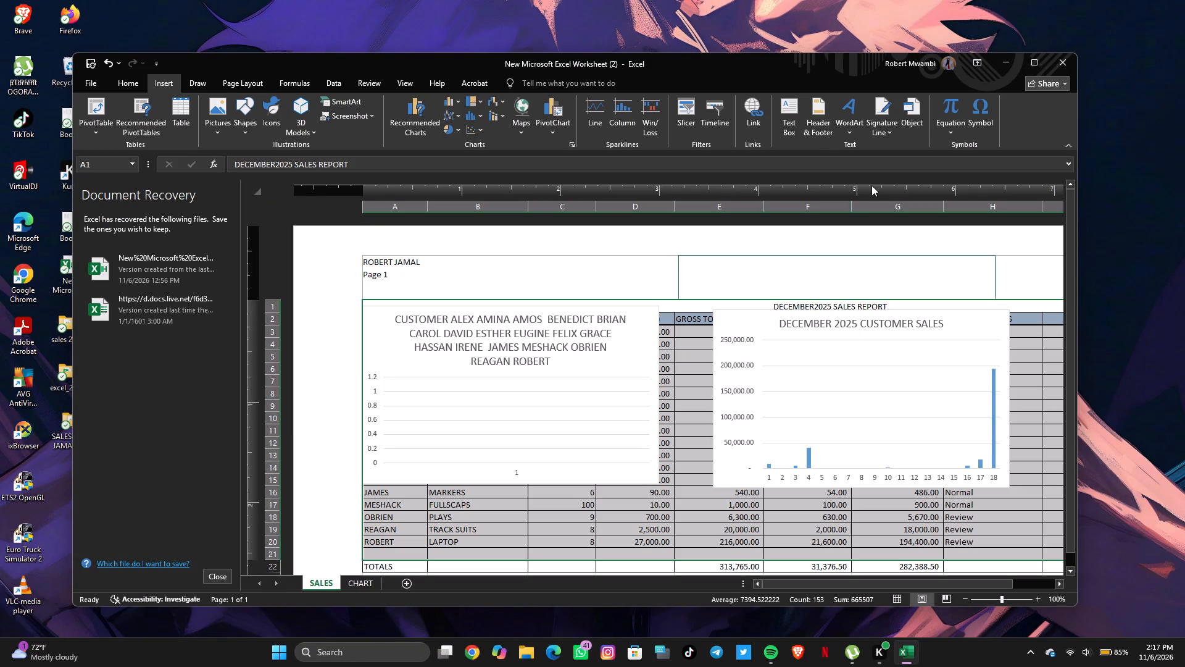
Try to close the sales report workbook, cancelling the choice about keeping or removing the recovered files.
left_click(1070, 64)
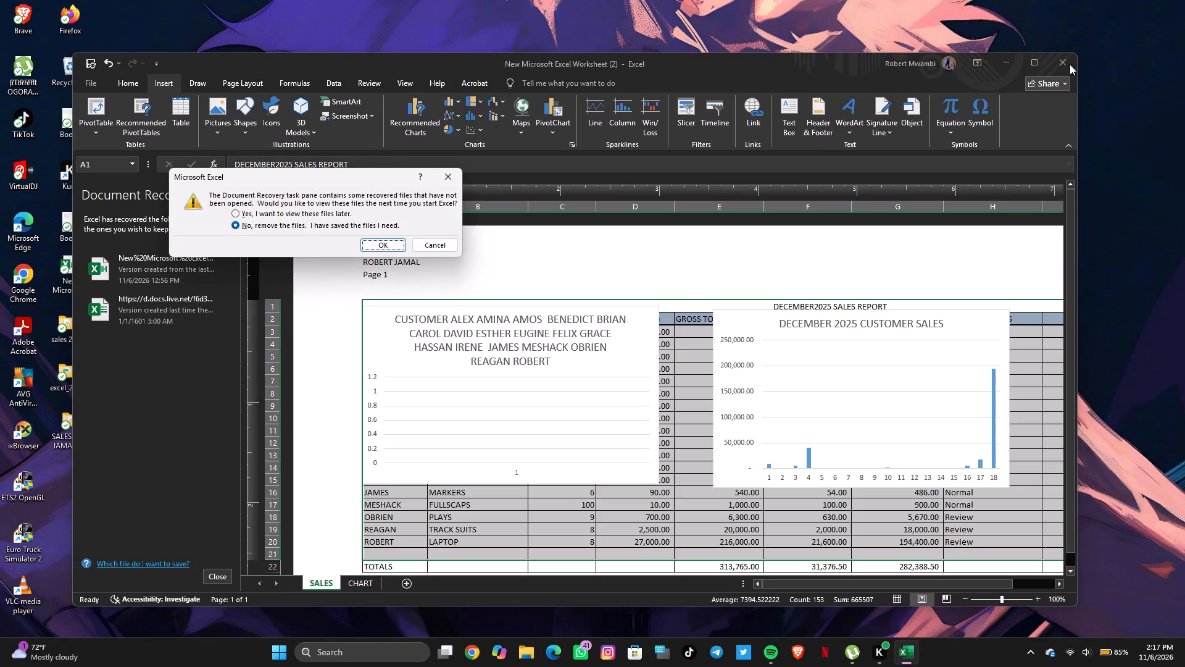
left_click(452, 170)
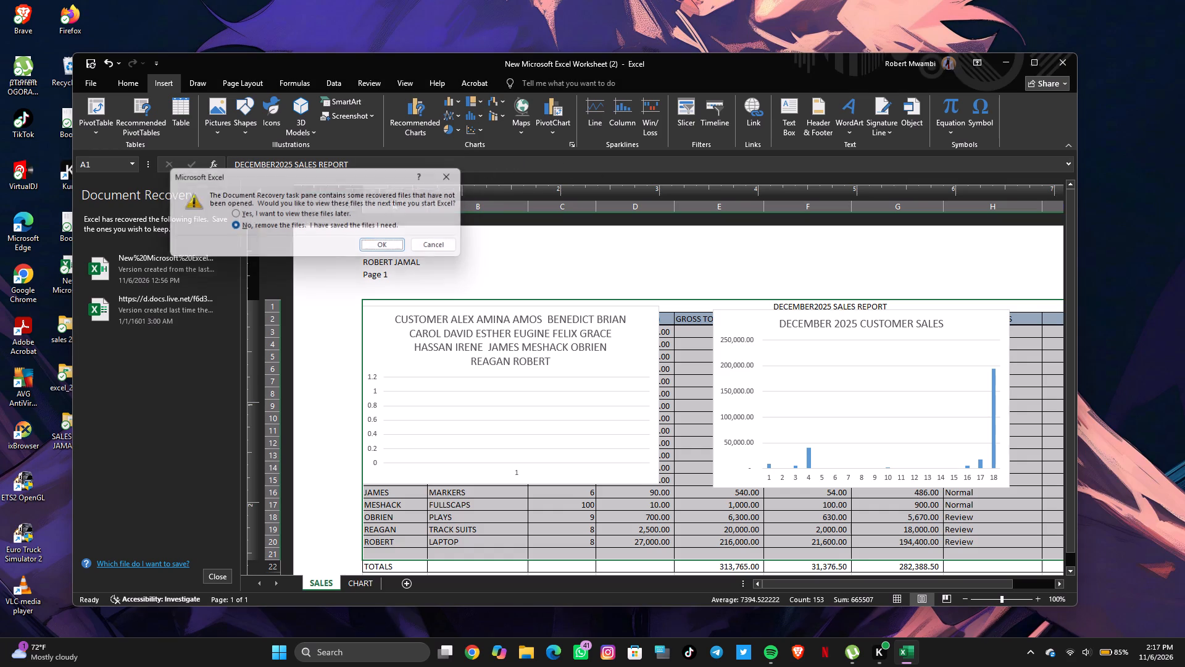
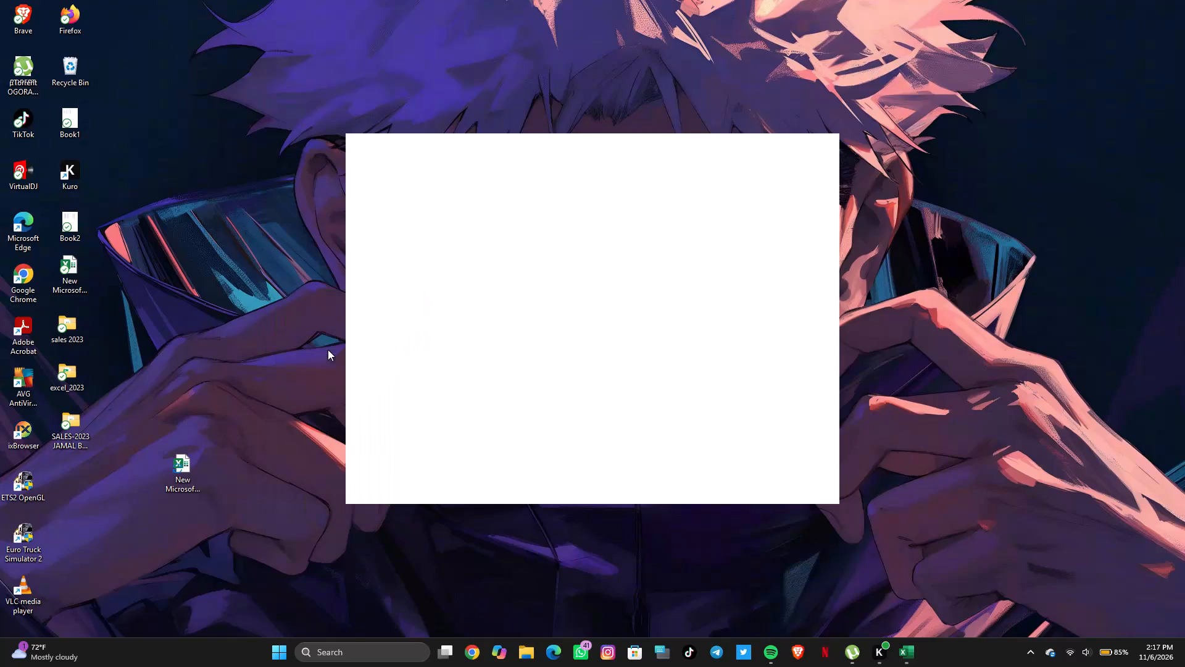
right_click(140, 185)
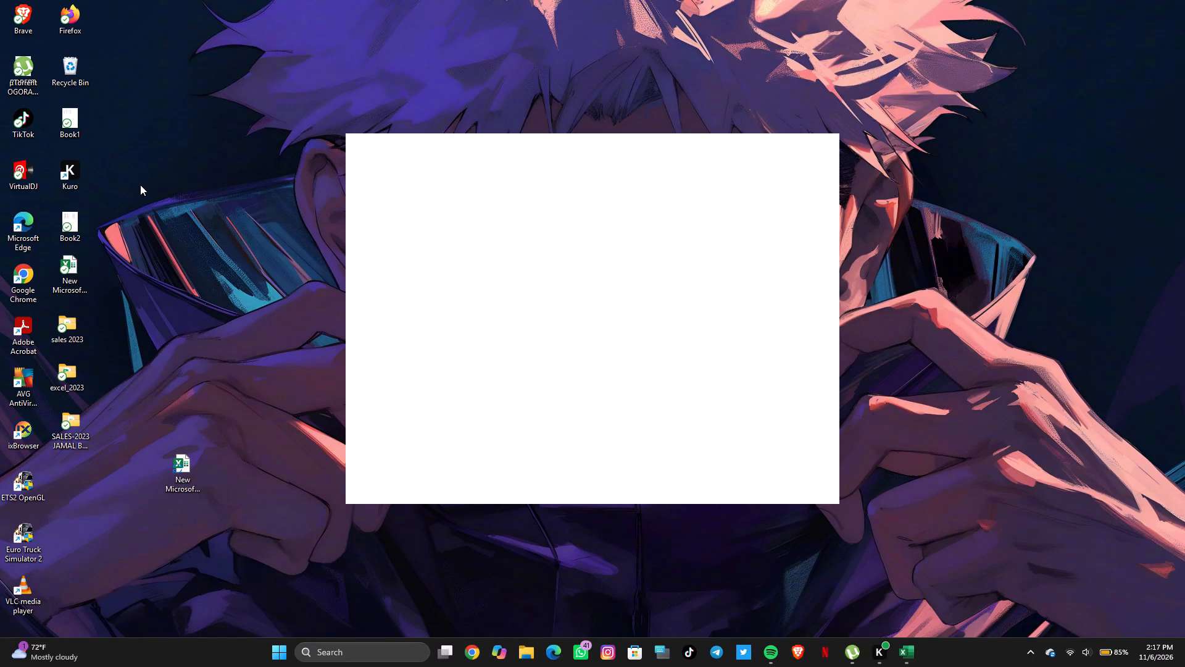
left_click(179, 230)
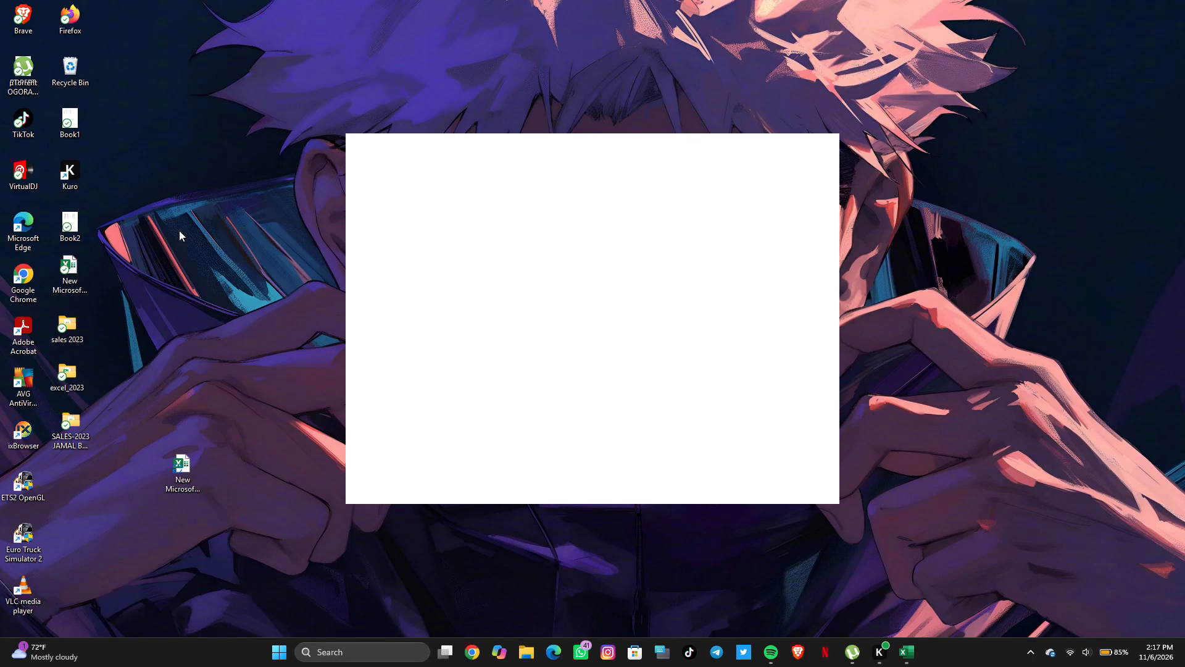